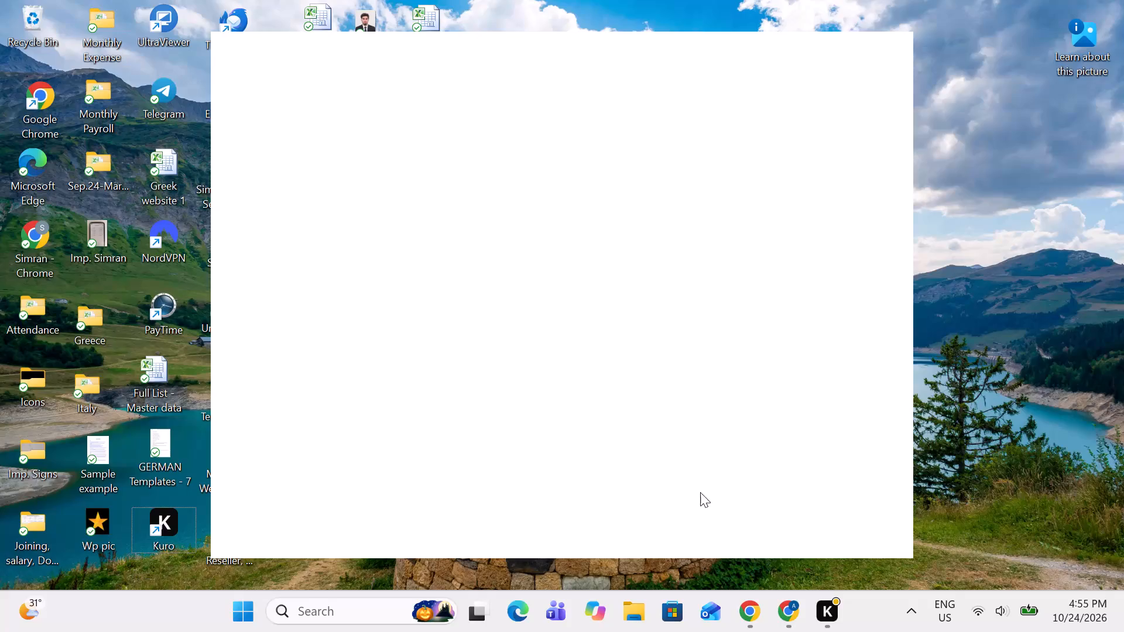
Find and open the workbook "Market, Reseller, Compititor, Total Available Data" and dismiss the activation wizard.
left_click(1080, 421)
left_click(325, 601)
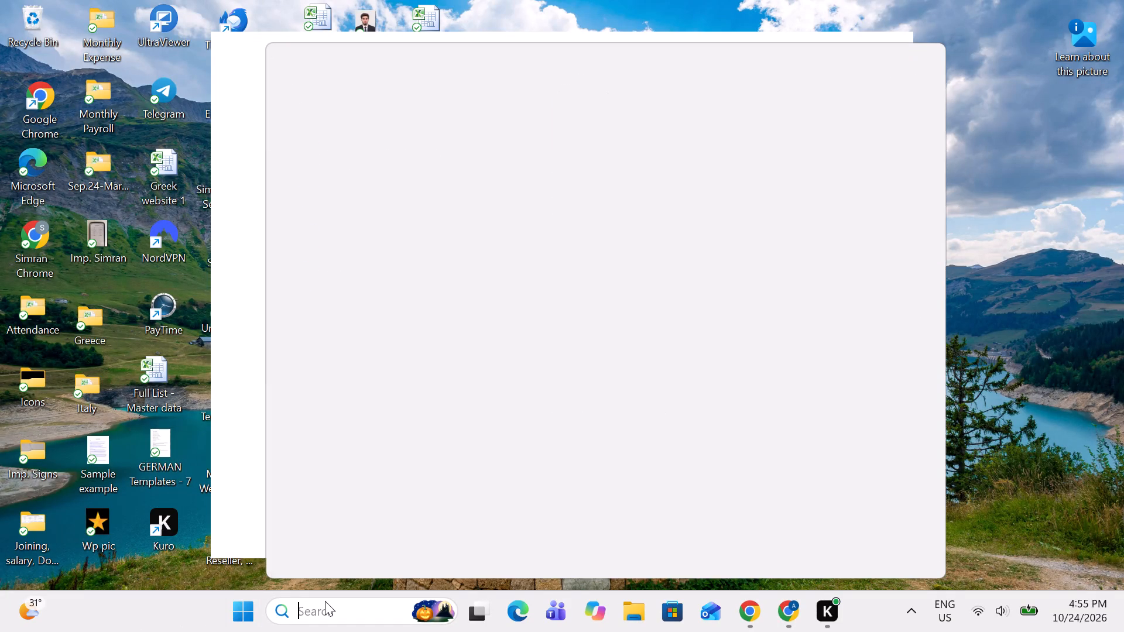
type("mar")
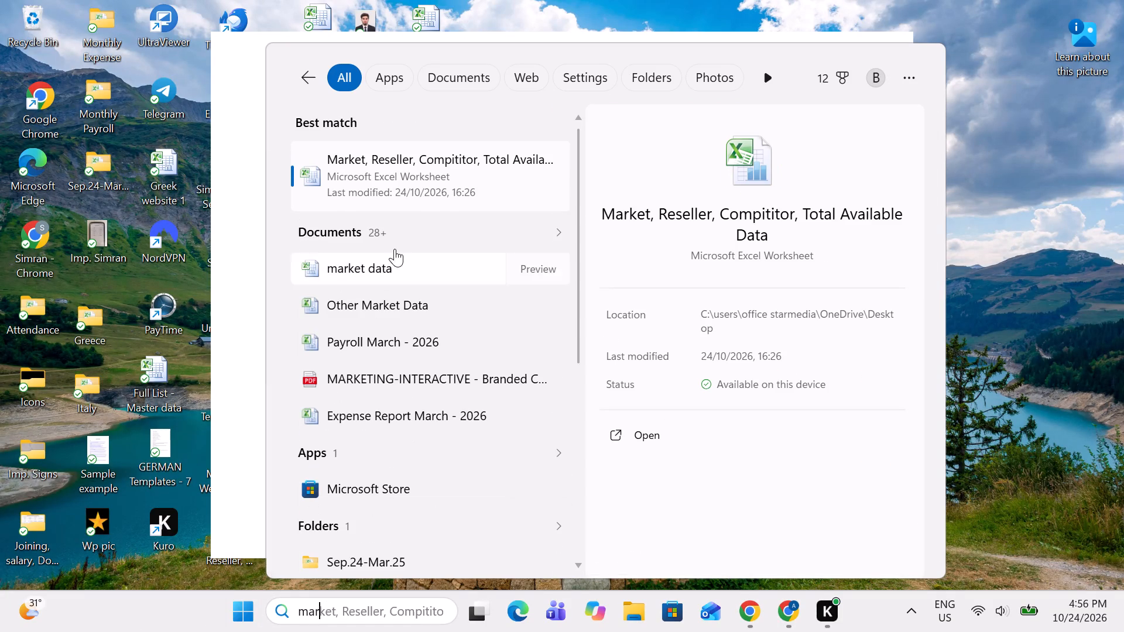
double_click(419, 160)
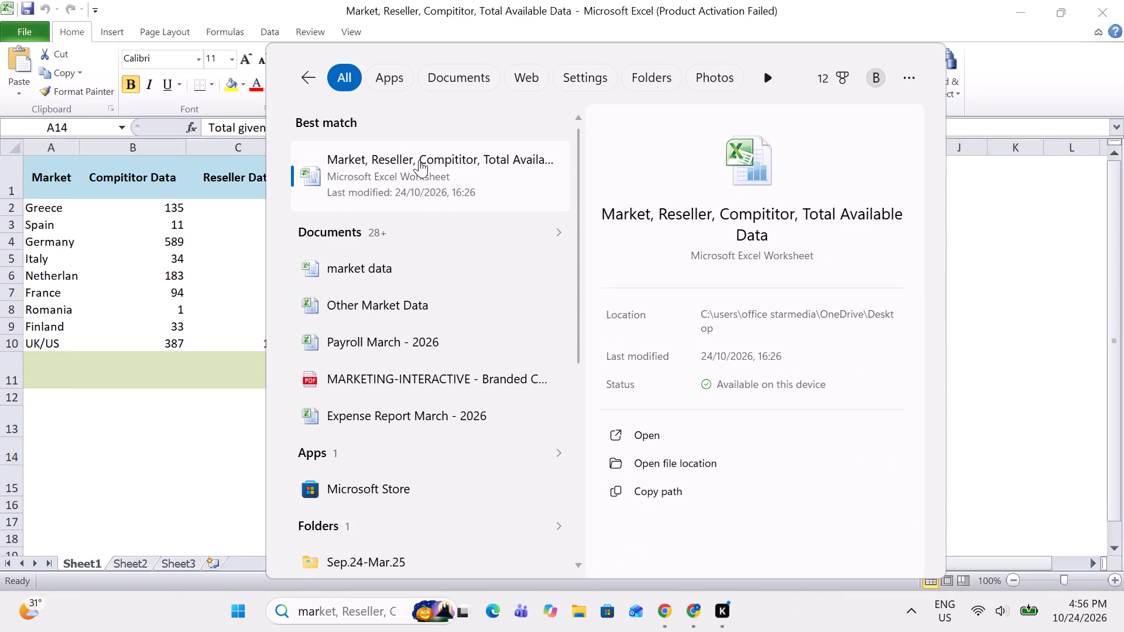
left_click(999, 224)
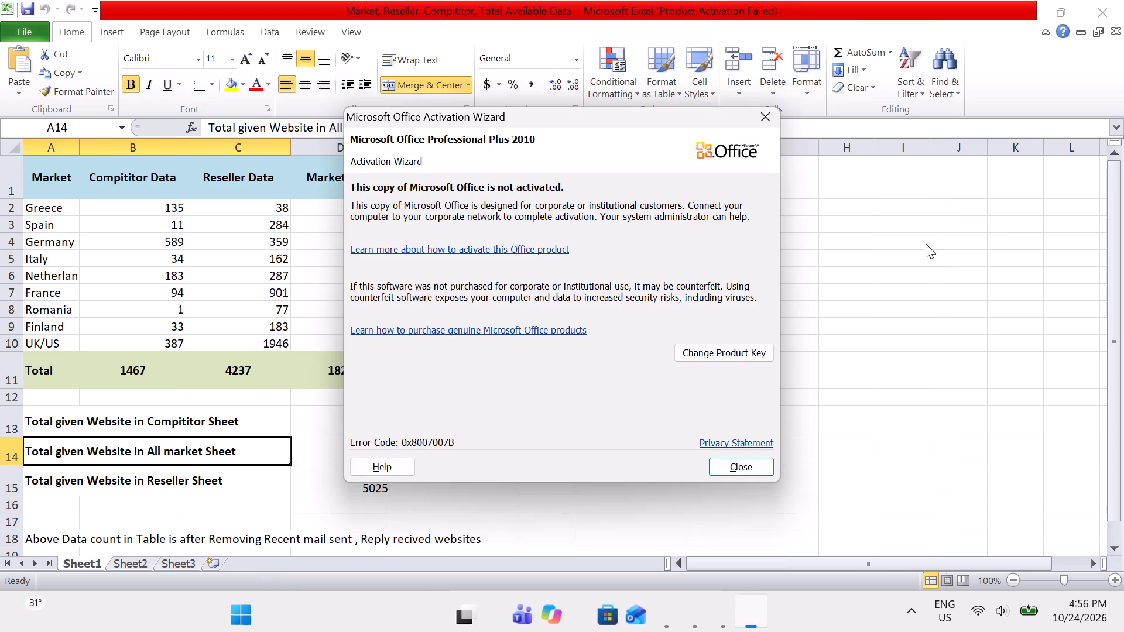
left_click(758, 112)
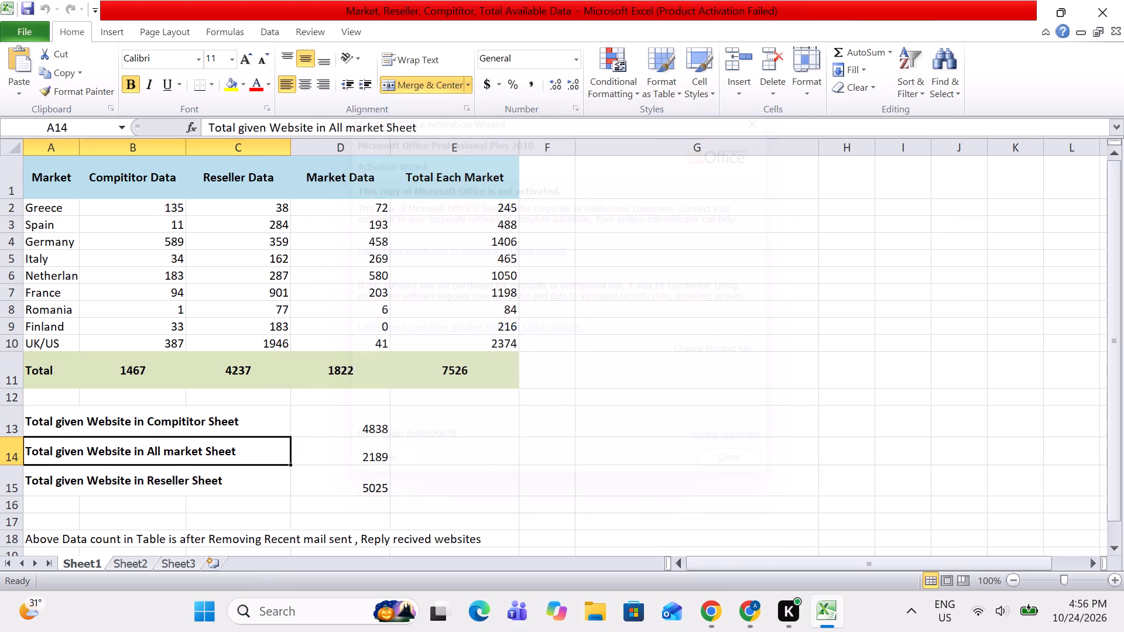
Enter the header "Total website available as on date - 10/24/26" in cell F1.
left_click(551, 180)
type("TO")
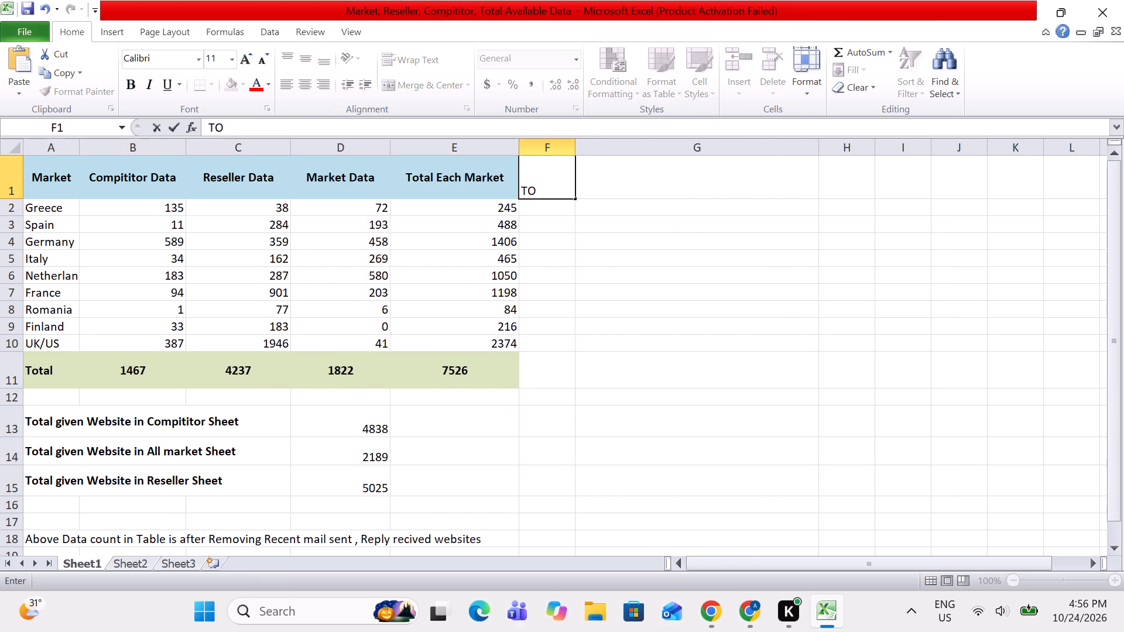
type("ta")
key("BackSpace")
key("BackSpace")
key("BackSpace")
type("otal")
key("space")
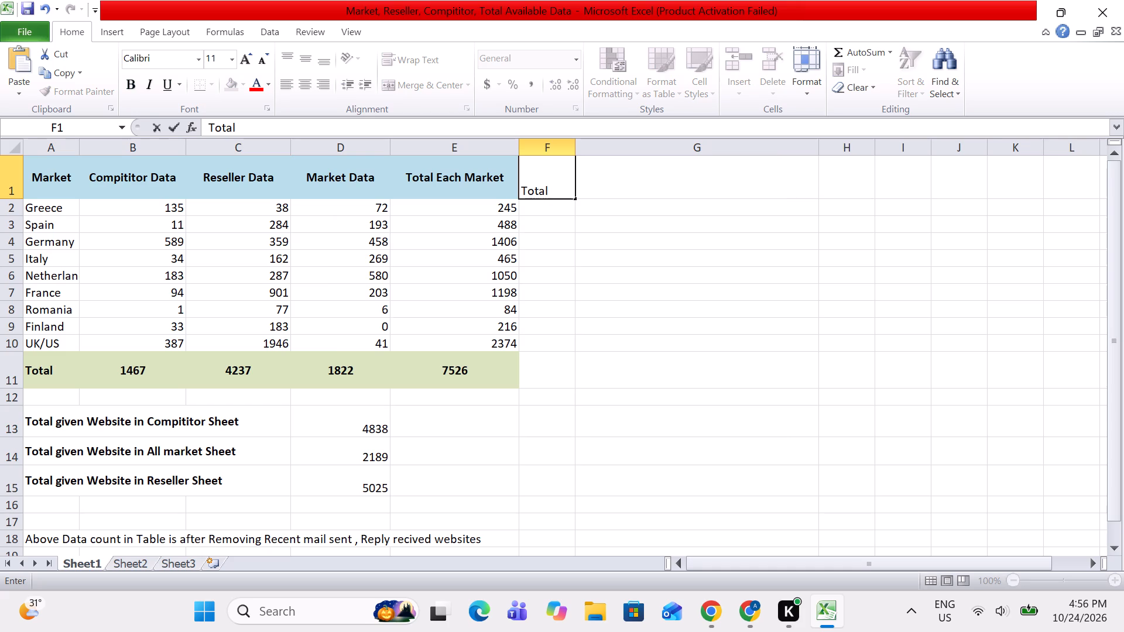
key("w")
type("ebsite ava")
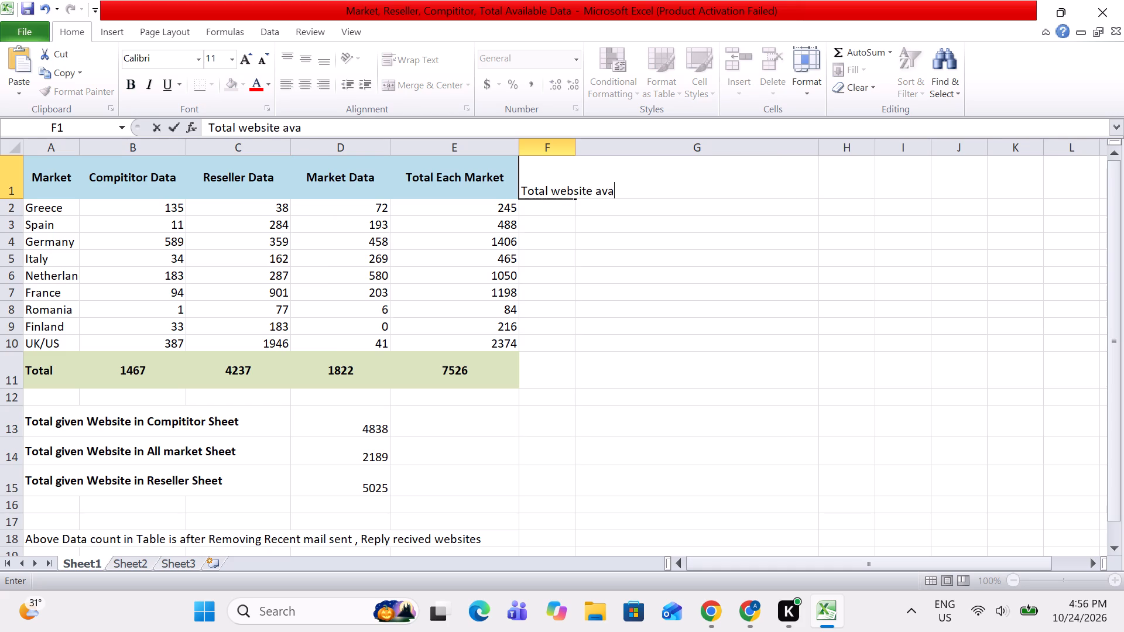
key("BackSpace")
key("BackSpace")
key("BackSpace")
type("available as on date")
key("space")
type("-")
key("space")
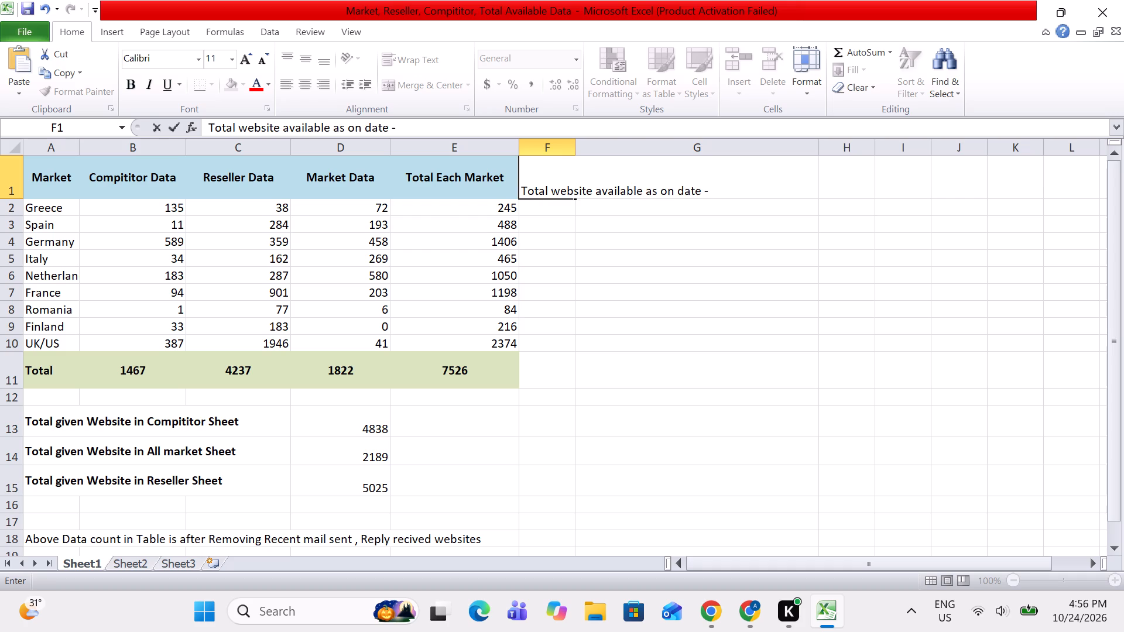
key("2")
key("BackSpace")
type("10")
key("slash")
type("42")
key("BackSpace")
key("BackSpace")
type("24")
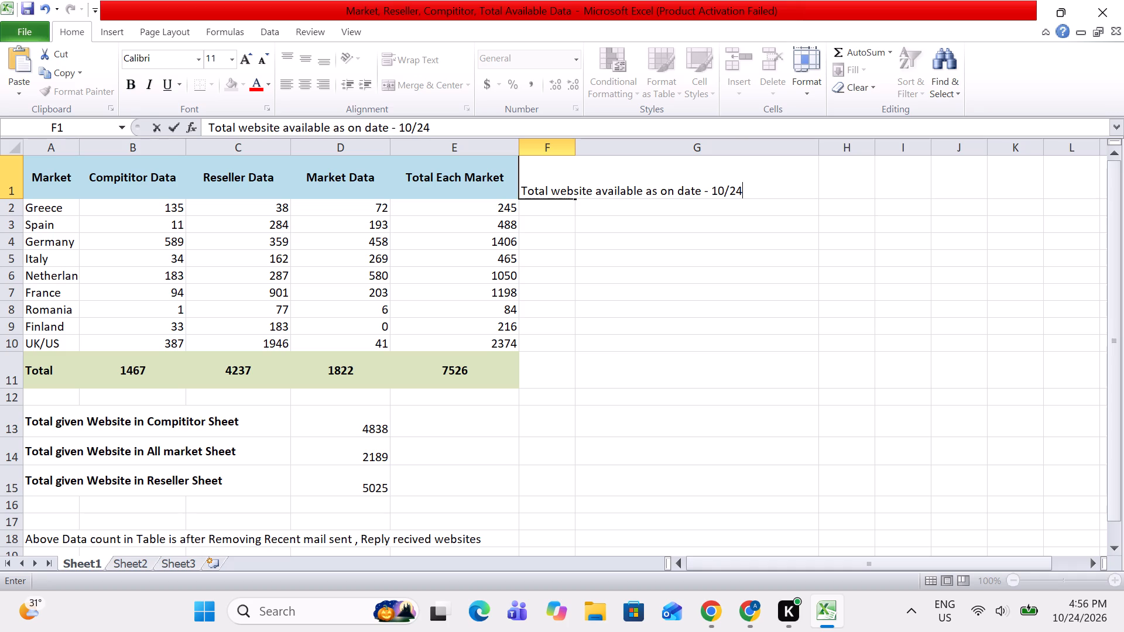
type(".\\")
key("BackSpace")
key("BackSpace")
key("BackSpace")
type("4/2")
key("6")
key("Tab")
key("Left")
key("Right")
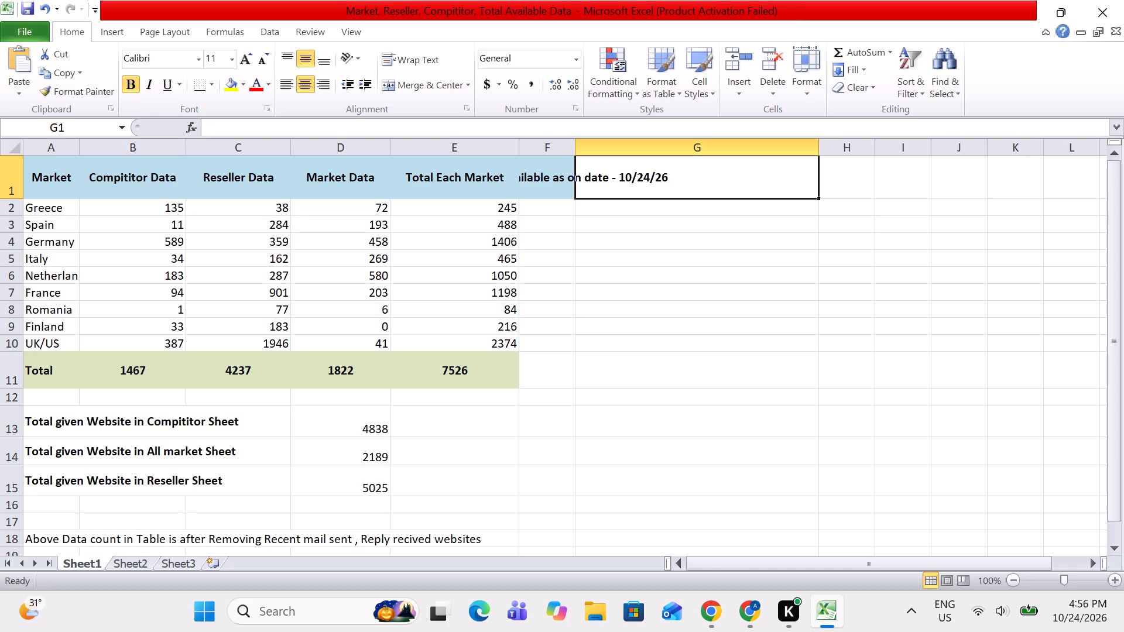
Autofit column F to its header text and save the workbook.
triple_click(578, 144)
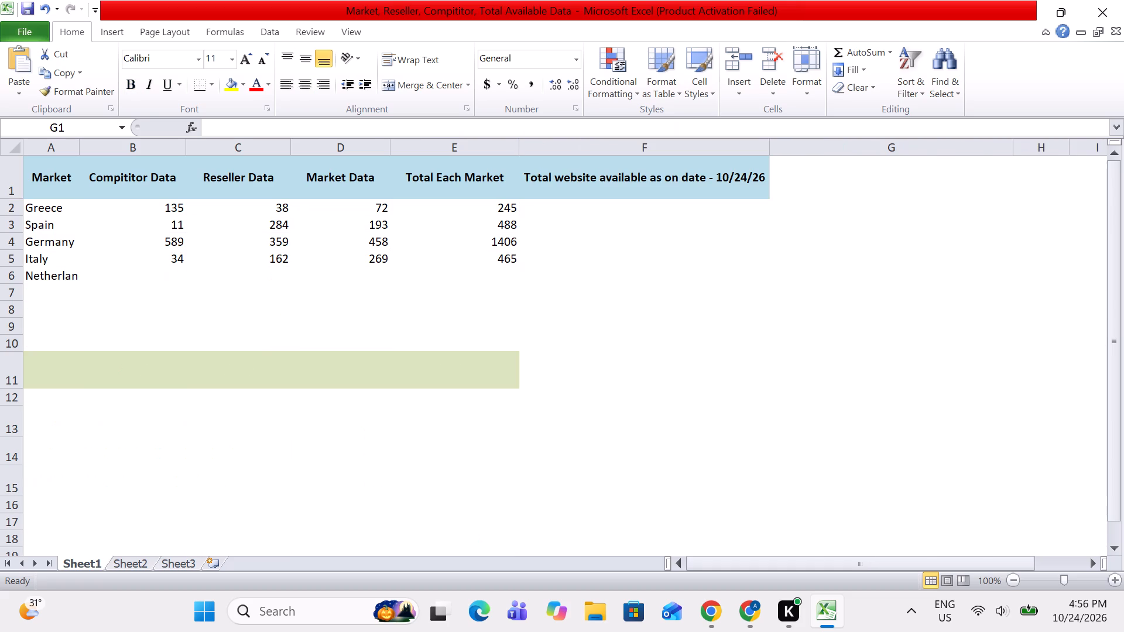
left_click(639, 260)
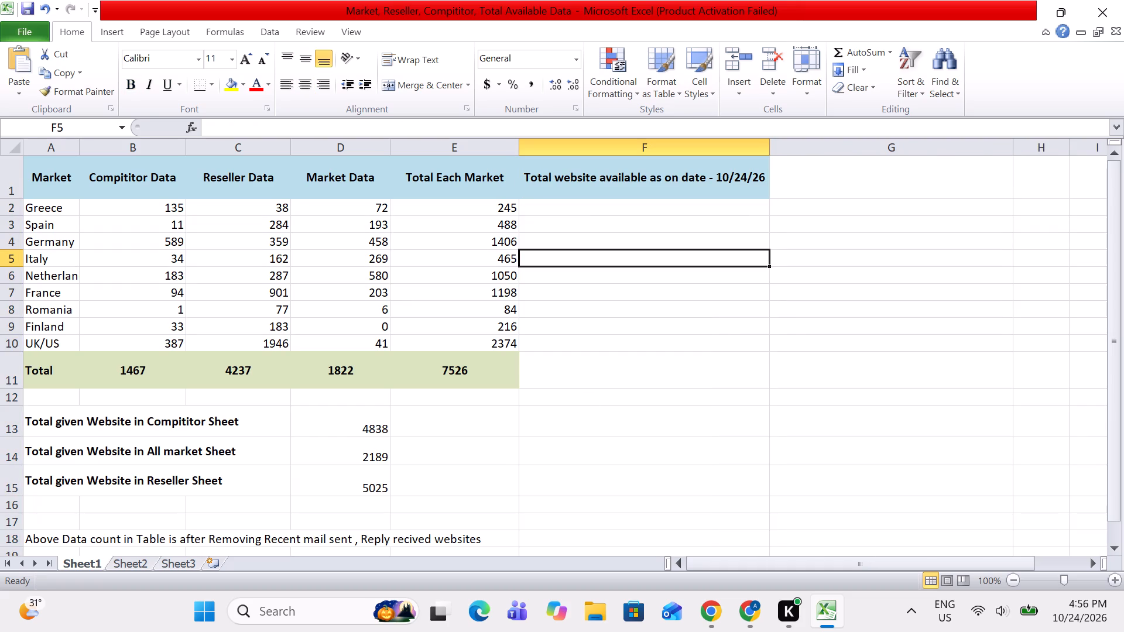
key("ctrl+s")
key("ctrl+s")
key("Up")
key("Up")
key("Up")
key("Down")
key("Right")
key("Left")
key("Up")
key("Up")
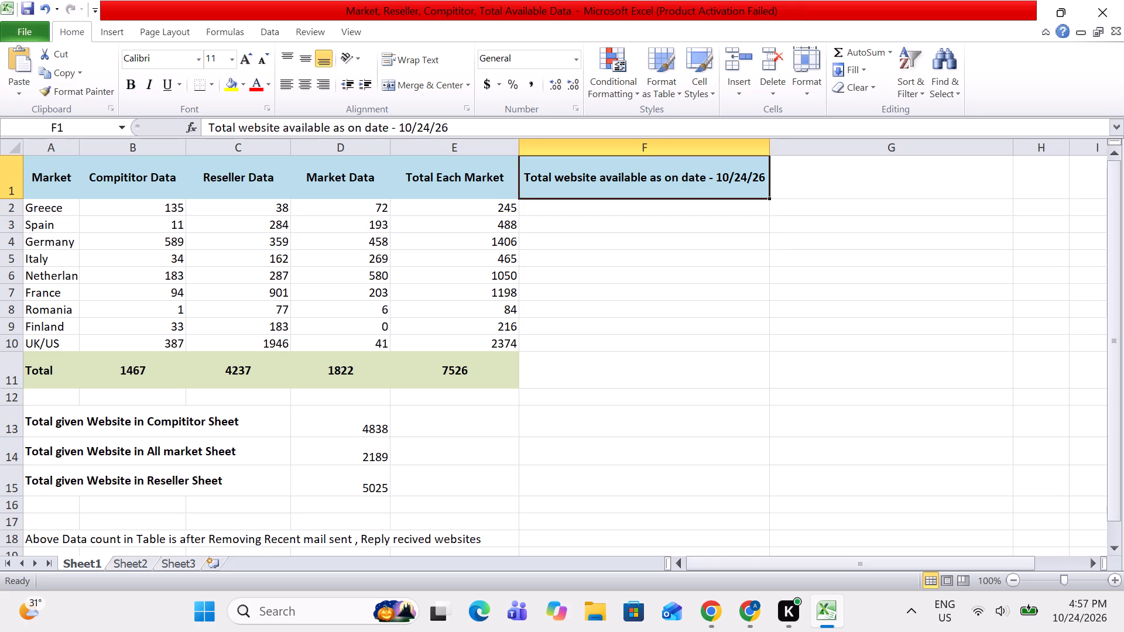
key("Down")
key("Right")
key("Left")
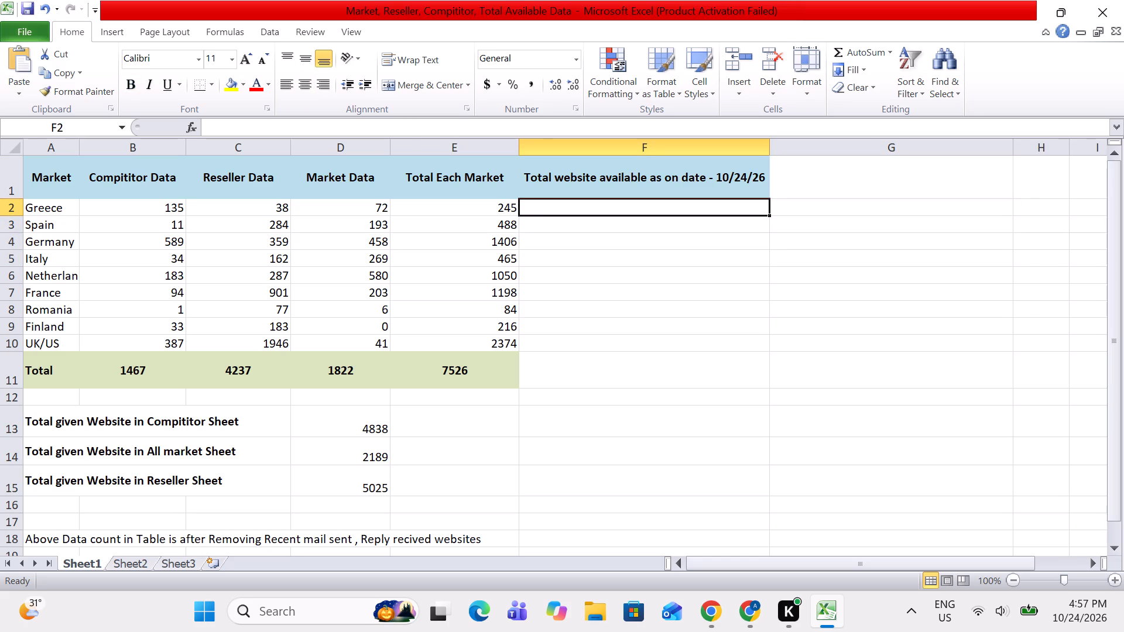
Switch to the Email - Master Sheet in Google Sheets and open the Greece sheet.
key("alt+Tab")
key("alt+Tab")
key("alt+Tab")
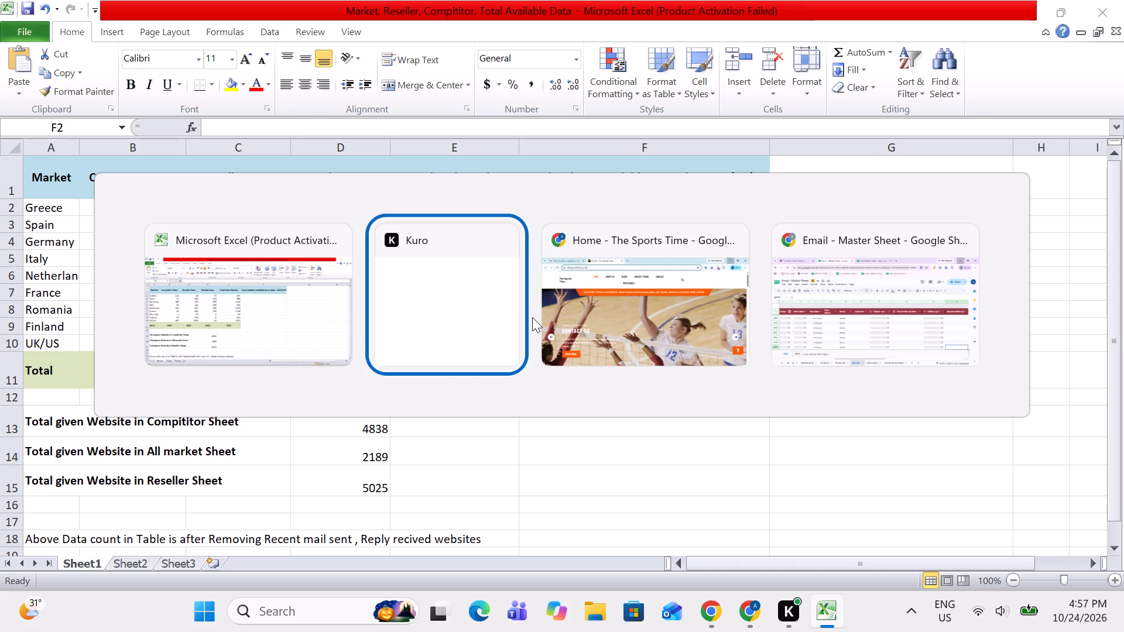
key("alt+Tab")
key("alt+Tab")
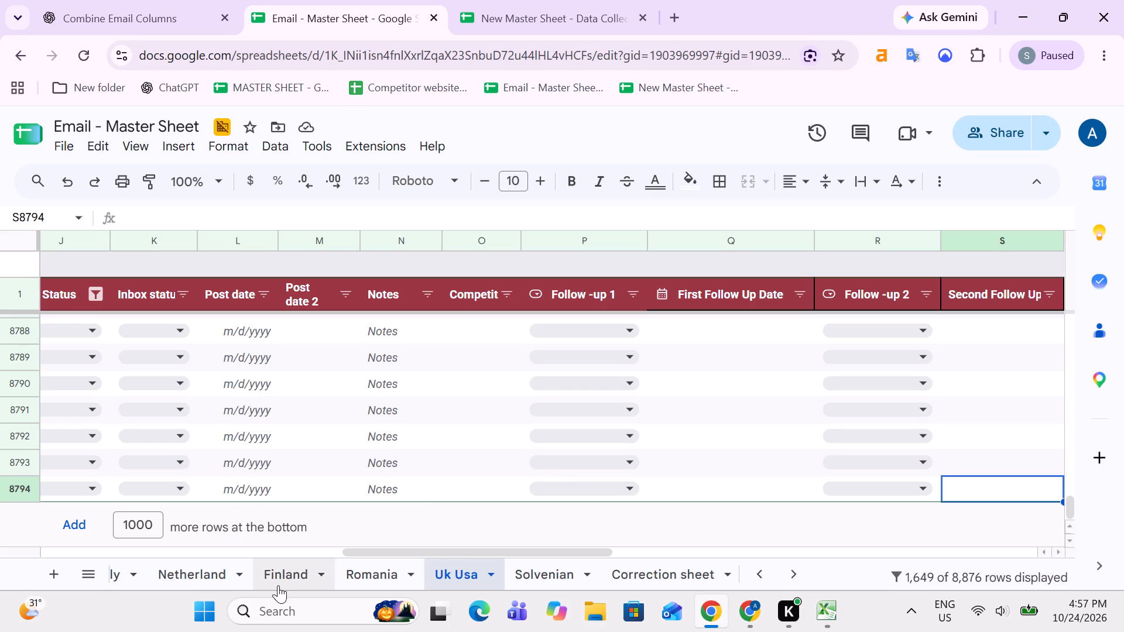
left_click(759, 578)
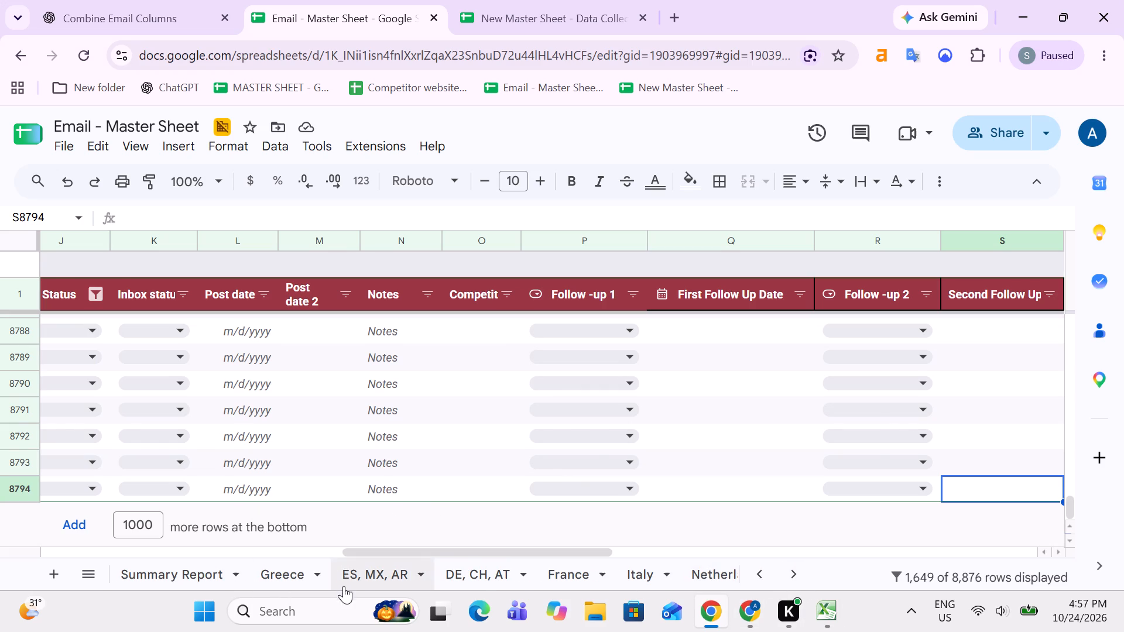
left_click(276, 566)
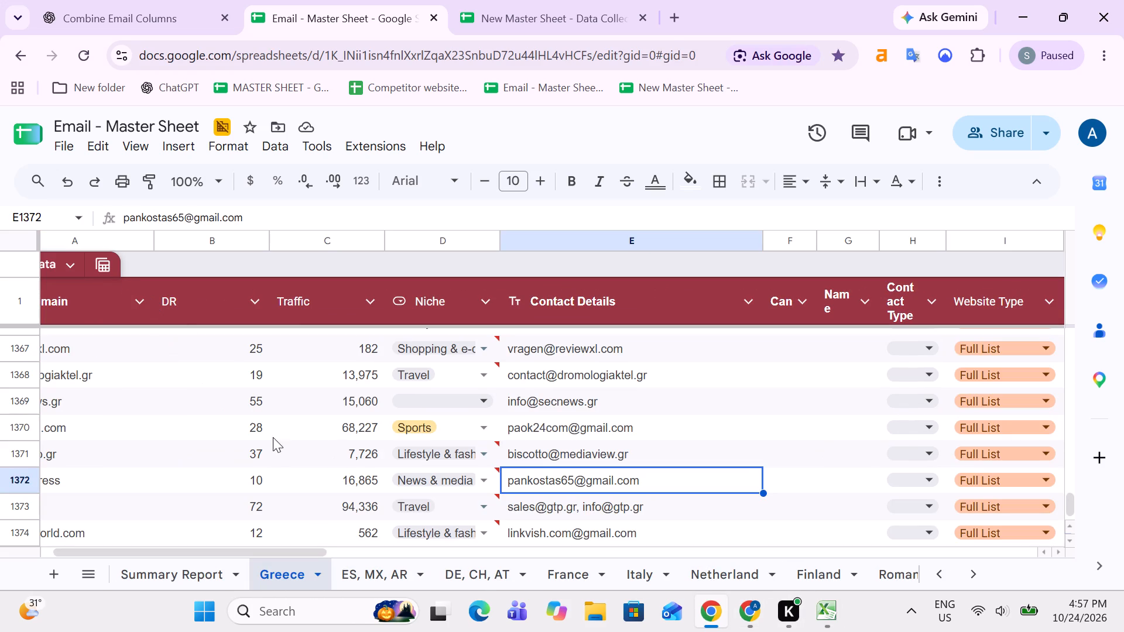
Filter the Greece sheet's Status column to show only blank entries.
left_click(275, 431)
key("Right")
key("Right")
key("Right")
key("Right")
key("Right")
key("Right")
key("Right")
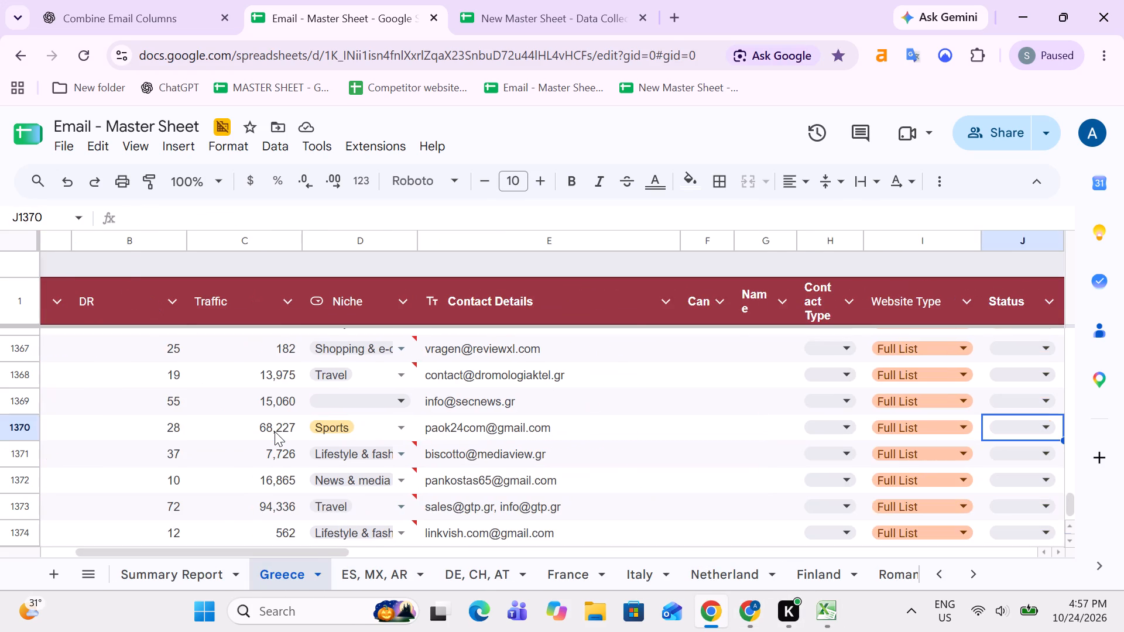
key("Right")
key("Right")
key("Right")
key("Right")
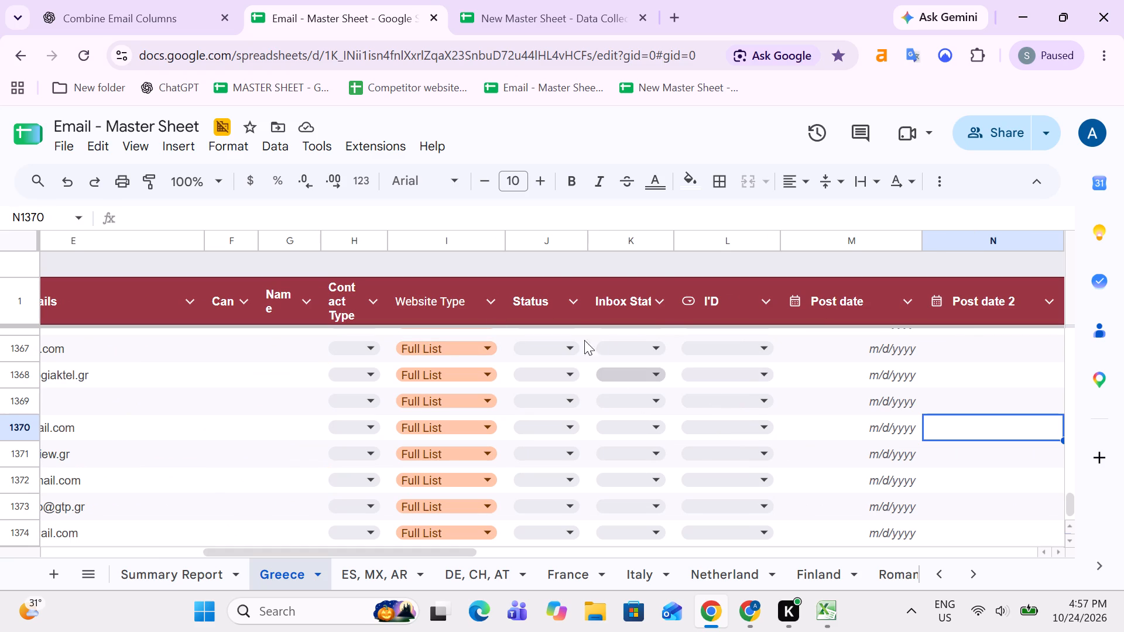
left_click(575, 307)
left_click(618, 399)
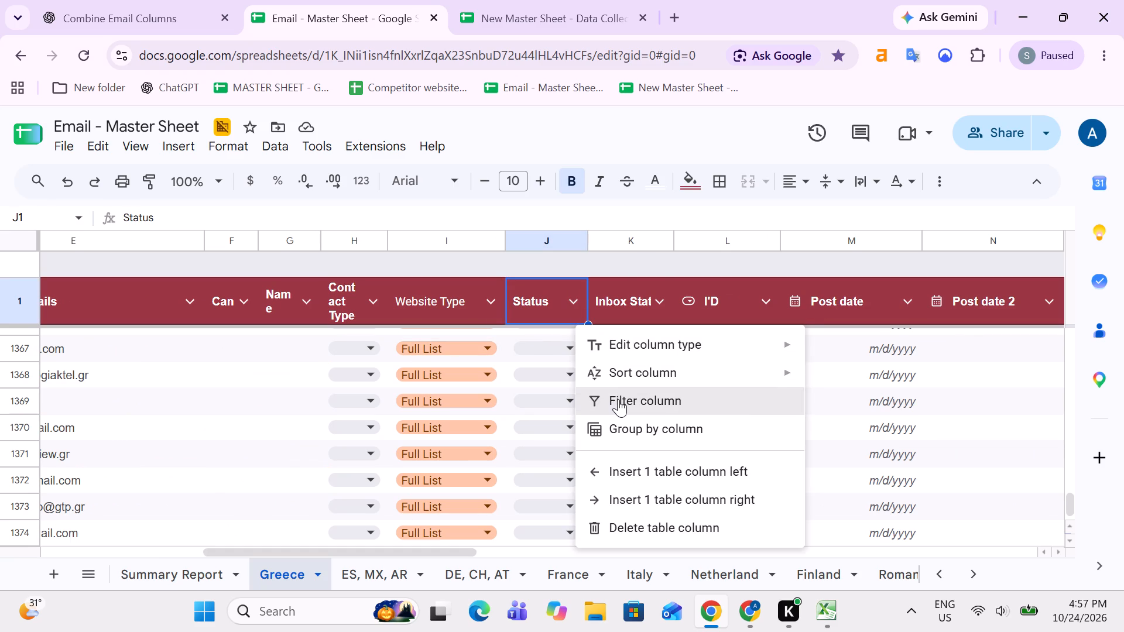
scroll(441, 379, "down", 5)
left_click(421, 354)
left_click(413, 432)
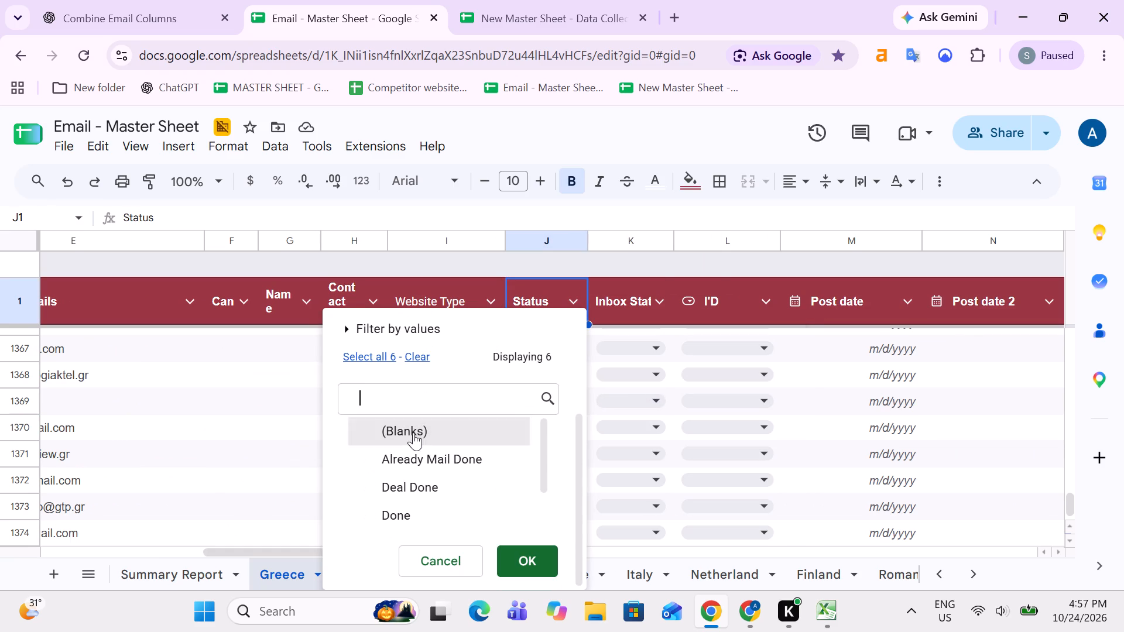
left_click(520, 563)
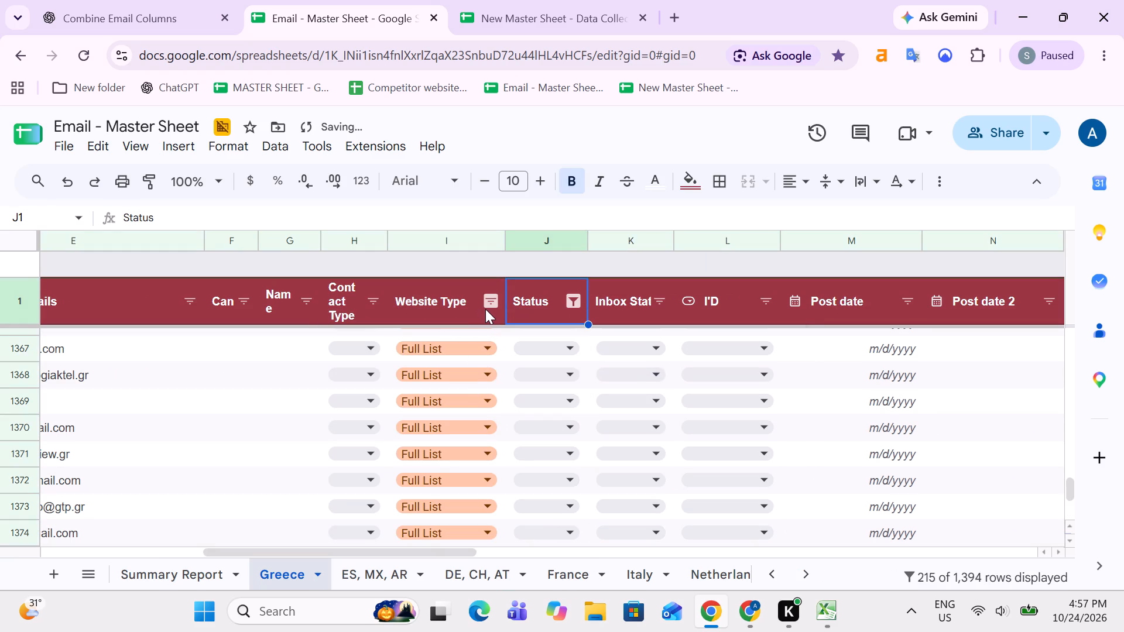
Exclude "Not Usefull" from the Greece sheet's Website Type filter.
left_click(485, 309)
scroll(405, 450, "down", 8)
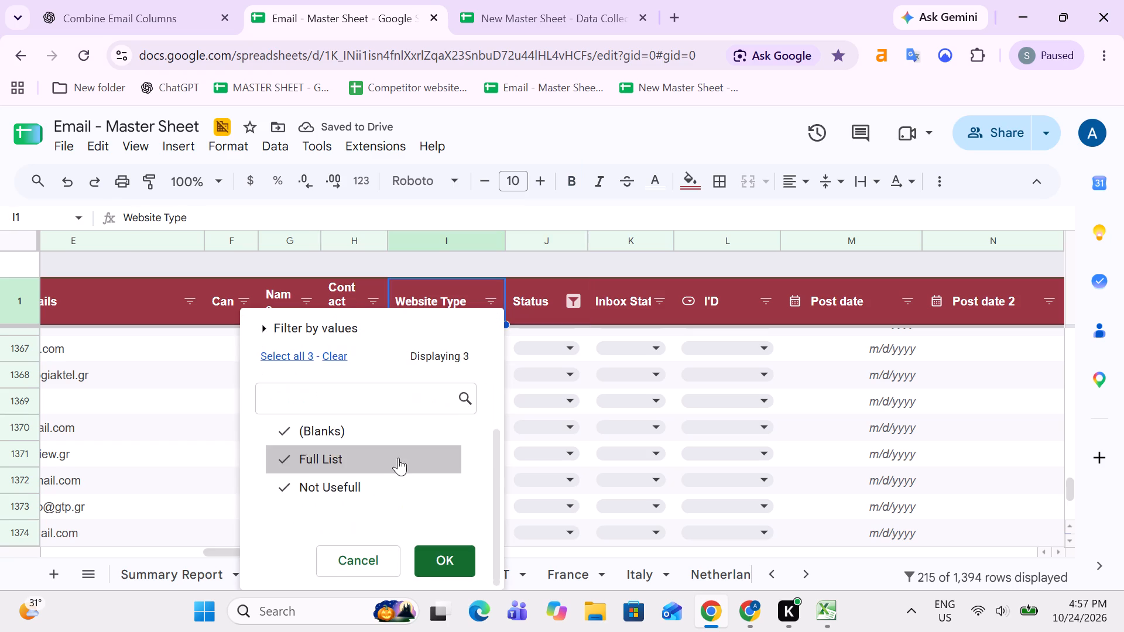
left_click(352, 485)
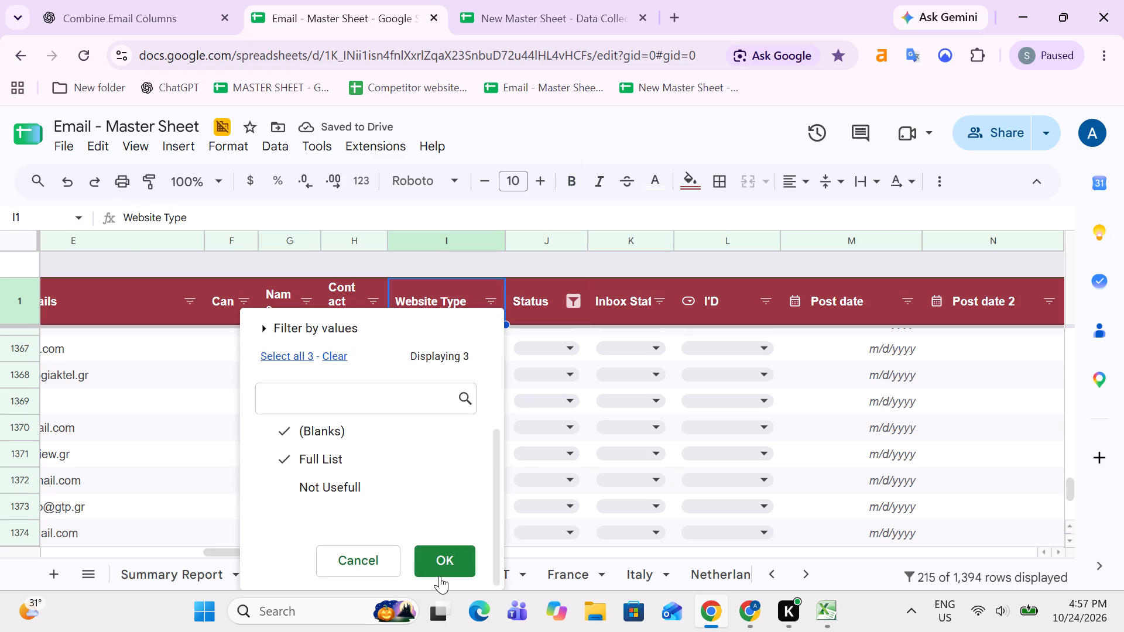
left_click(438, 562)
Exclude "No Conact" from the Greece sheet's Contact Type filter.
scroll(323, 383, "up", 16)
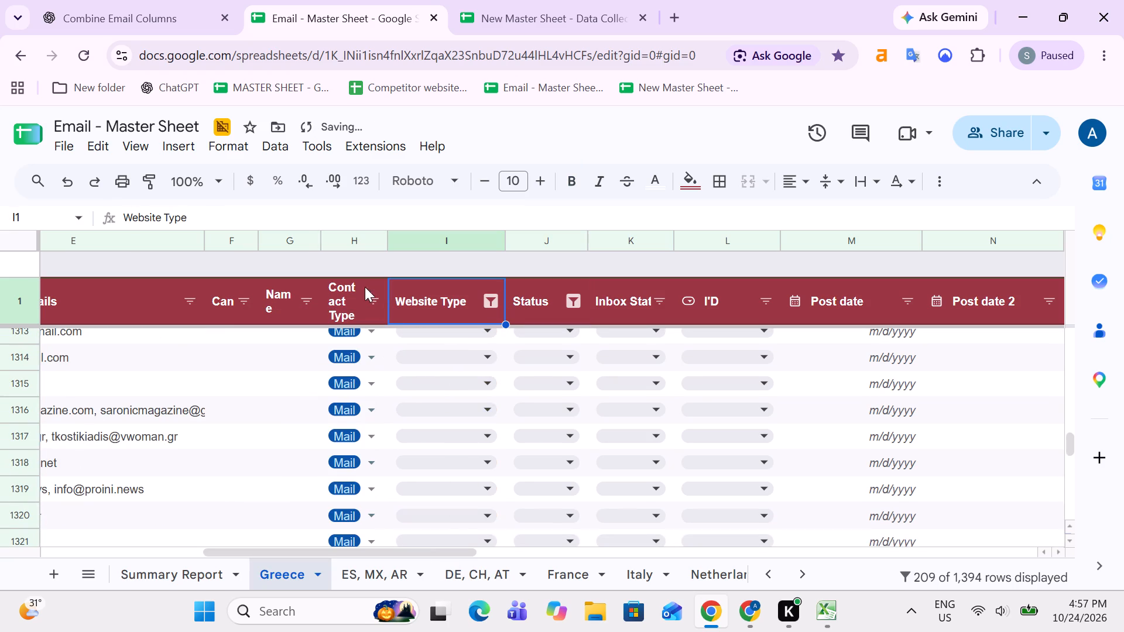
left_click(375, 301)
scroll(268, 456, "down", 8)
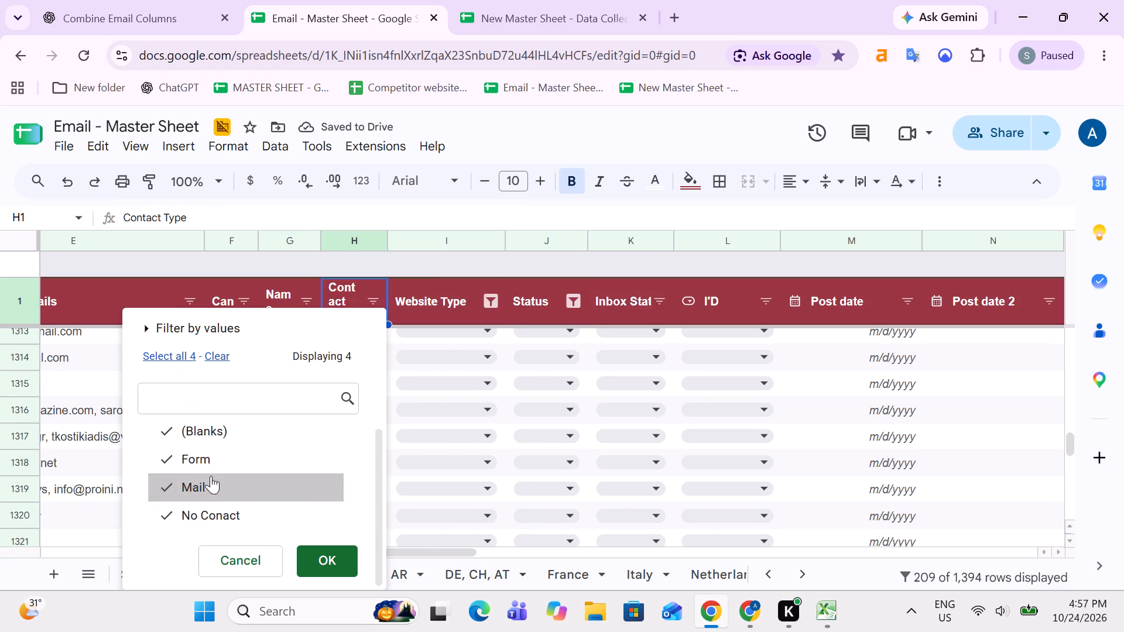
left_click(217, 512)
left_click(338, 557)
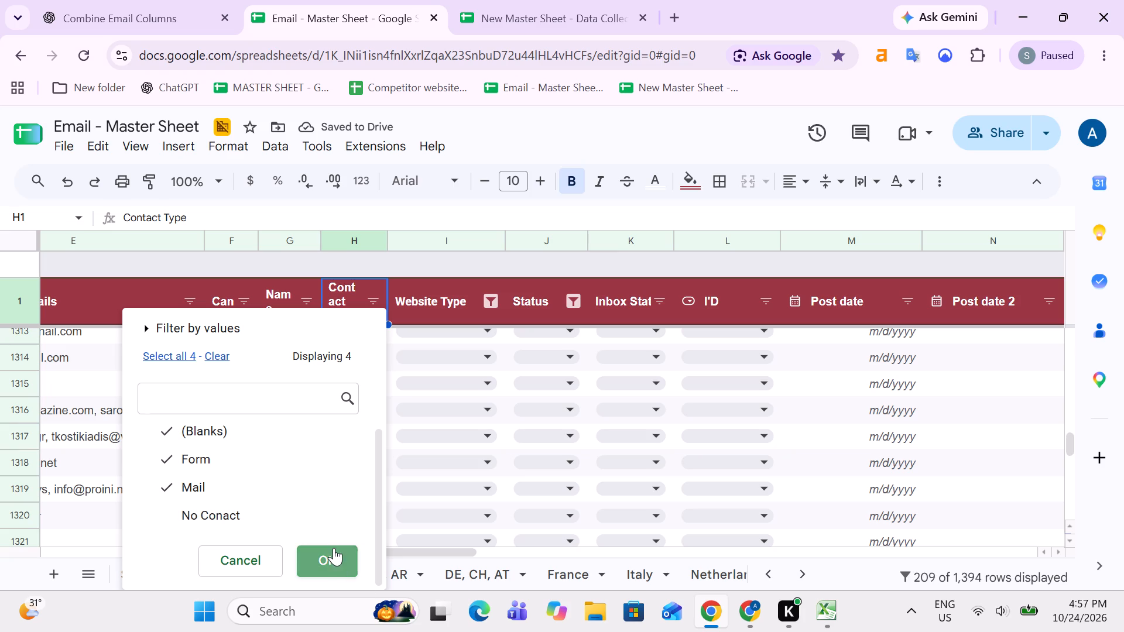
Examine the first filtered Greece row across its columns, from Domain through to Notes.
key("Up")
key("Down")
key("Up")
key("Up")
key("Down")
key("Right")
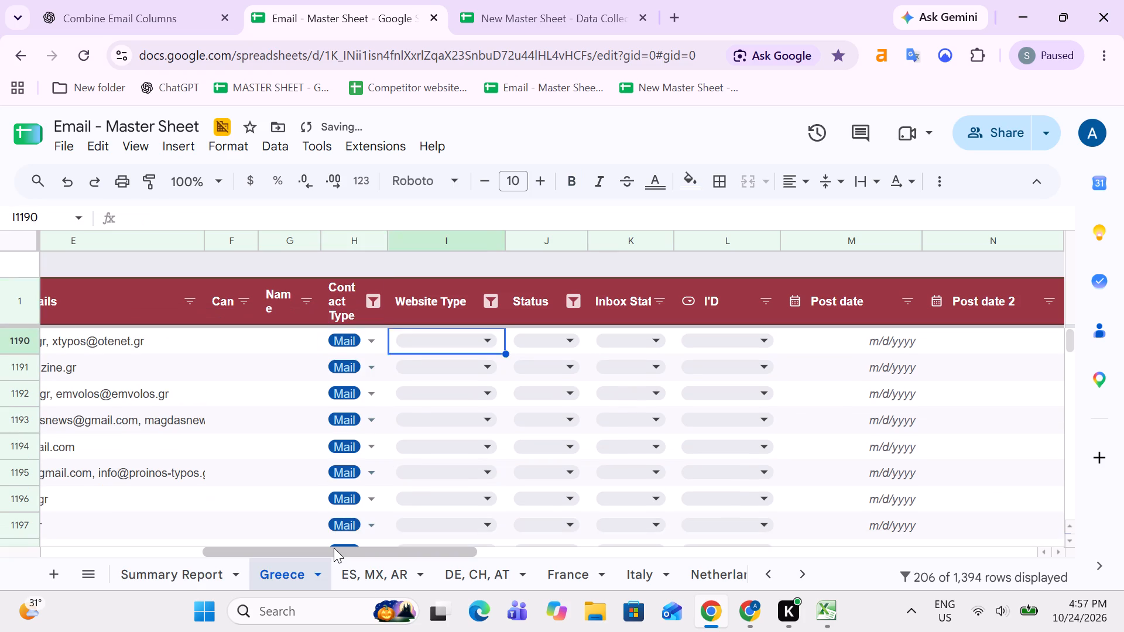
key("Right")
key("Left")
key("Left")
key("Left")
key("Left")
key("Left")
key("Left")
key("Left")
key("Left")
key("Left")
key("Left")
key("Left")
key("Left")
key("Left")
key("Left")
key("Left")
key("Left")
key("Left")
key("Left")
key("Left")
key("Left")
key("Up")
key("Down")
key("Right")
key("Right")
key("Right")
key("Right")
key("Right")
key("Right")
key("Right")
key("Right")
key("Right")
key("Right")
key("Right")
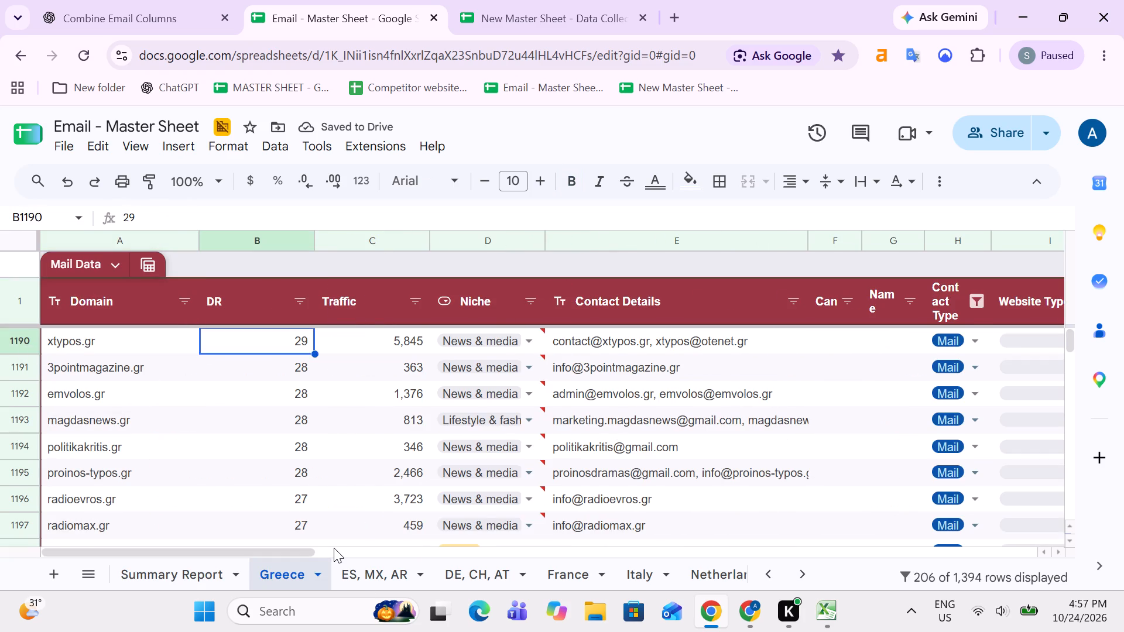
key("Right")
key("Right")
key("Right")
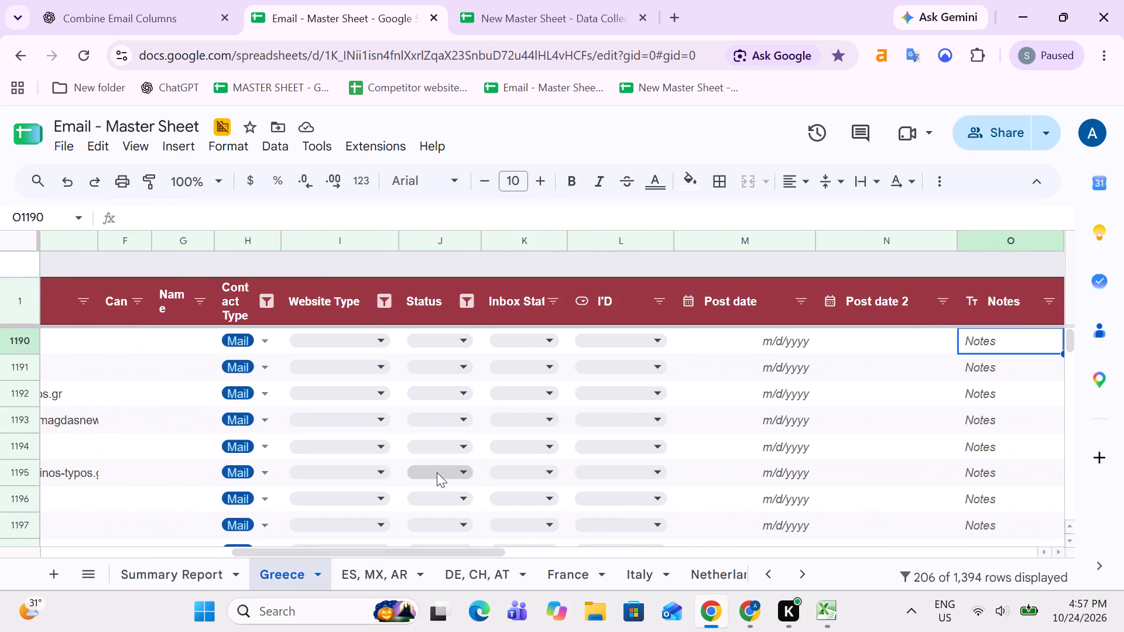
Add "Mail Has to DO" to the values shown by the Greece sheet's Status filter.
left_click(463, 306)
scroll(402, 430, "down", 7)
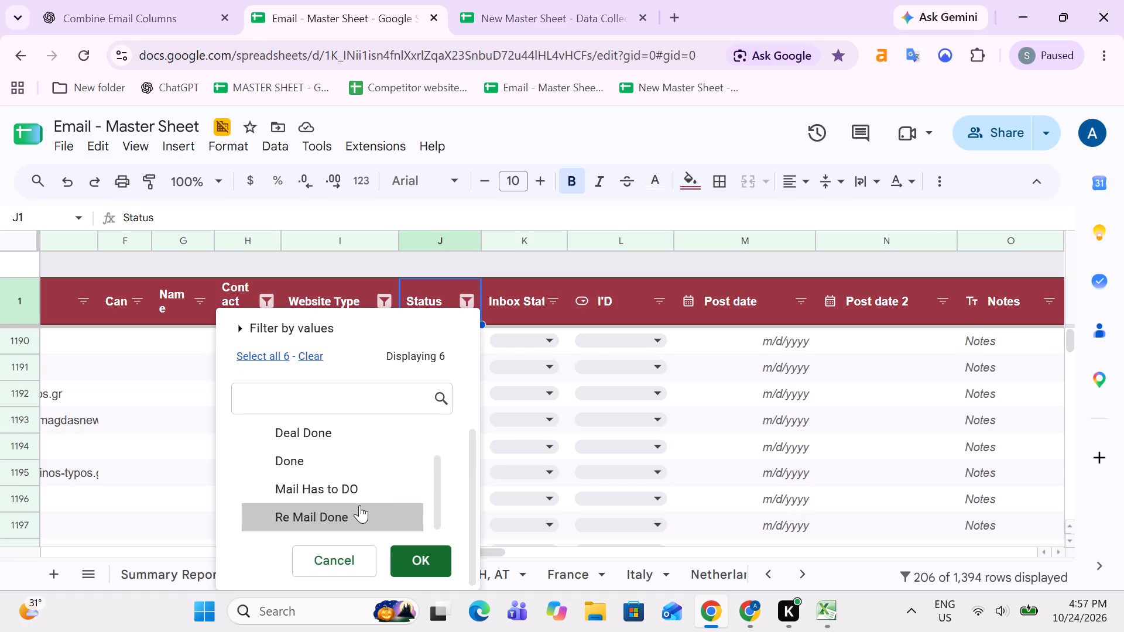
left_click(317, 488)
left_click(424, 562)
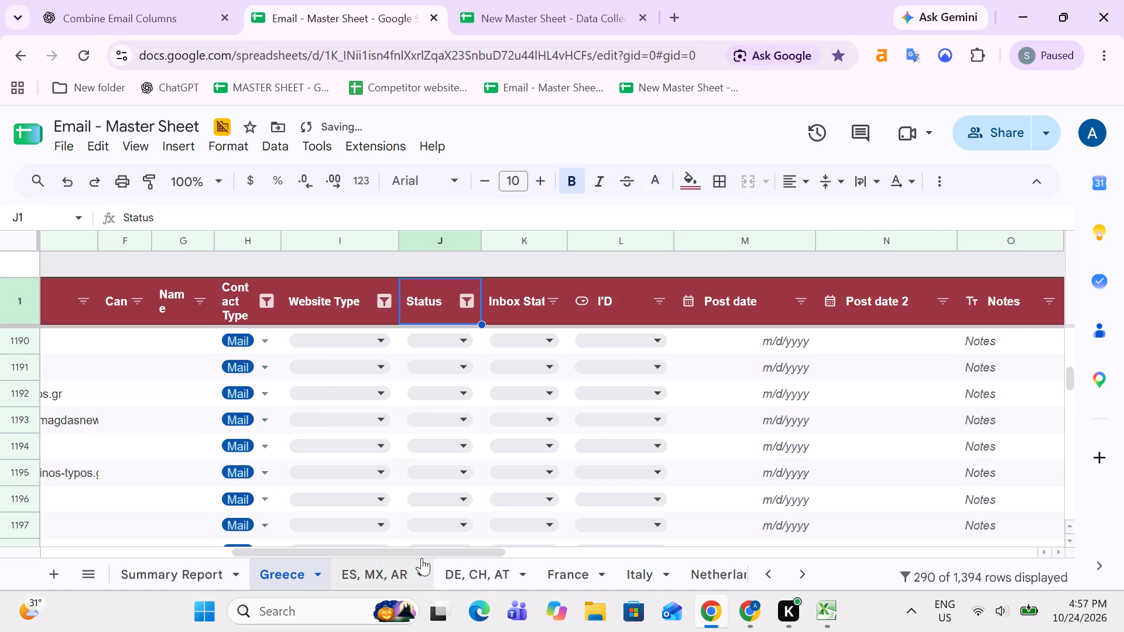
Select the Greece sheet's filtered Domain cells from the first data row to the last row to count the websites.
key("Up")
key("Down")
key("Up")
key("Up")
key("Down")
key("Right")
key("Left")
key("Left")
key("Left")
key("Left")
key("Left")
key("Left")
key("Left")
key("Left")
key("Left")
key("Left")
key("Left")
key("Left")
key("Left")
key("Left")
key("Left")
key("Left")
key("Left")
key("Left")
key("Left")
key("Left")
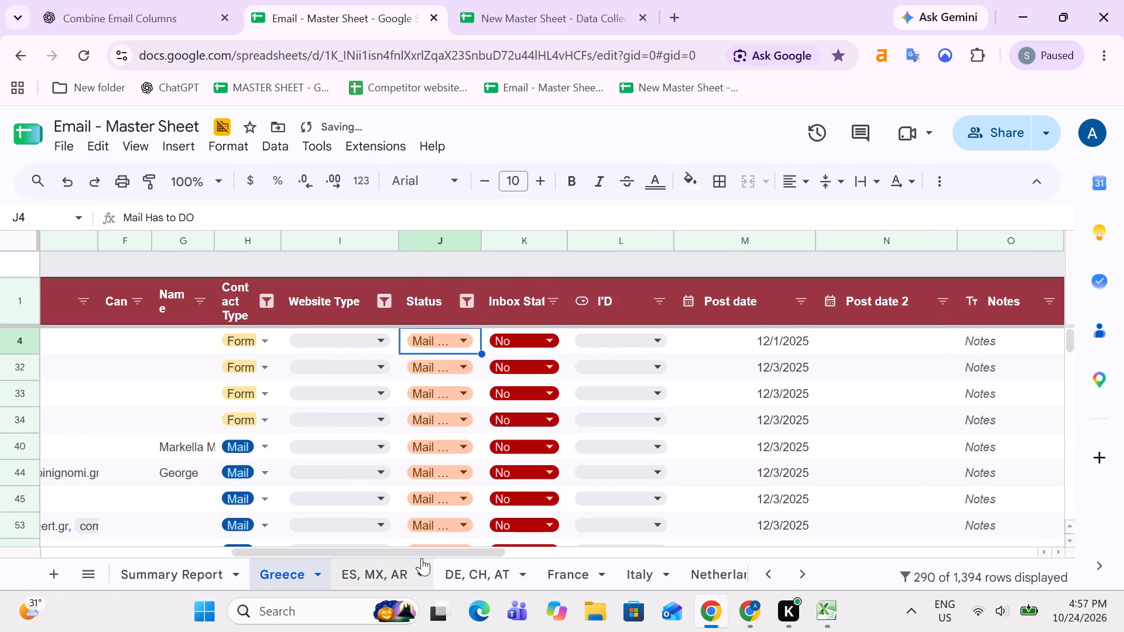
key("Up")
key("Down")
key("ctrl+shift+Down")
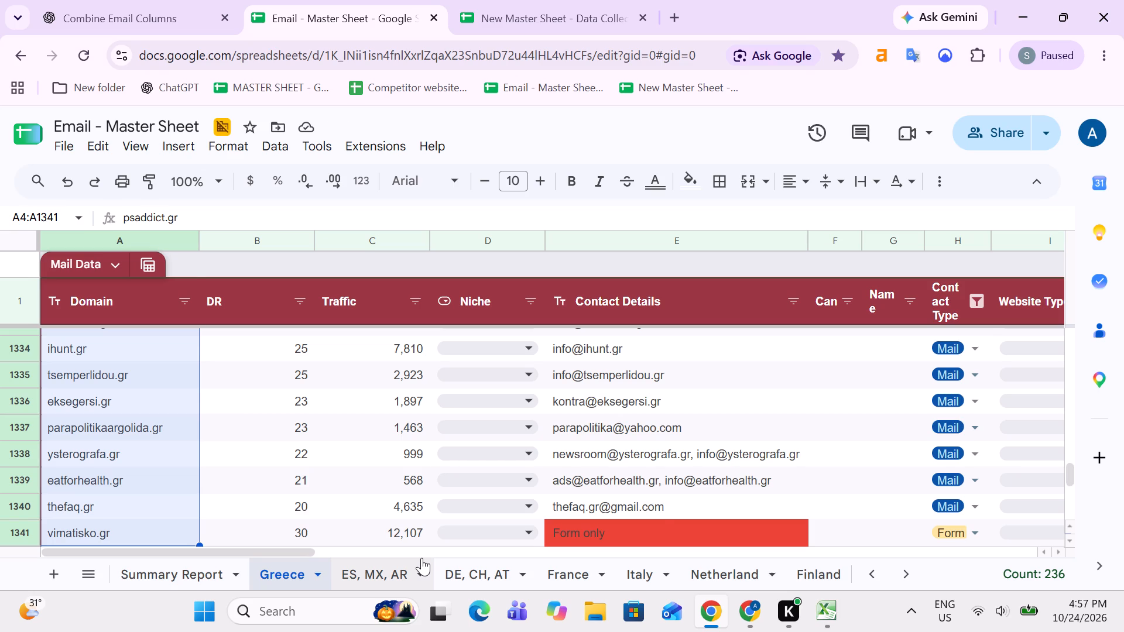
key("Up")
key("Down")
key("Up")
key("Down")
key("ctrl+shift+Down")
key("ctrl+shift+Down")
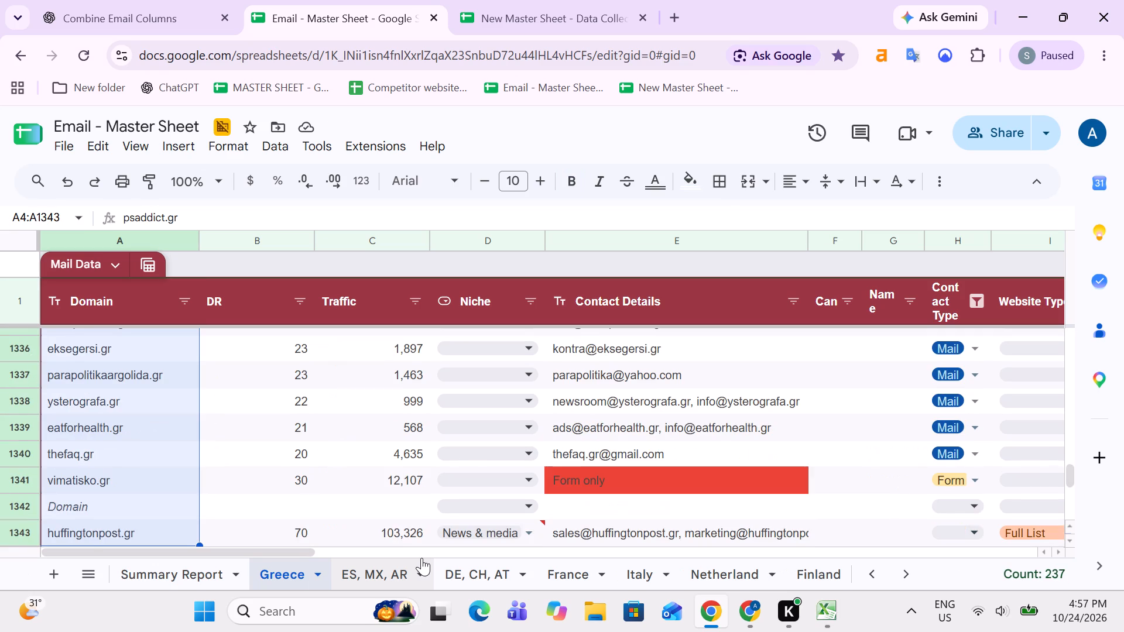
key("ctrl+shift+Down")
key("ctrl+shift+Down")
key("ctrl+shift+Down")
key("ctrl+shift+Down")
key("ctrl+shift+Down")
key("ctrl+shift+Down")
key("ctrl+shift+Down")
key("ctrl+shift+Down")
key("ctrl+shift+Down")
key("ctrl+shift+Down")
key("ctrl+shift+Down")
key("ctrl+shift+Down")
key("ctrl+shift+Down")
key("ctrl+shift+Down")
key("ctrl+shift+Down")
key("ctrl+shift+Down")
key("ctrl+shift+Down")
key("ctrl+shift+Down")
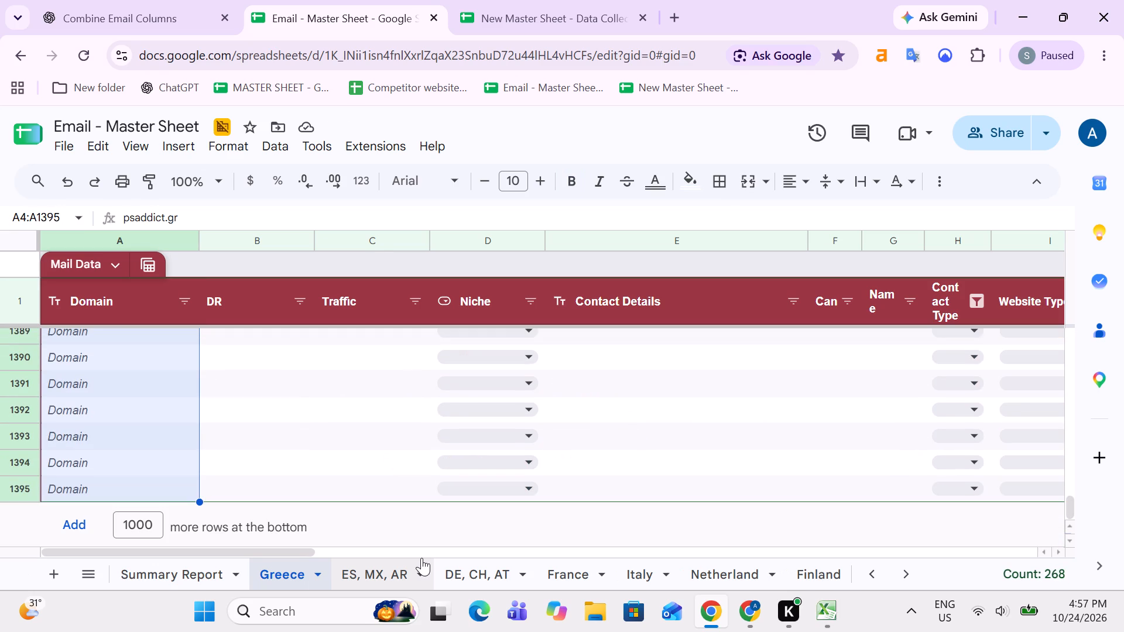
Switch to the Excel summary workbook.
key("alt+Tab")
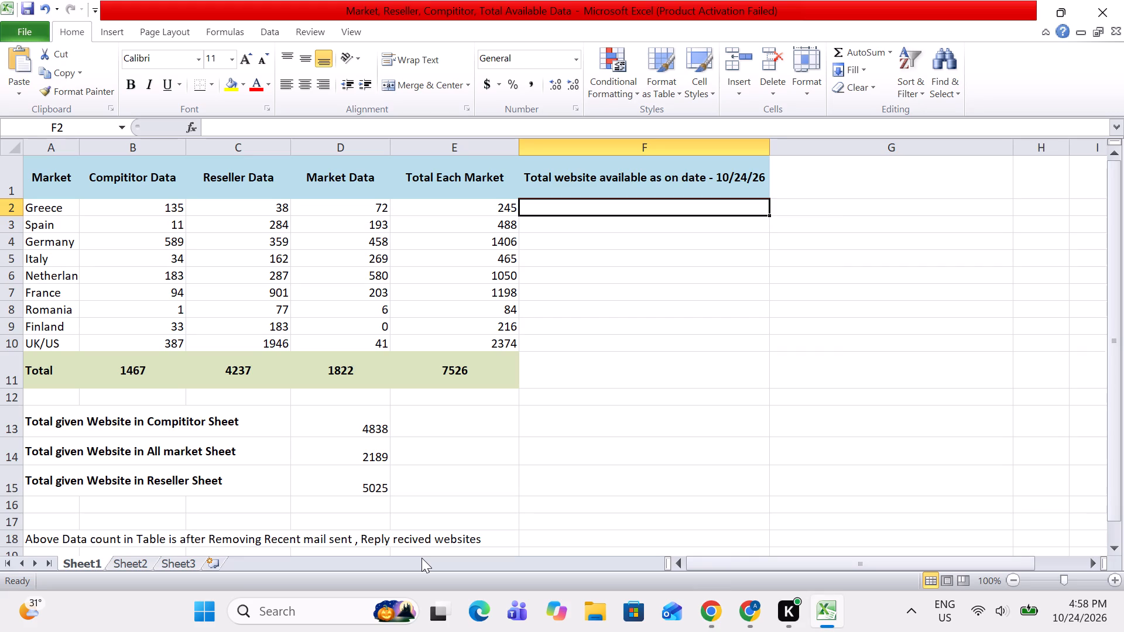
Enter 268 in the Greece row of the "Total website available as on date - 10/24/26" column and select the Spain cell below.
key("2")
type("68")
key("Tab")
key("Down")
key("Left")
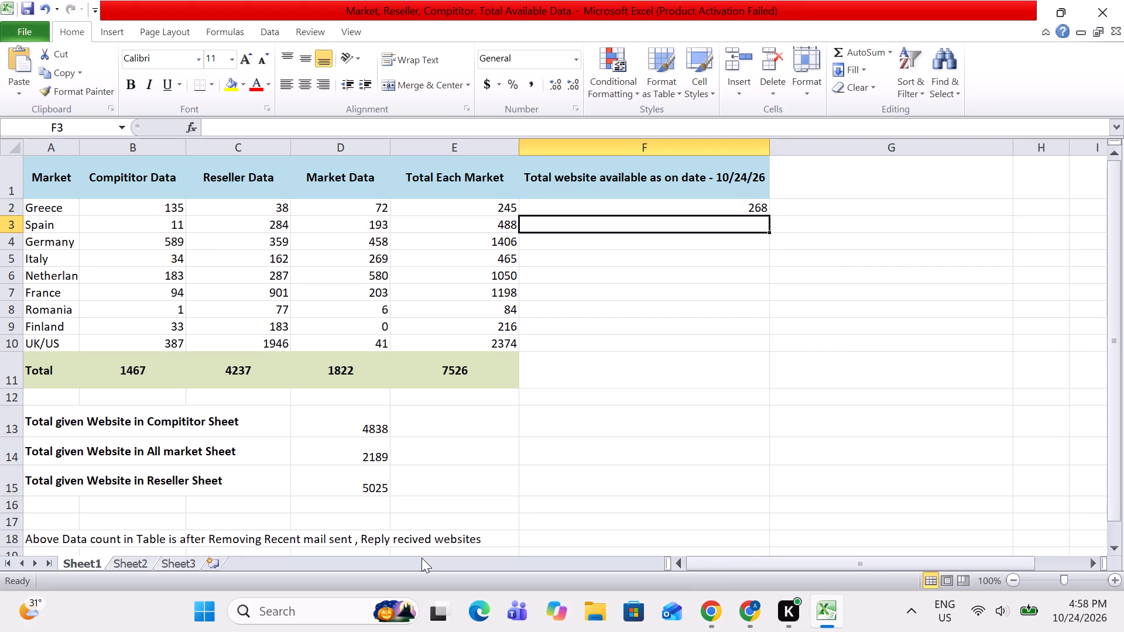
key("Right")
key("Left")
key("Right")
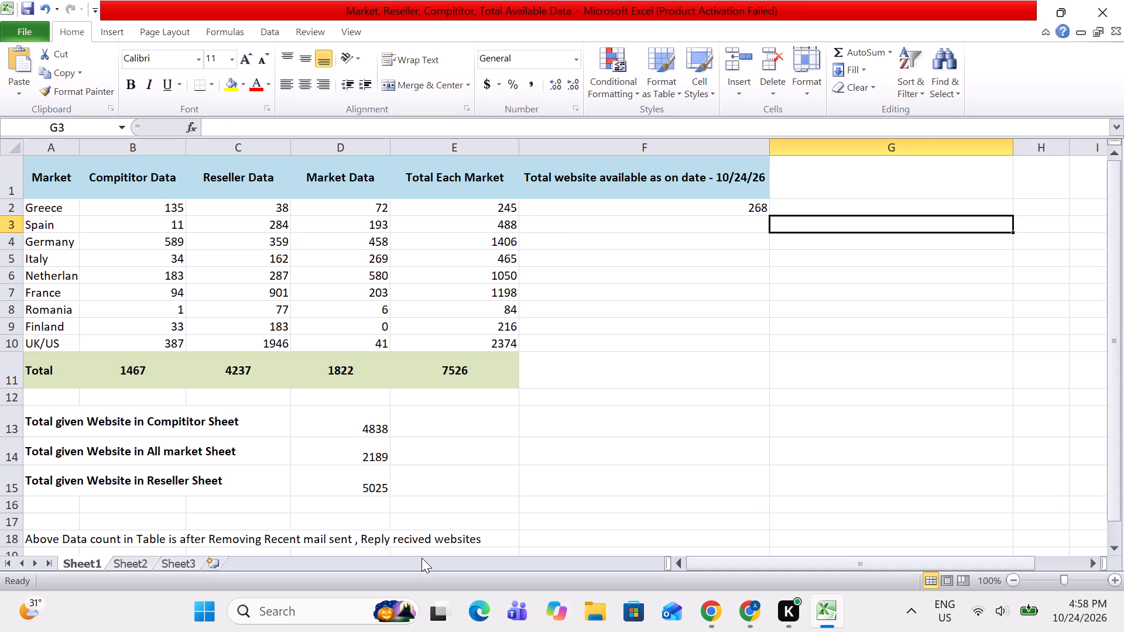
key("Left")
Switch back to the Email - Master Sheet in Chrome and open the ES, MX, AR sheet.
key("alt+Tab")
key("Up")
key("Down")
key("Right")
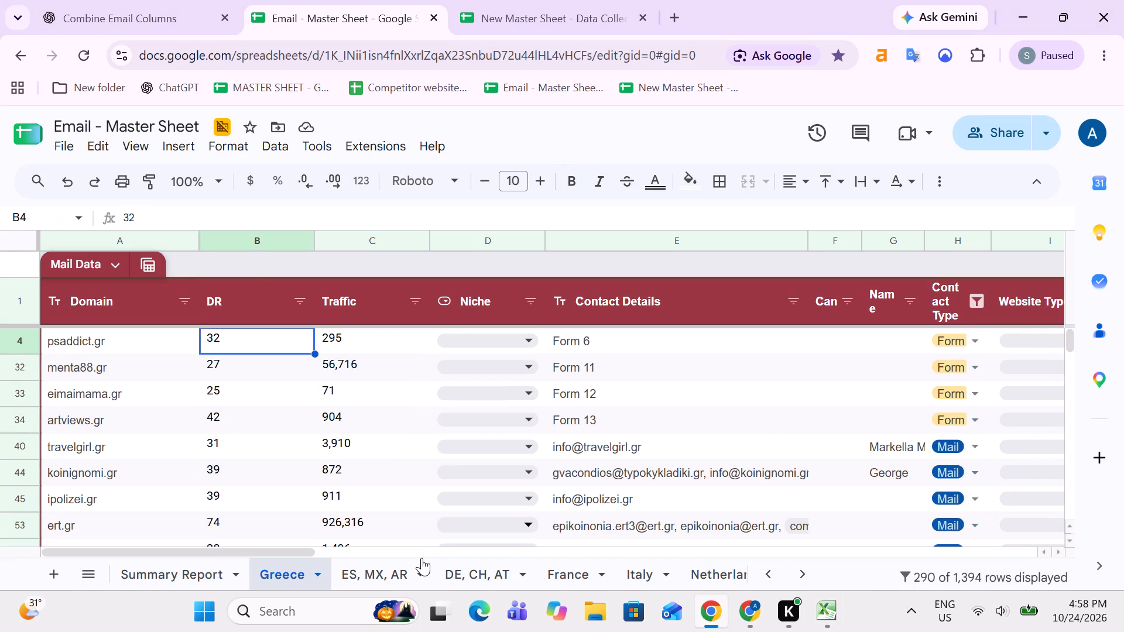
left_click(396, 572)
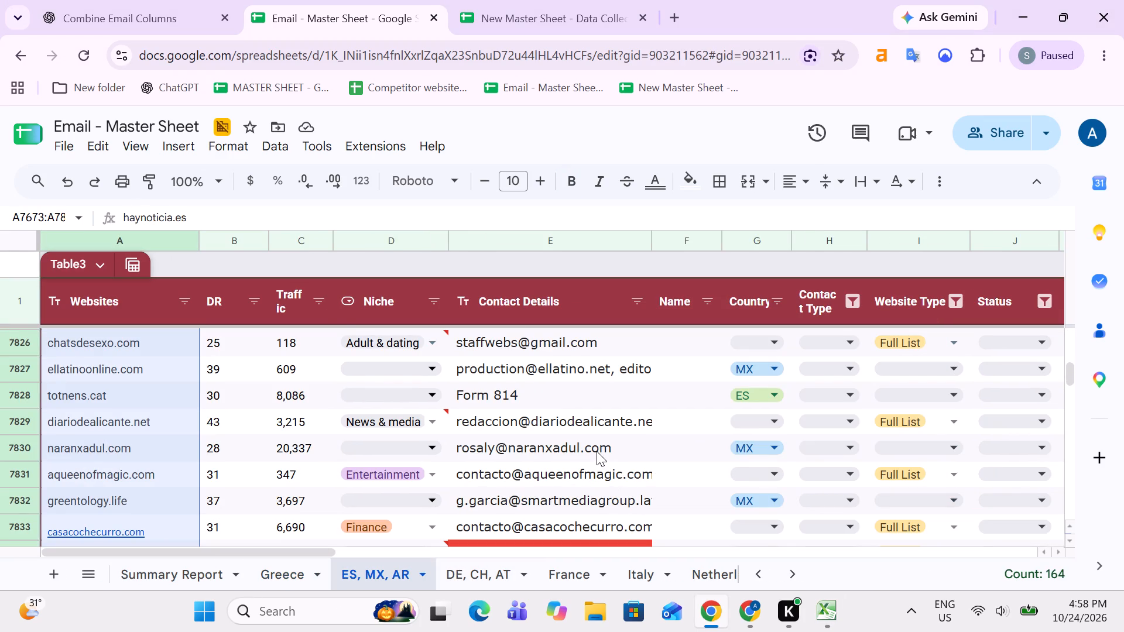
Remove the existing column filters from the ES, MX, AR sheet's table.
left_click(585, 425)
key("Right")
key("Right")
key("Right")
key("Right")
key("Right")
key("Right")
key("Right")
key("Right")
key("Right")
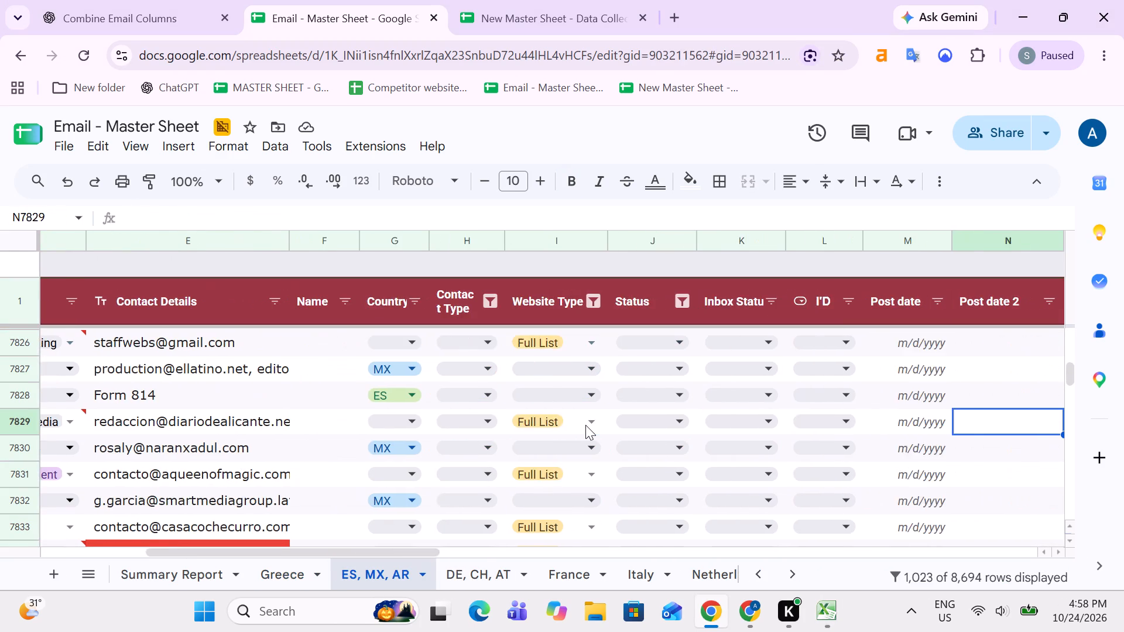
key("Right")
key("Right")
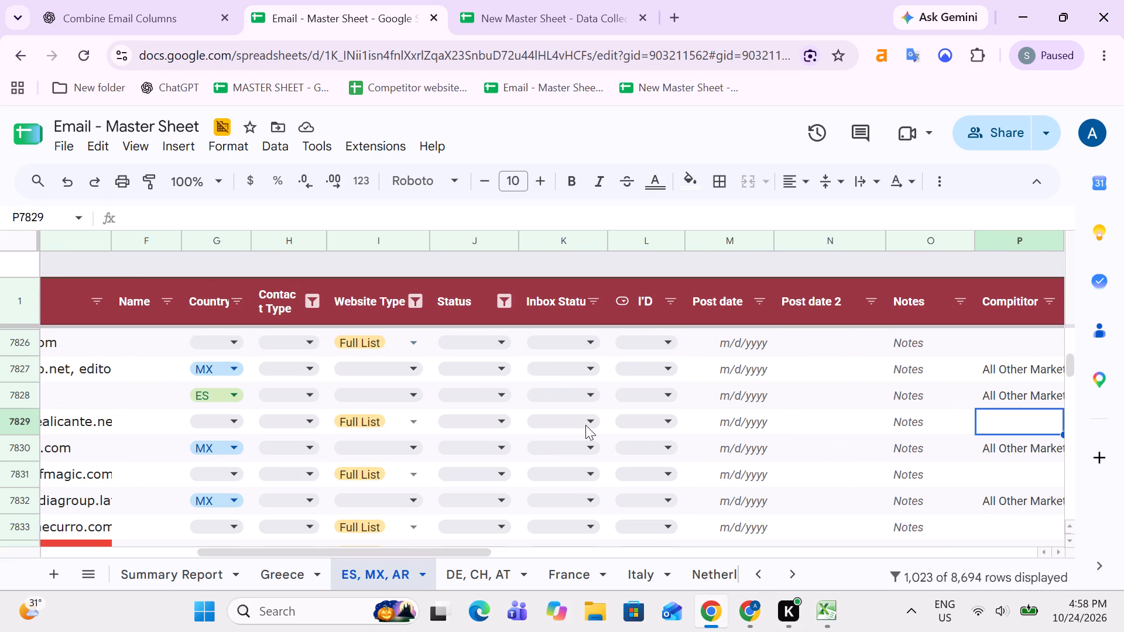
left_click(945, 187)
left_click(879, 215)
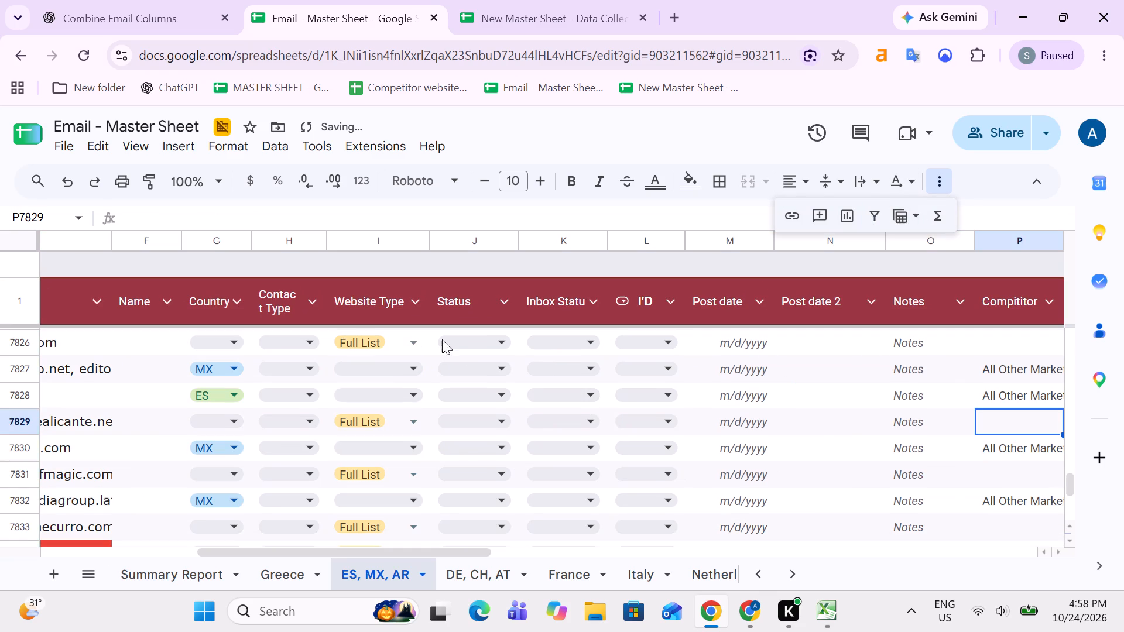
Filter the ES, MX, AR sheet's Status column to show only (Blanks) and "Mail Has to Do".
left_click(509, 304)
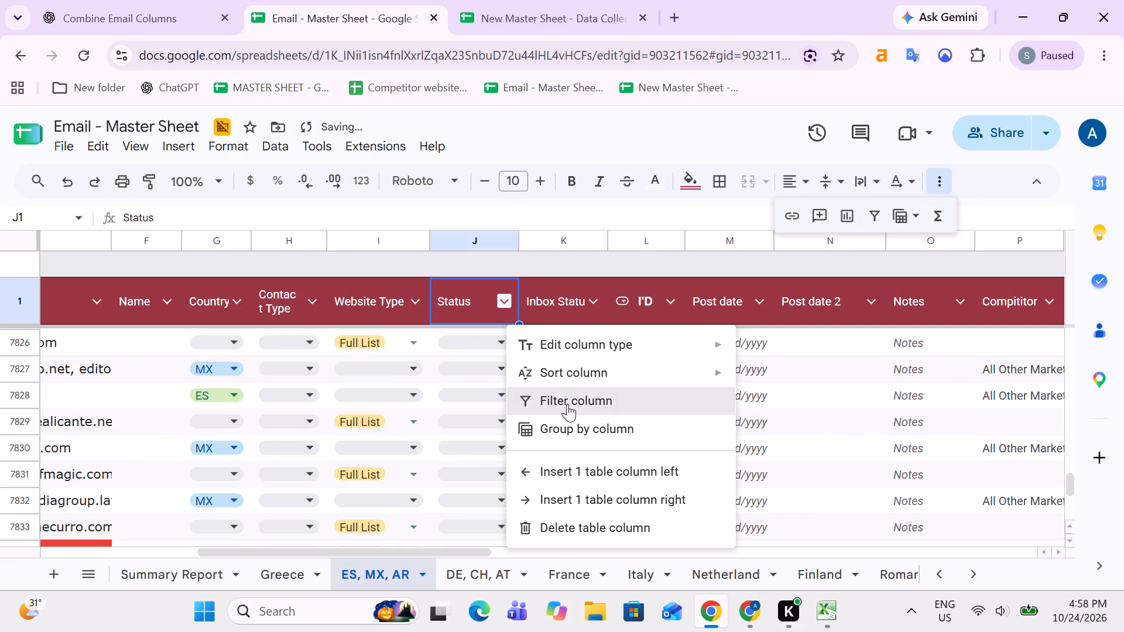
left_click(567, 404)
scroll(433, 409, "down", 4)
left_click(345, 355)
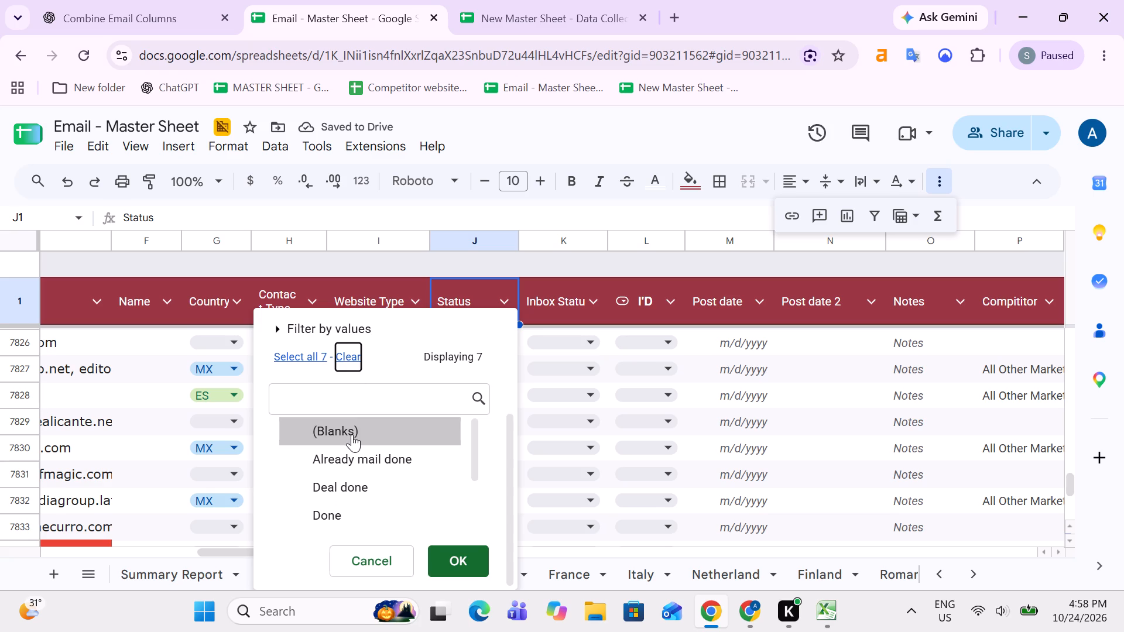
left_click(352, 434)
scroll(378, 493, "down", 1)
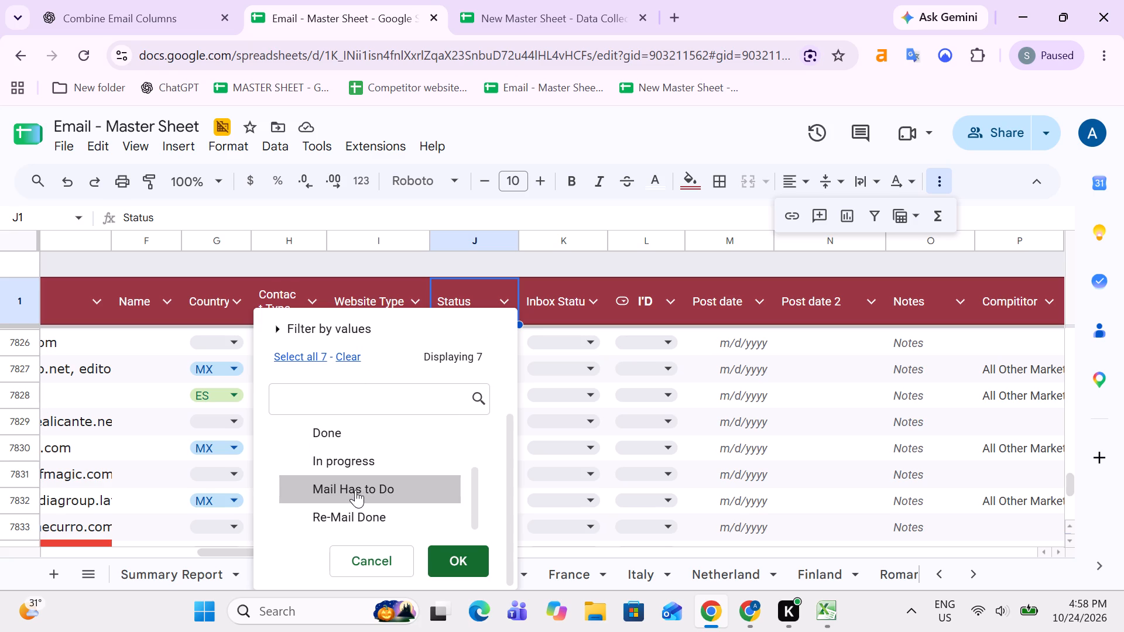
left_click(355, 490)
scroll(366, 459, "down", 5)
left_click(481, 568)
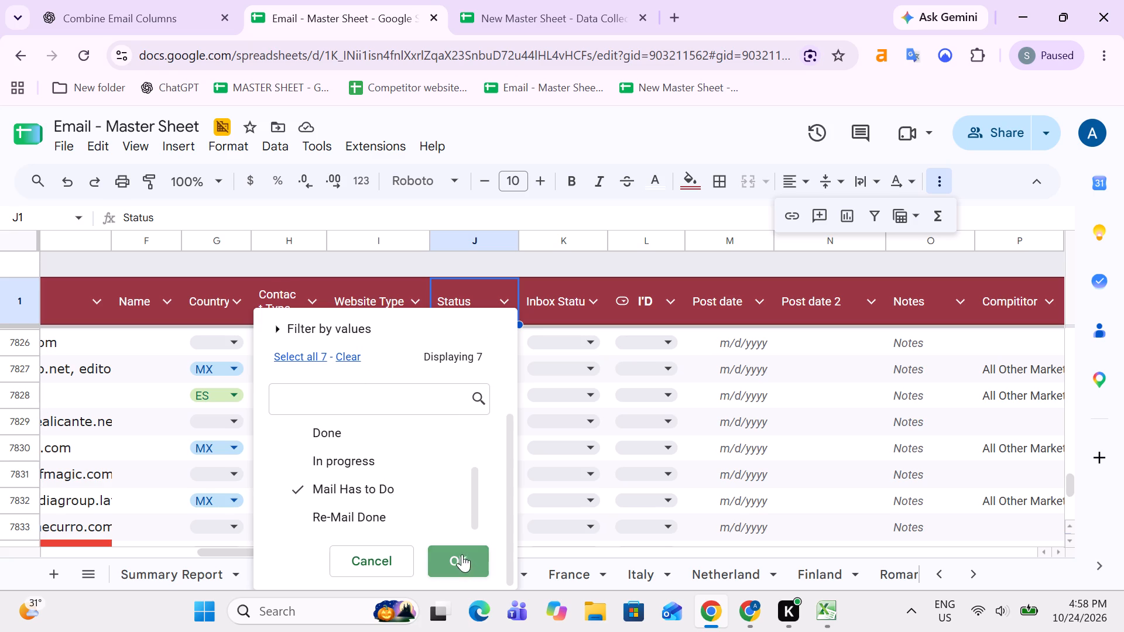
Examine the Status-filtered rows of the ES, MX, AR sheet in the Email - Master Sheet.
scroll(334, 446, "up", 8)
scroll(334, 446, "down", 17)
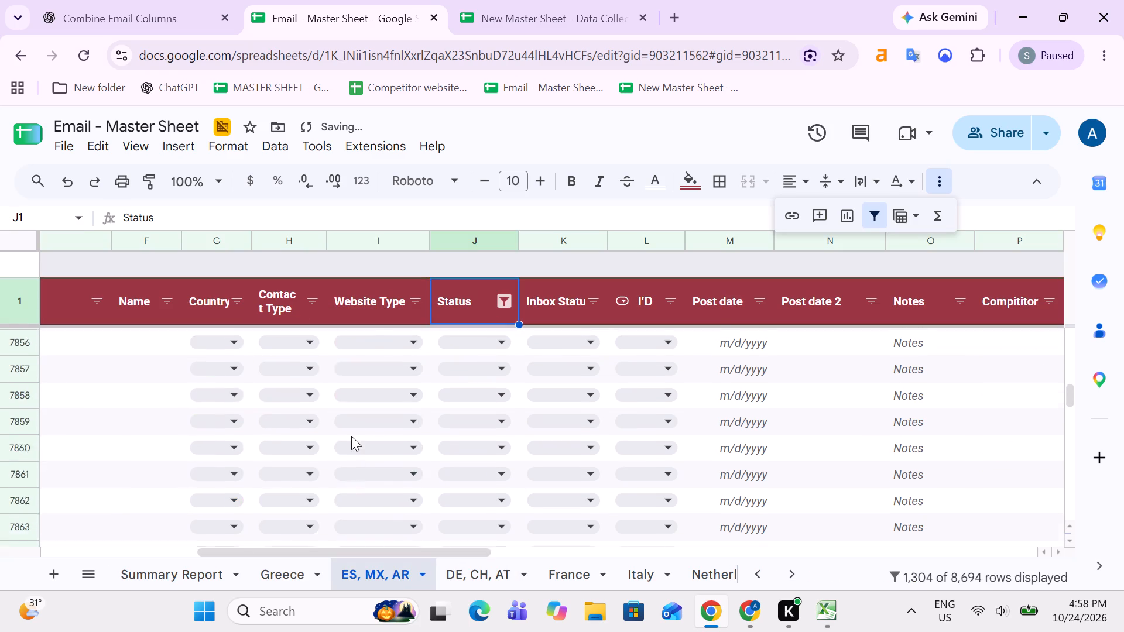
scroll(351, 436, "up", 20)
scroll(351, 436, "up", 5)
scroll(351, 436, "down", 20)
scroll(351, 436, "down", 10)
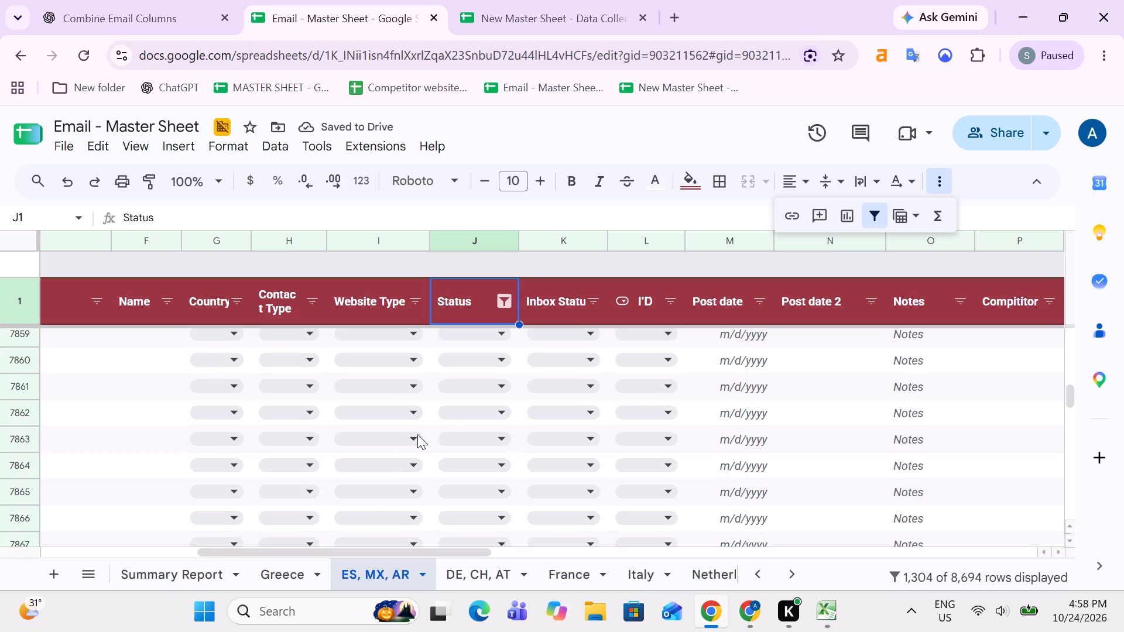
key("Down")
key("Up")
key("Up")
key("Down")
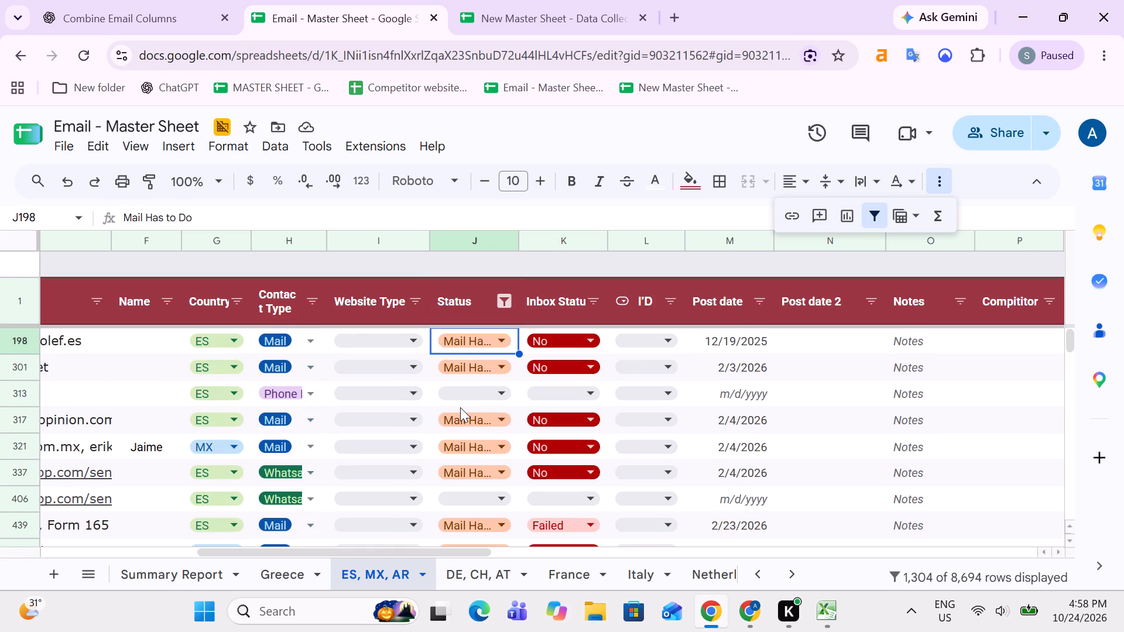
Filter the ES, MX, AR sheet's Website Type column to show only blanks and "Full List".
left_click(410, 304)
scroll(300, 444, "down", 7)
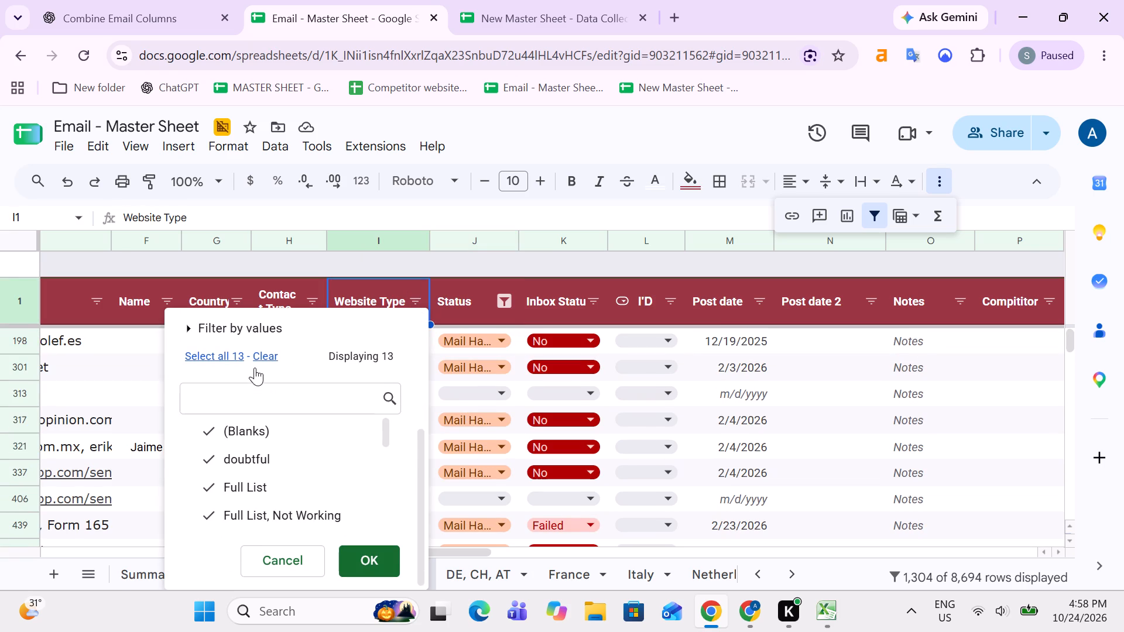
left_click(265, 353)
left_click(255, 424)
left_click(270, 492)
left_click(303, 514)
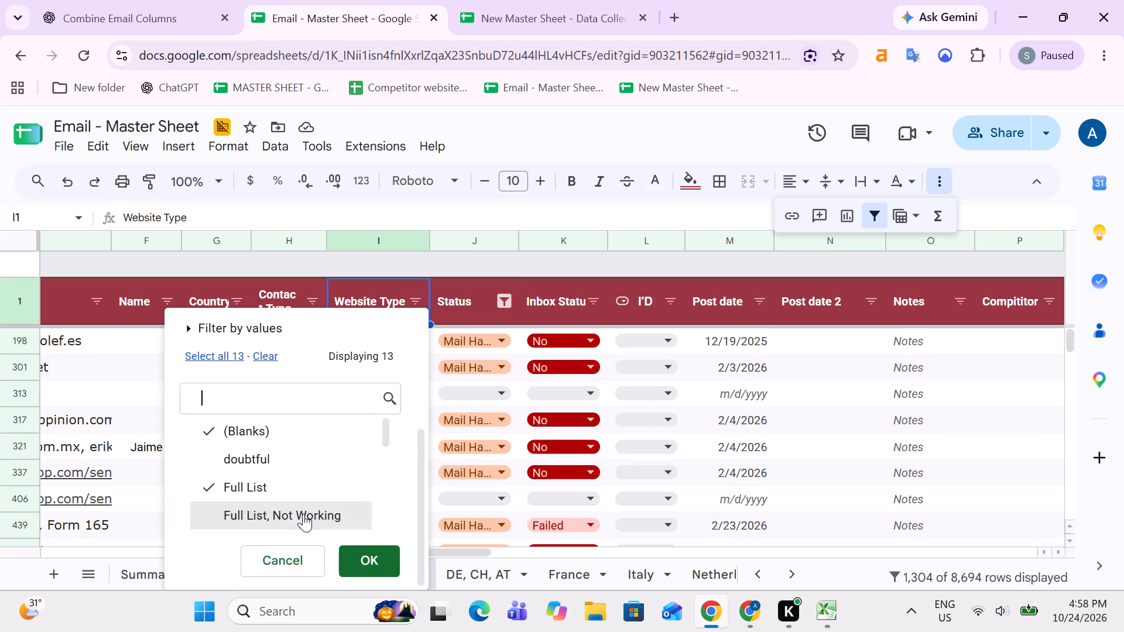
left_click(300, 514)
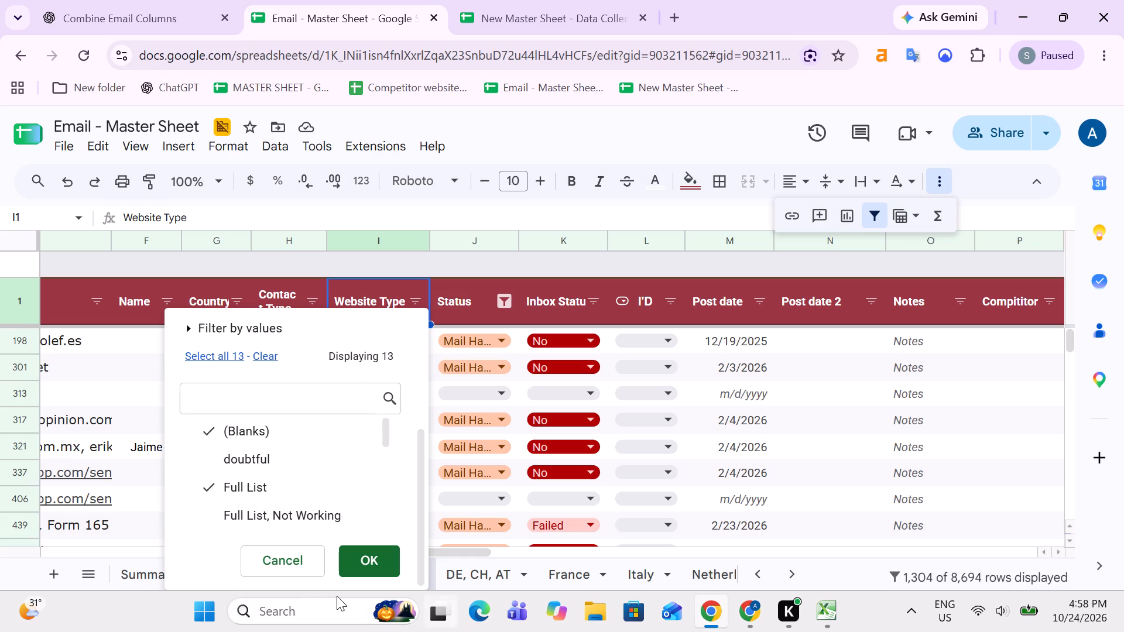
scroll(284, 488, "down", 5)
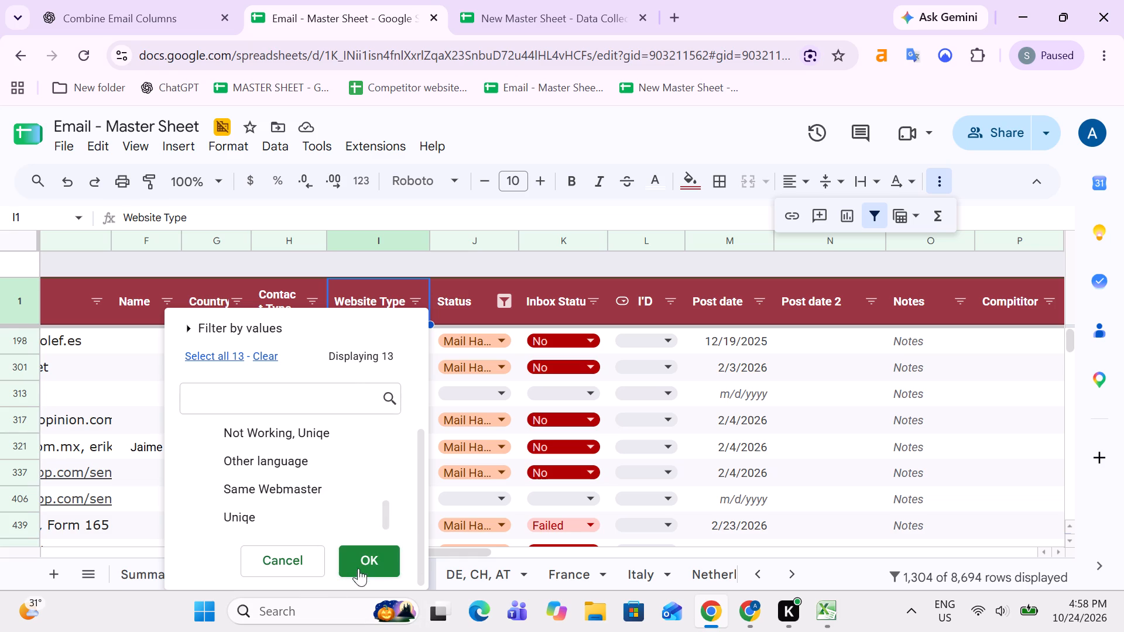
left_click(352, 552)
Add "Uniqe" to the values shown by the ES, MX, AR sheet's Website Type filter.
left_click(412, 297)
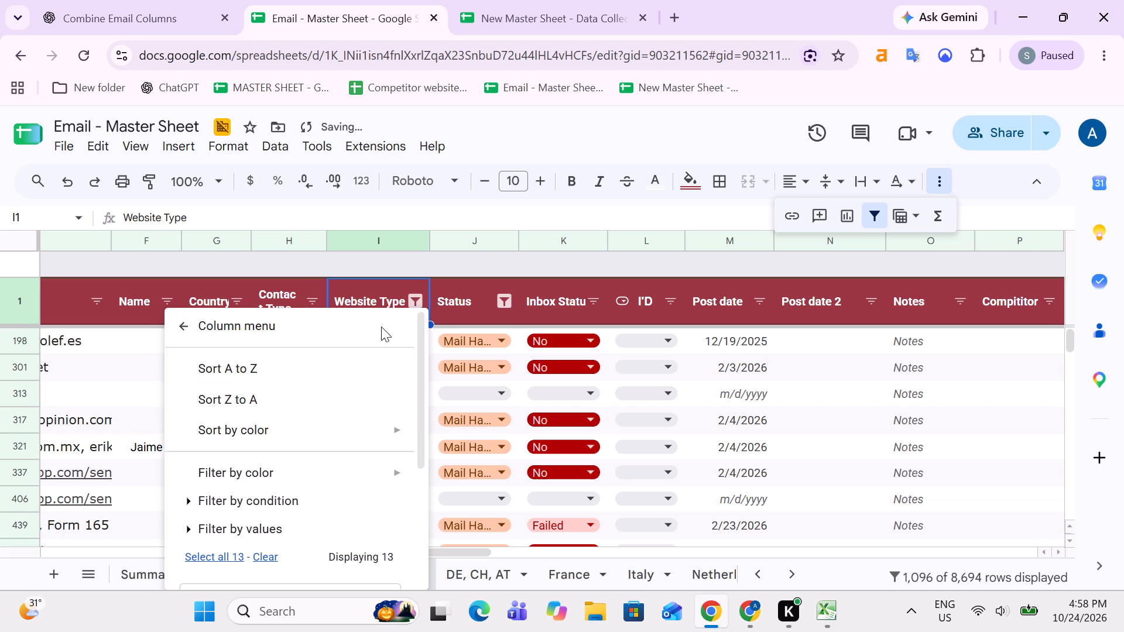
scroll(318, 414, "down", 5)
scroll(286, 476, "down", 4)
scroll(248, 516, "down", 5)
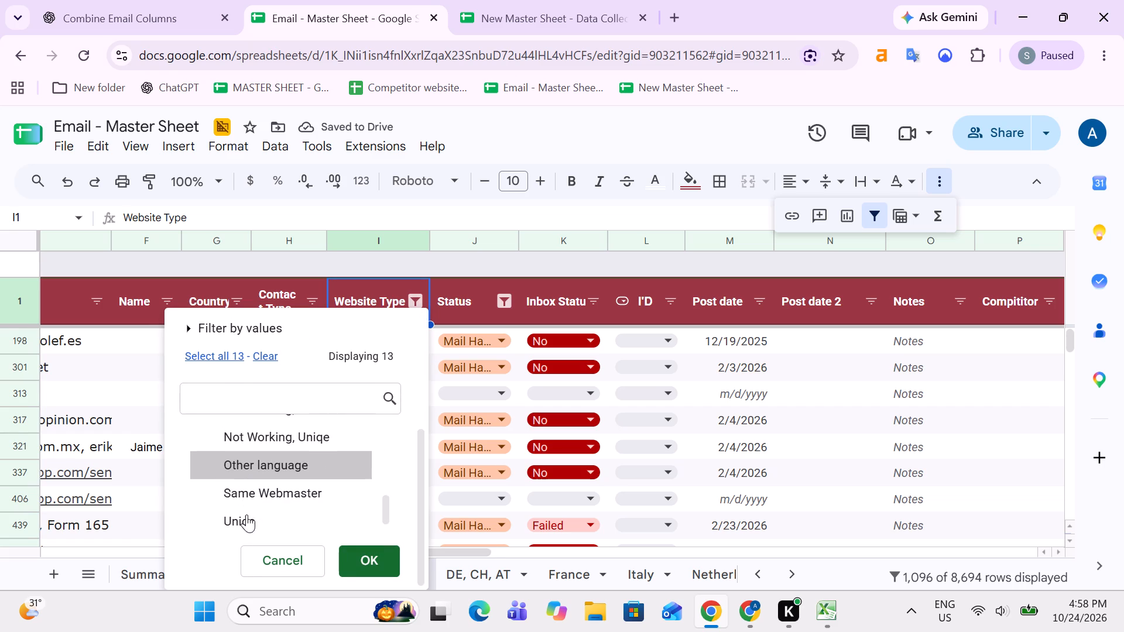
left_click(263, 513)
left_click(360, 563)
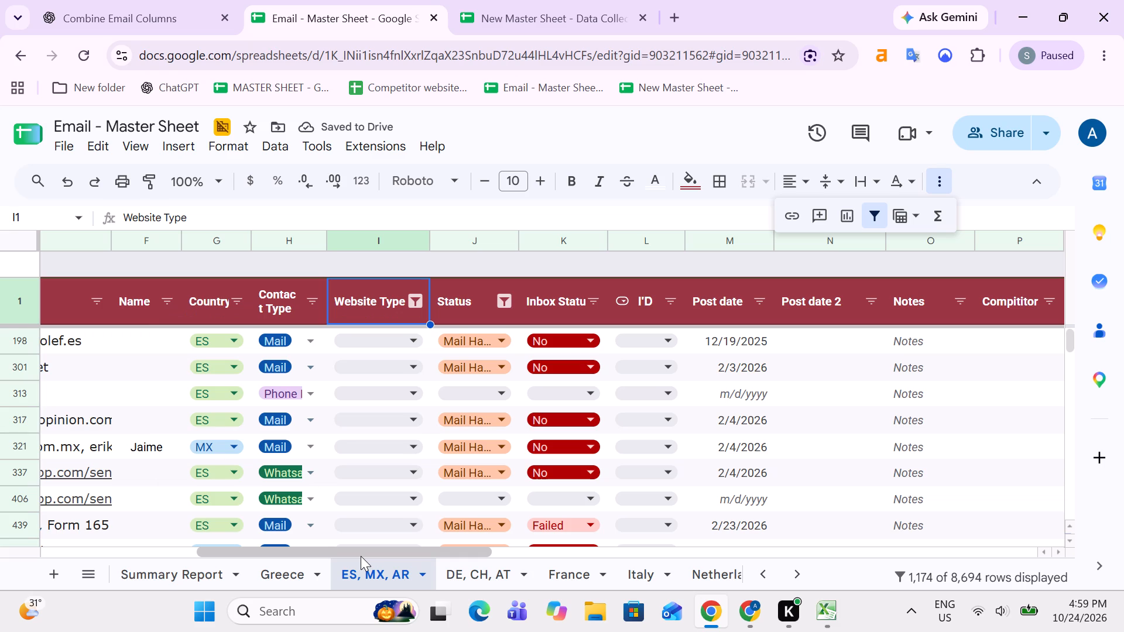
Examine the Website Type values across the filtered rows of the ES, MX, AR sheet.
key("Down")
key("Up")
key("Up")
key("Down")
key("ctrl+Down")
key("Down")
key("Down")
key("Up")
key("Up")
key("Up")
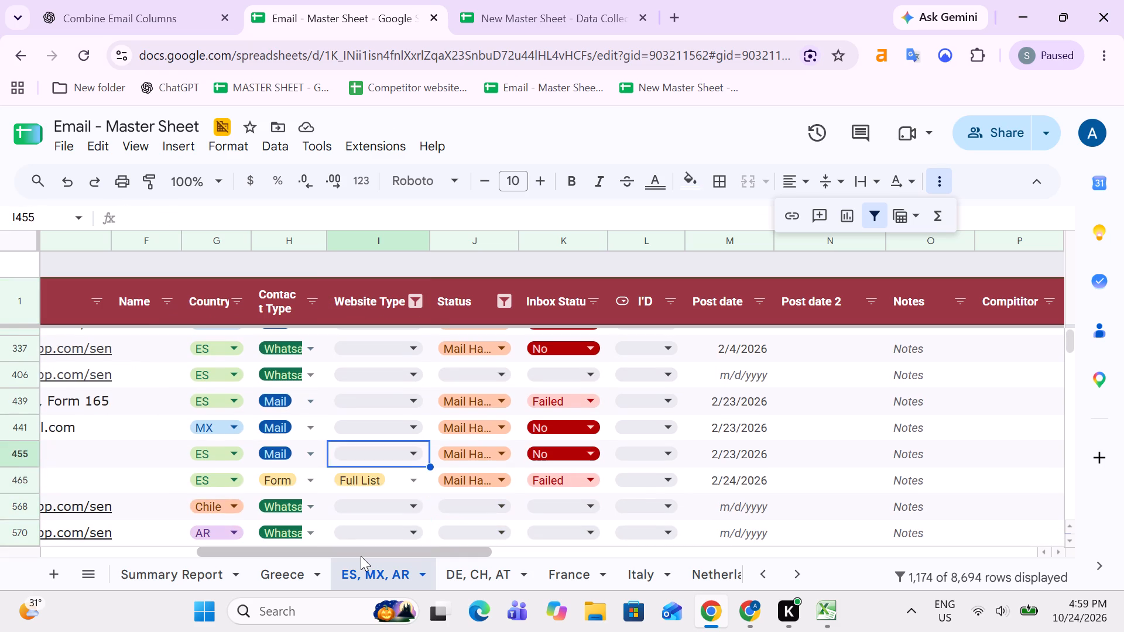
key("Down")
key("ctrl+Down")
key("ctrl+Down")
key("ctrl+Down")
key("Up")
key("ctrl+Up")
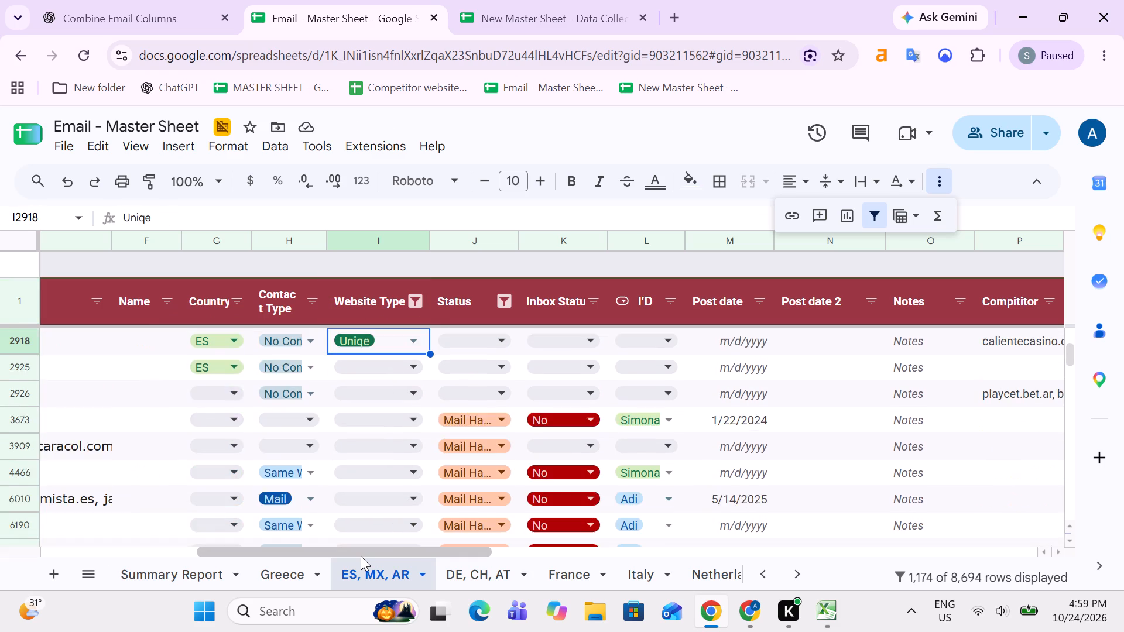
key("Up")
key("Down")
key("Up")
key("ctrl+Up")
key("Down")
scroll(345, 547, "up", 1)
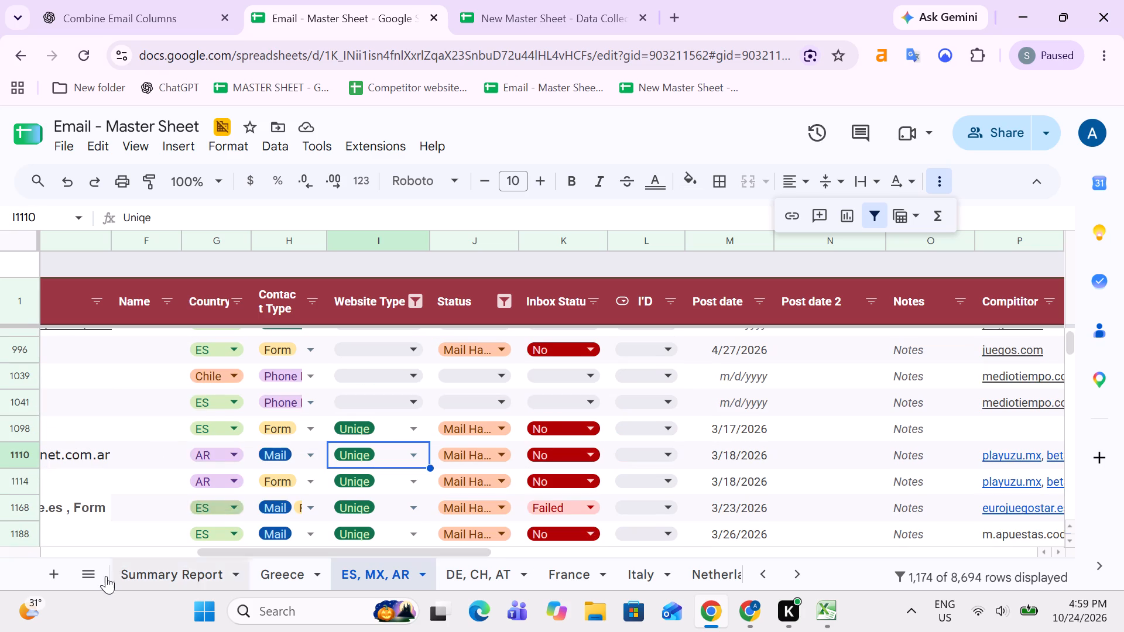
Filter the ES, MX, AR sheet's Contact Type column to show only blanks, "Form", "Mail" and "Mail, Form".
left_click(310, 307)
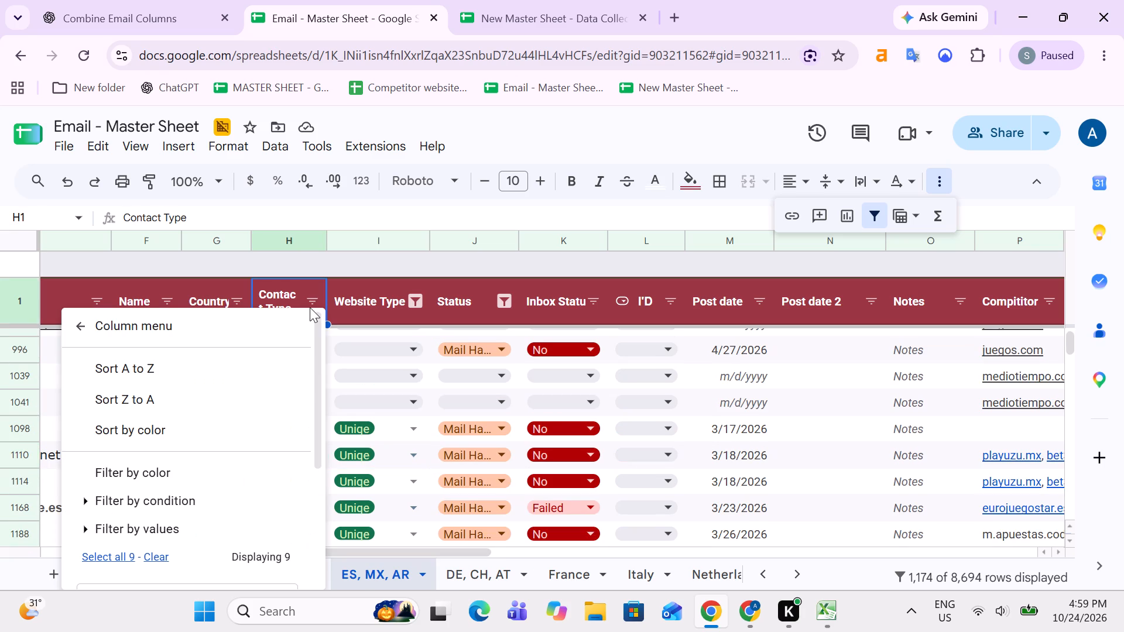
scroll(211, 460, "down", 6)
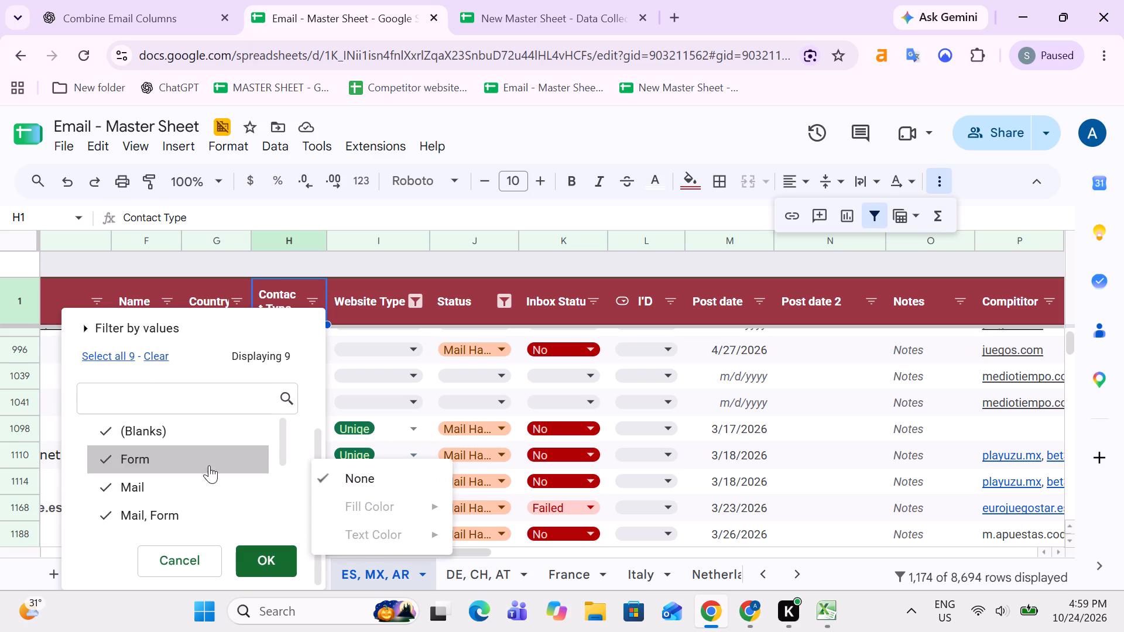
left_click(161, 356)
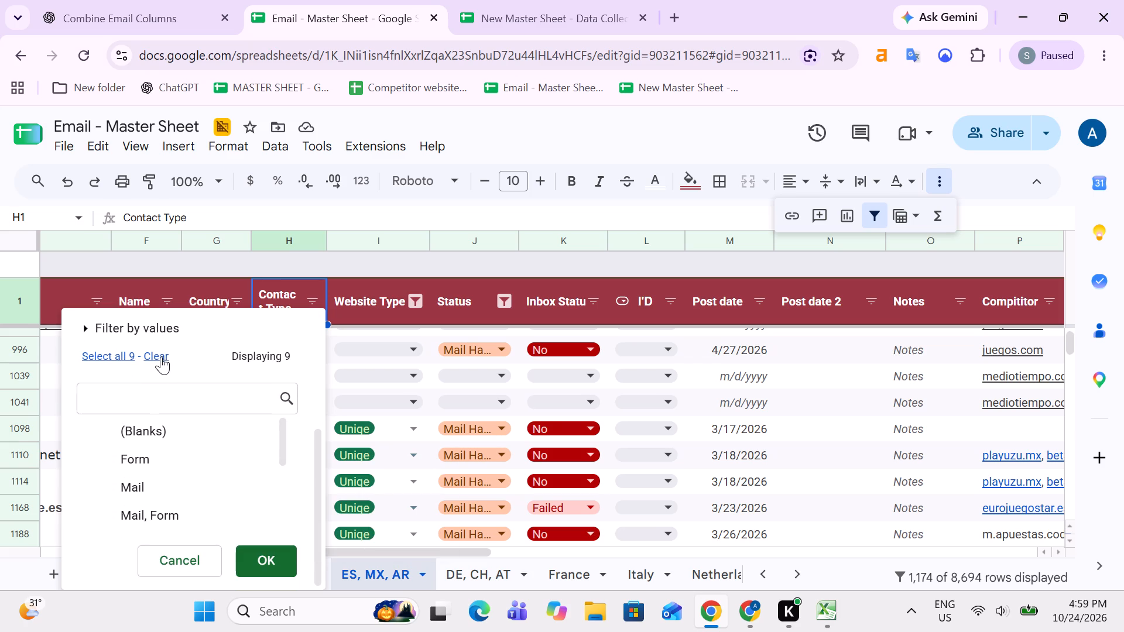
left_click(137, 425)
left_click(140, 455)
left_click(142, 478)
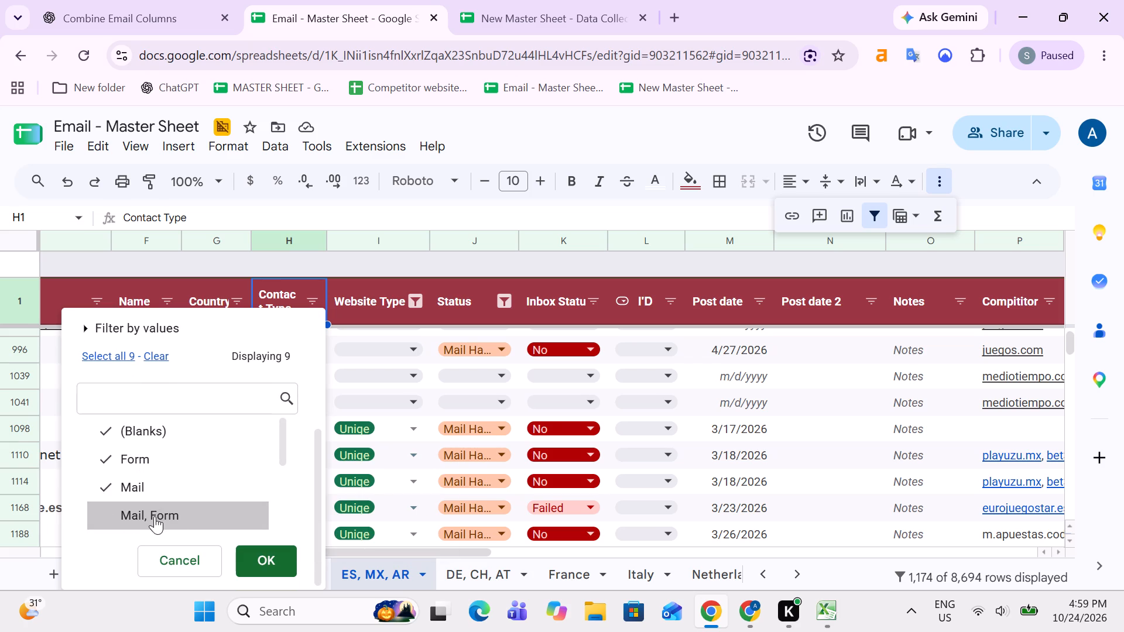
left_click(155, 516)
scroll(178, 471, "down", 2)
scroll(178, 477, "up", 1)
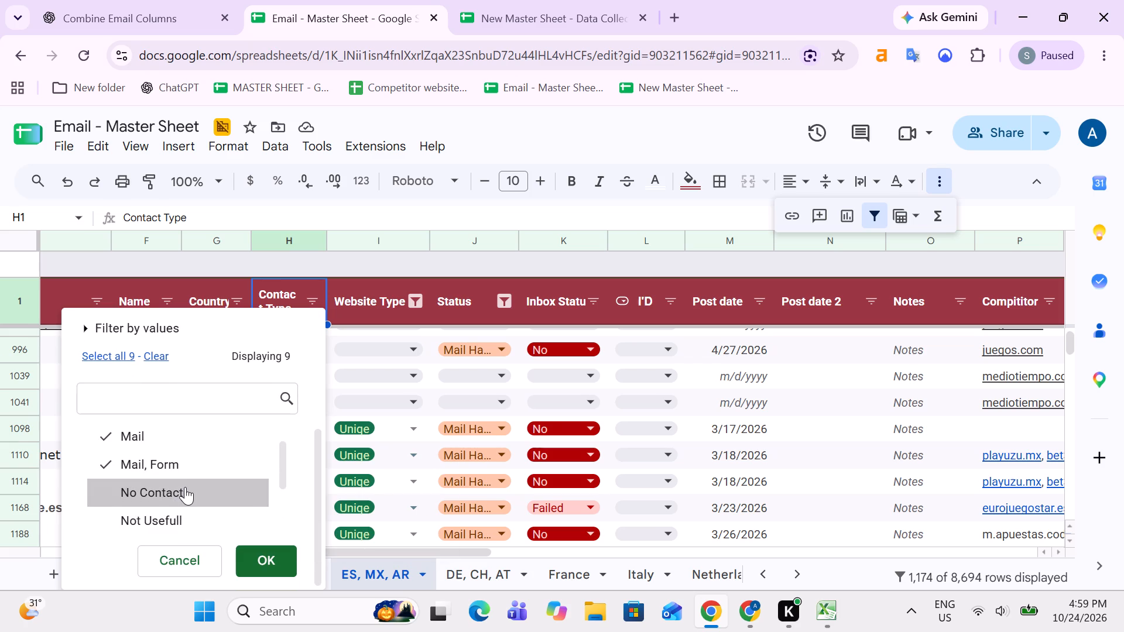
scroll(185, 486, "down", 3)
left_click(248, 554)
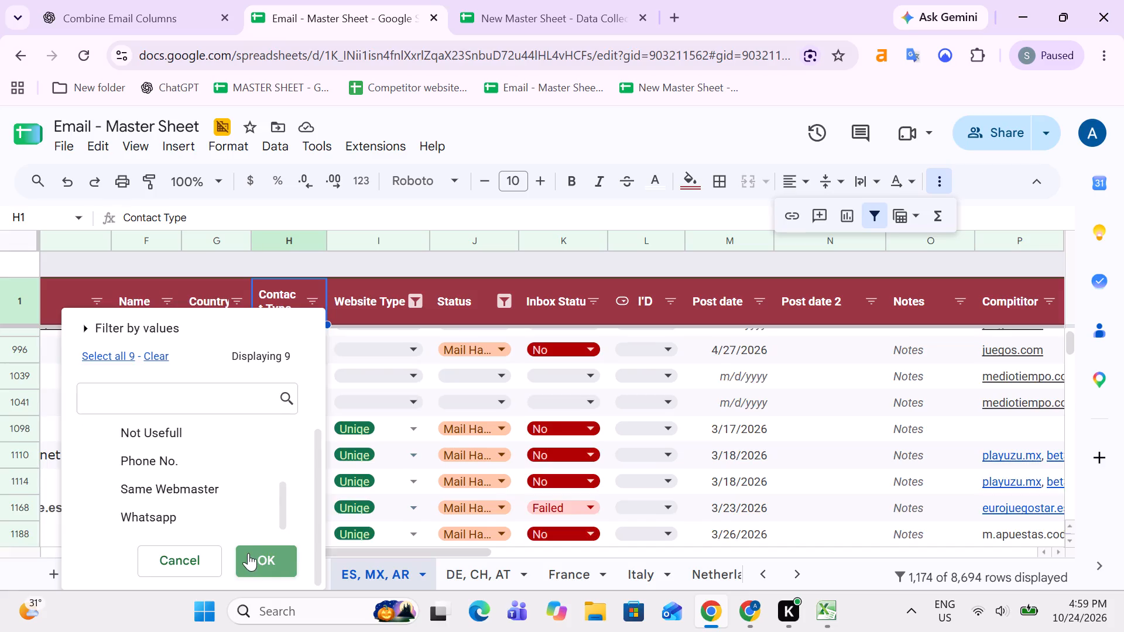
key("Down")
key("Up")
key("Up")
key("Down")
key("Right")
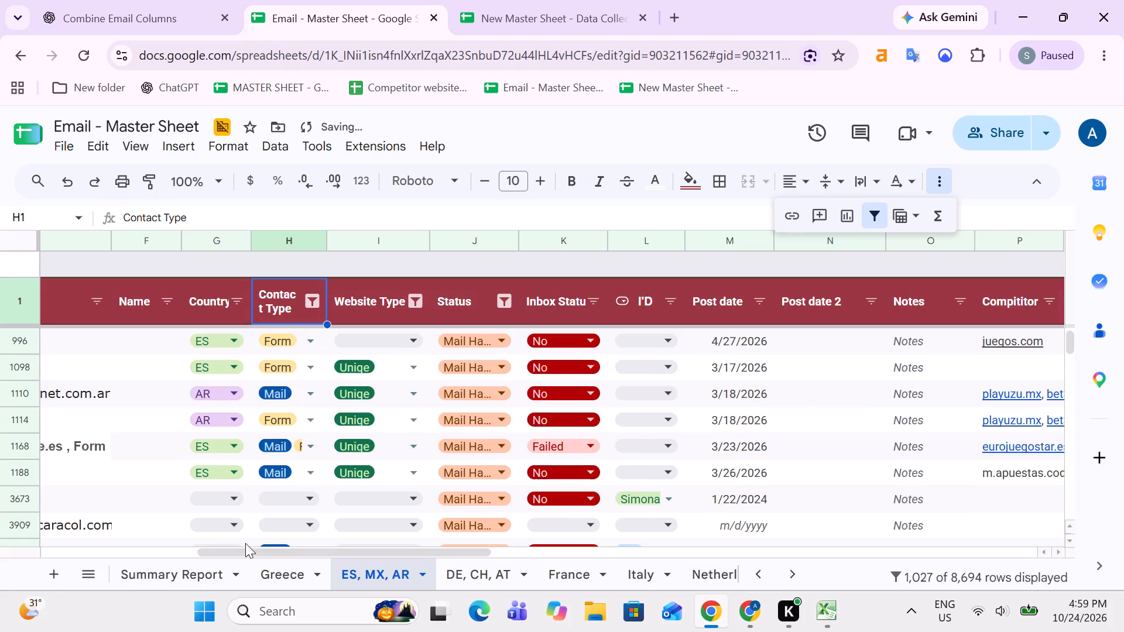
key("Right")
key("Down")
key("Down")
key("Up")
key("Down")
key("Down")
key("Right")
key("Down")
Count the filtered domains in the ES, MX, AR sheet by selecting the Websites column from consejo-colef.es to the last filled entry, cosasdeviajes.com.
left_click(766, 337)
key("Right")
key("Right")
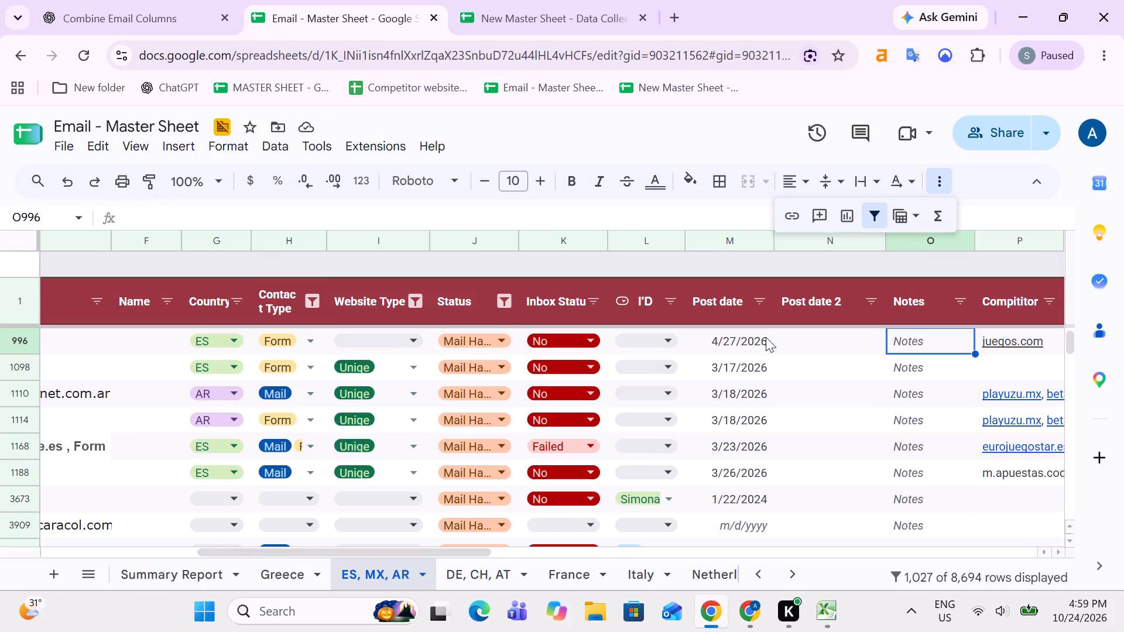
key("Right")
key("Right")
key("Left")
key("Left")
key("Left")
key("Left")
key("Left")
key("Left")
key("Left")
key("Left")
key("Left")
key("Left")
key("Left")
key("Left")
key("Left")
key("Left")
key("Left")
key("Left")
key("Left")
key("Left")
key("Left")
key("Left")
key("Up")
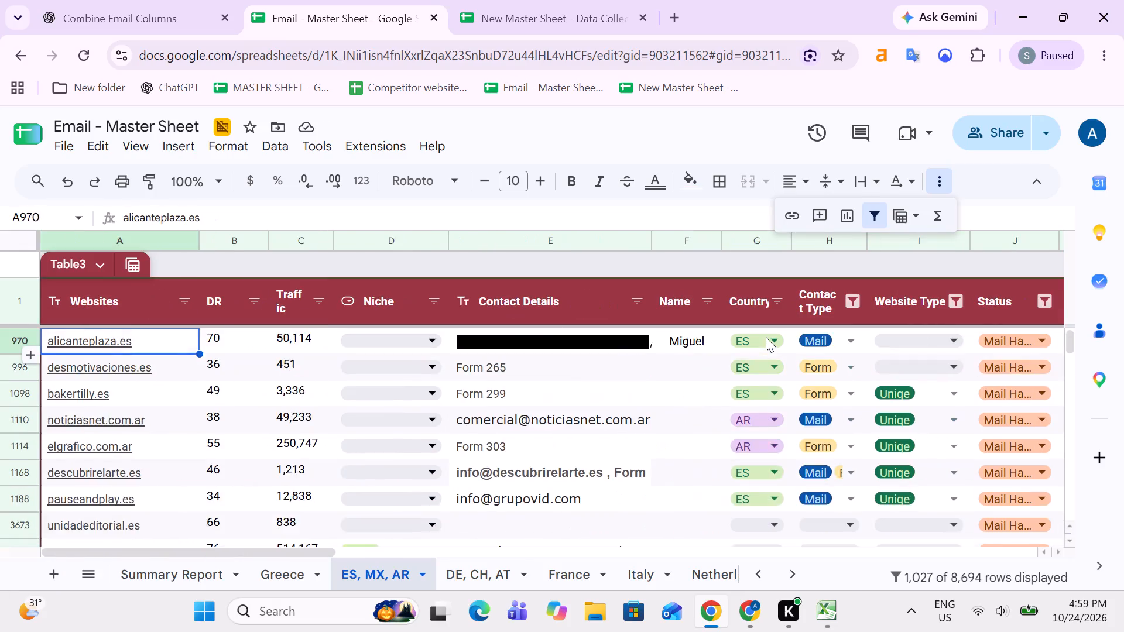
key("Down")
key("Up")
key("Up")
key("Up")
key("Up")
key("Up")
key("Up")
key("Up")
key("Up")
key("Up")
key("Up")
key("Up")
key("Up")
key("Up")
key("Up")
key("Up")
key("Up")
key("Up")
key("Up")
key("Up")
key("Up")
key("ctrl+Up")
key("Down")
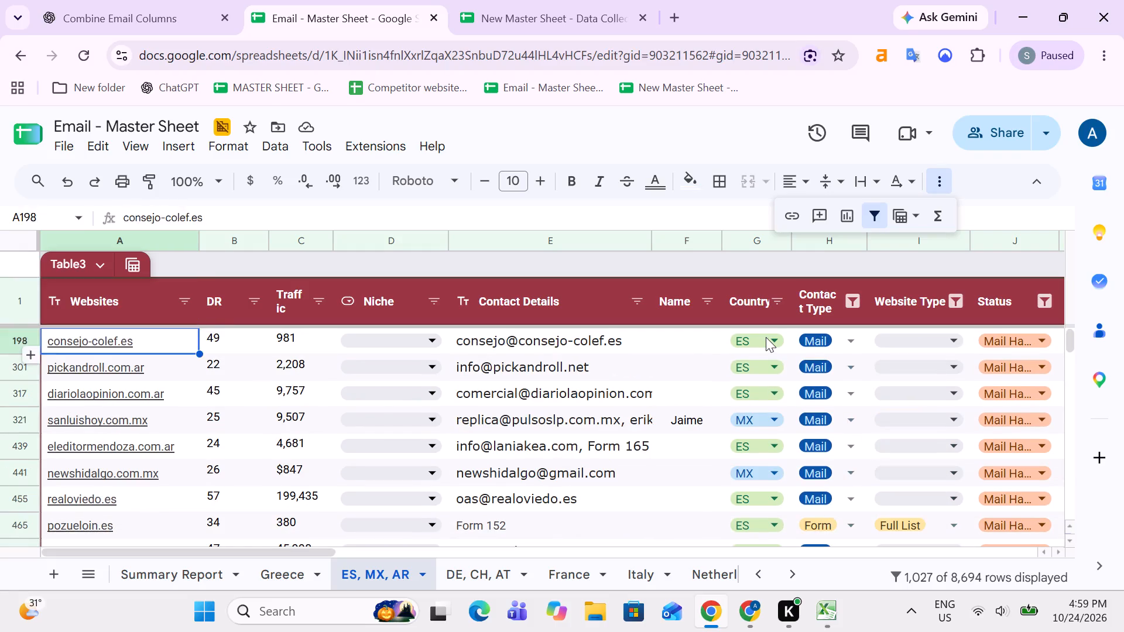
key("Up")
key("Down")
key("ctrl+shift+Down")
key("ctrl+shift+Down")
key("ctrl+shift+Down")
key("ctrl+shift+Down")
key("ctrl+shift+Down")
key("ctrl+shift+Down")
key("ctrl+shift+Down")
key("ctrl+shift+Down")
key("ctrl+shift+Down")
key("ctrl+shift+Down")
key("ctrl+shift+Down")
key("ctrl+shift+Down")
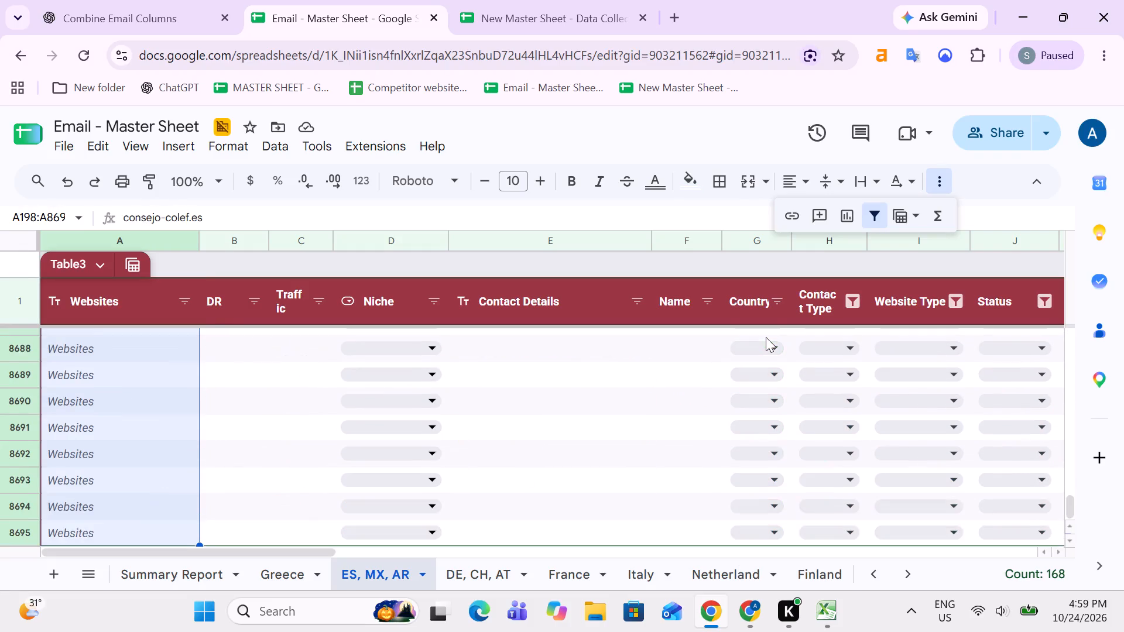
key("ctrl+shift+Up")
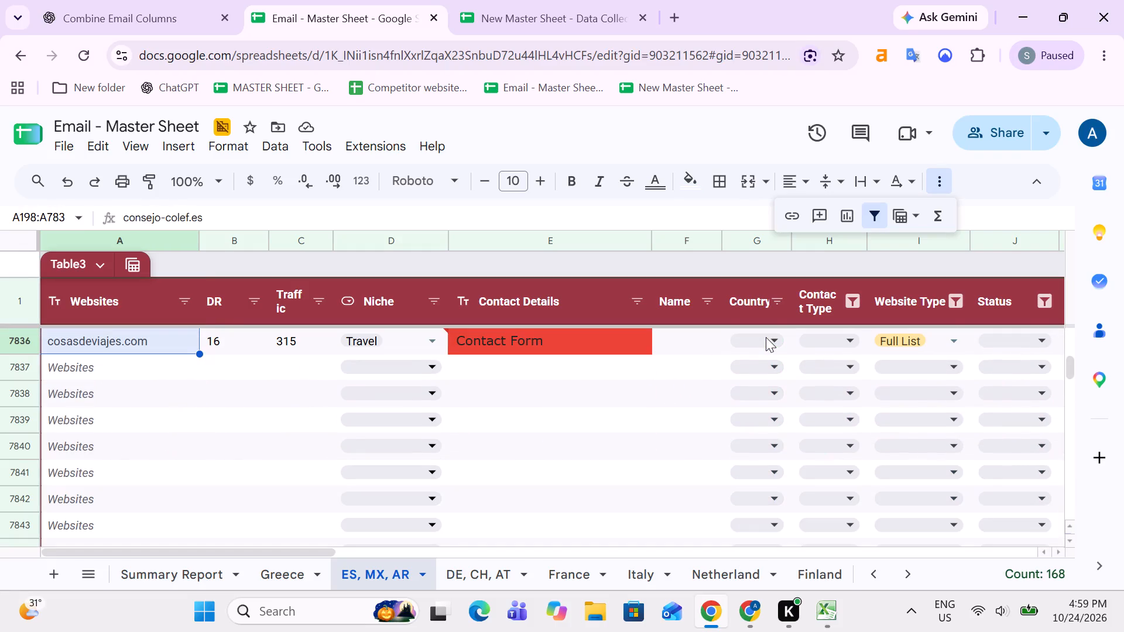
Switch to the Excel summary, enter 168 as Spain's total available websites for 10/24/26, and go to the Germany row.
key("alt+Tab")
key("Right")
key("Left")
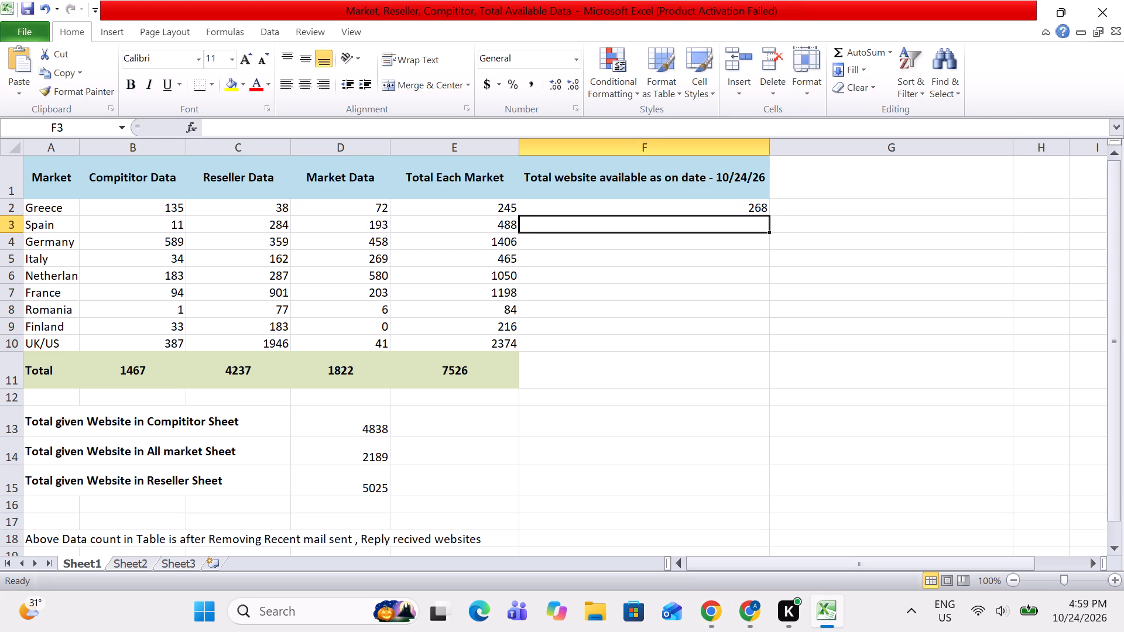
type("168")
key("Tab")
key("Down")
key("Left")
key("Left")
key("Left")
key("Left")
key("Left")
key("Left")
key("Left")
key("Left")
key("Left")
key("Left")
key("Left")
key("Left")
key("Left")
key("Left")
key("Left")
key("Left")
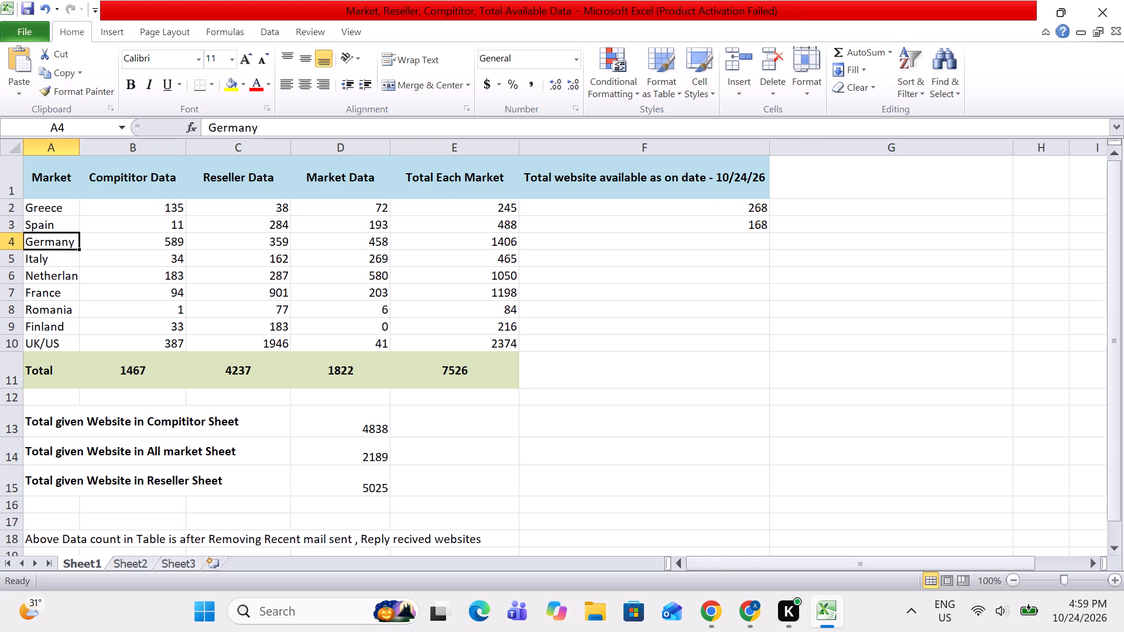
Back in the Email - Master Sheet, filter the DE, CH, AT sheet's Status column to show only blanks and "Mail Has to Do".
key("alt+Tab")
left_click(486, 571)
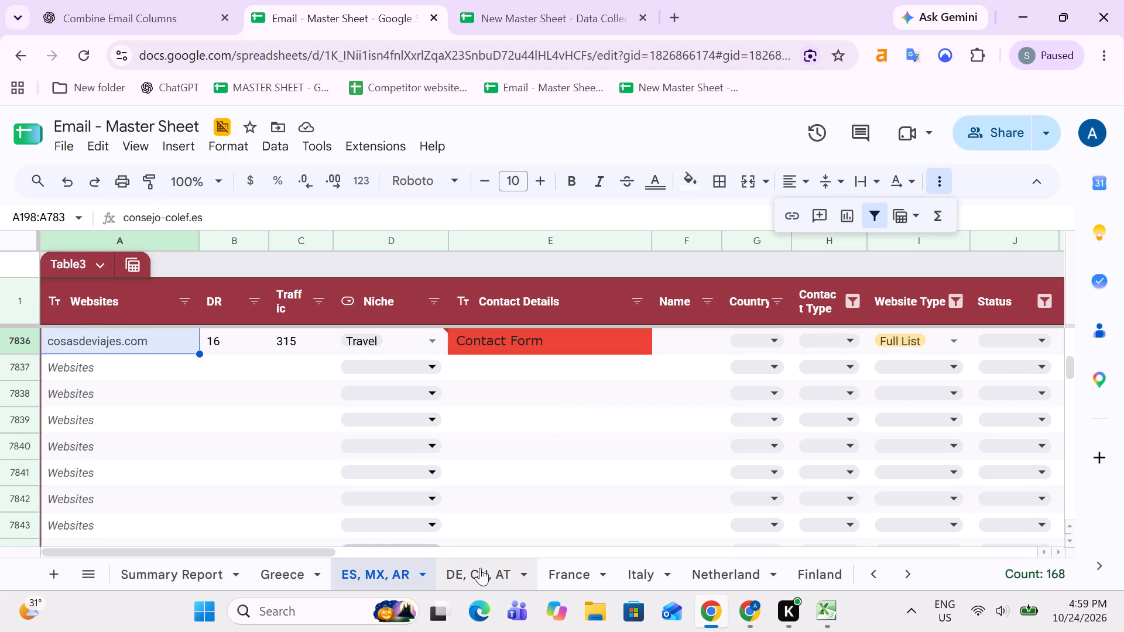
left_click(606, 441)
key("Right")
key("Right")
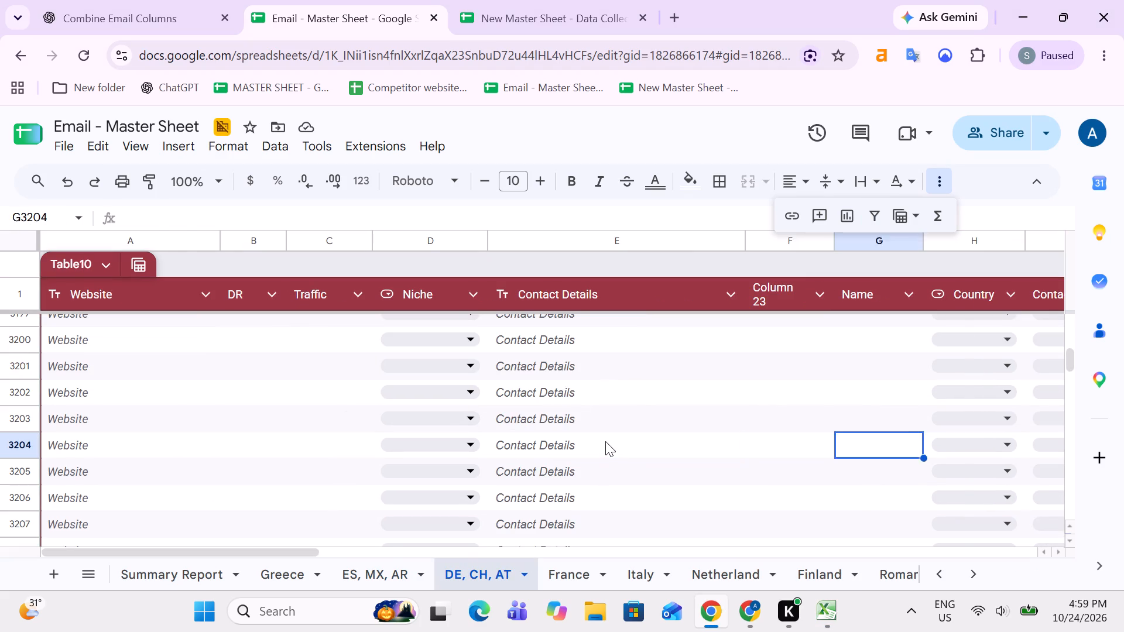
key("Right")
key("Right")
key("Right")
key("Right")
key("Right")
key("Right")
key("Right")
key("Right")
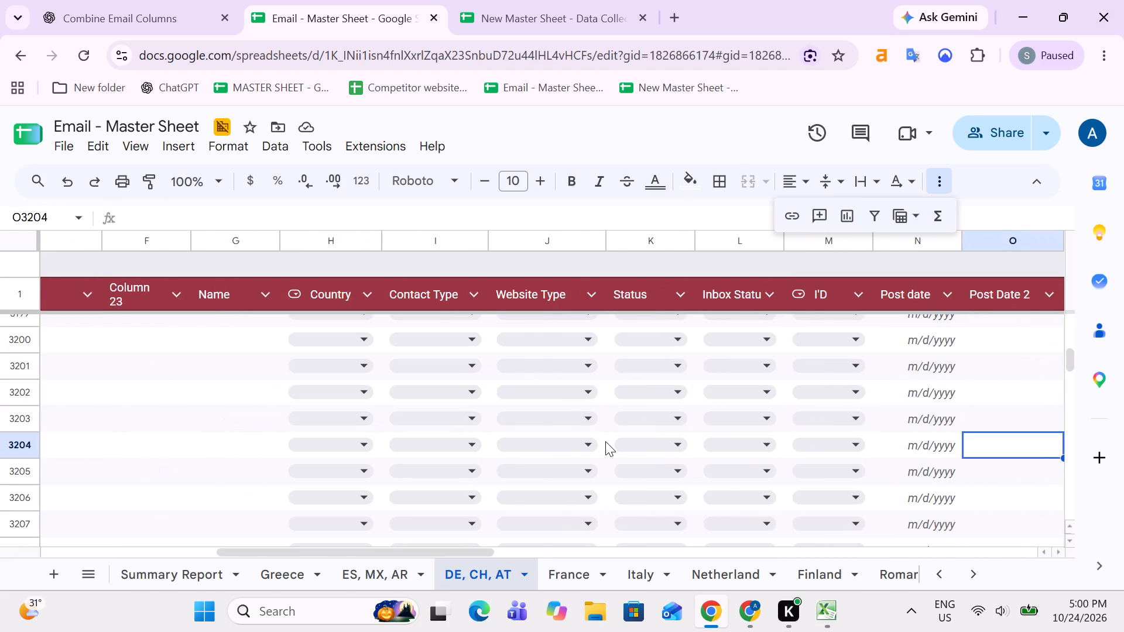
left_click(681, 293)
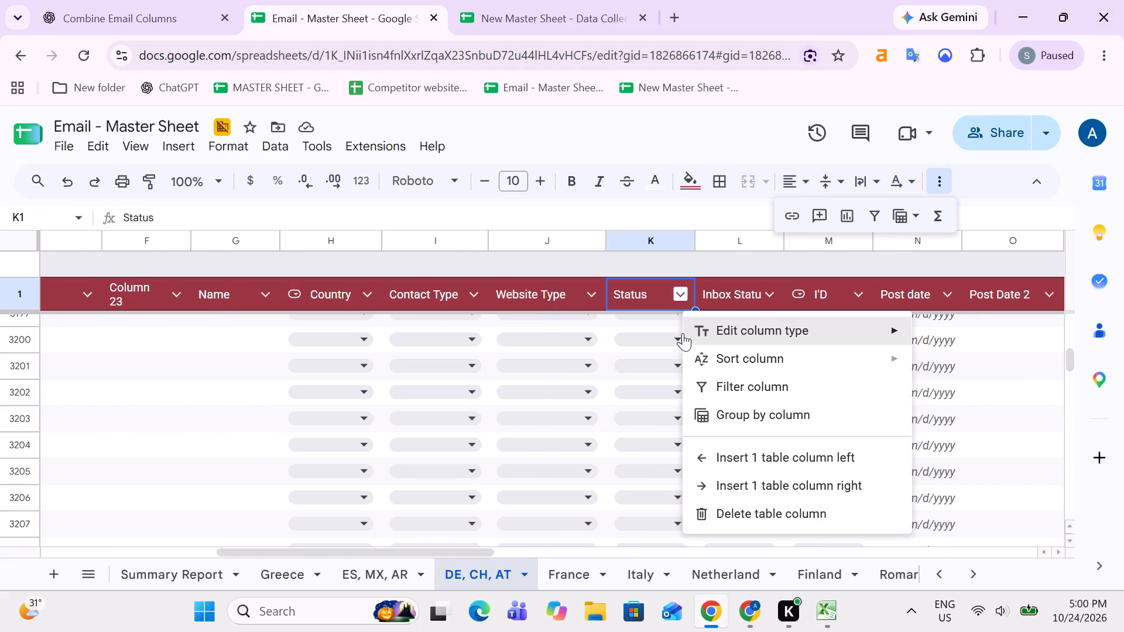
left_click(703, 392)
scroll(584, 402, "down", 5)
left_click(527, 354)
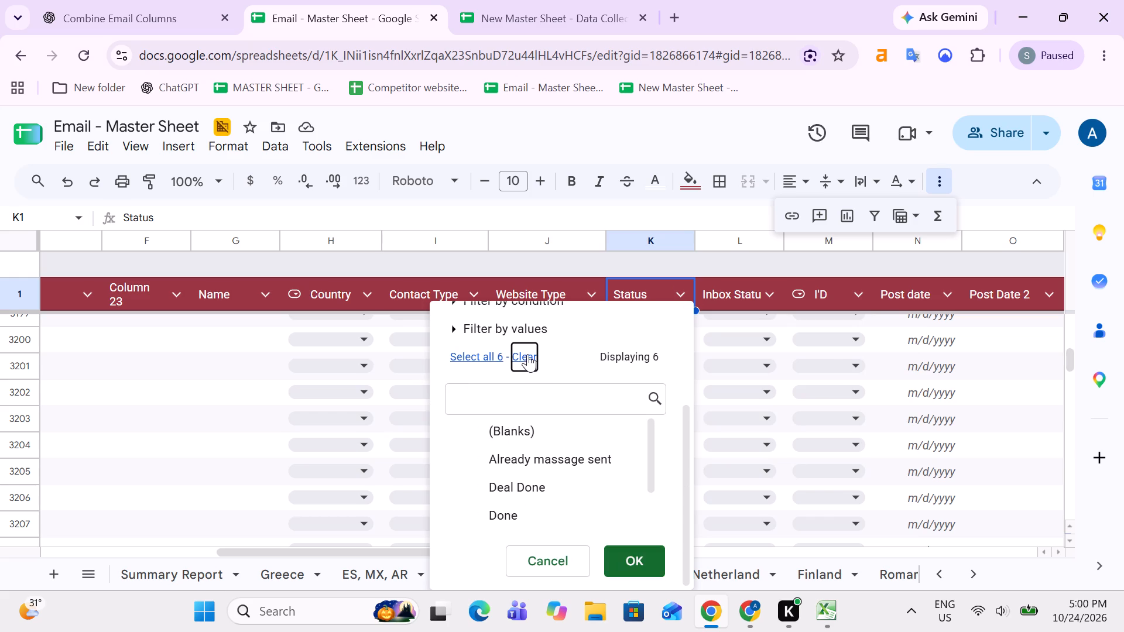
left_click(516, 437)
scroll(568, 479, "down", 4)
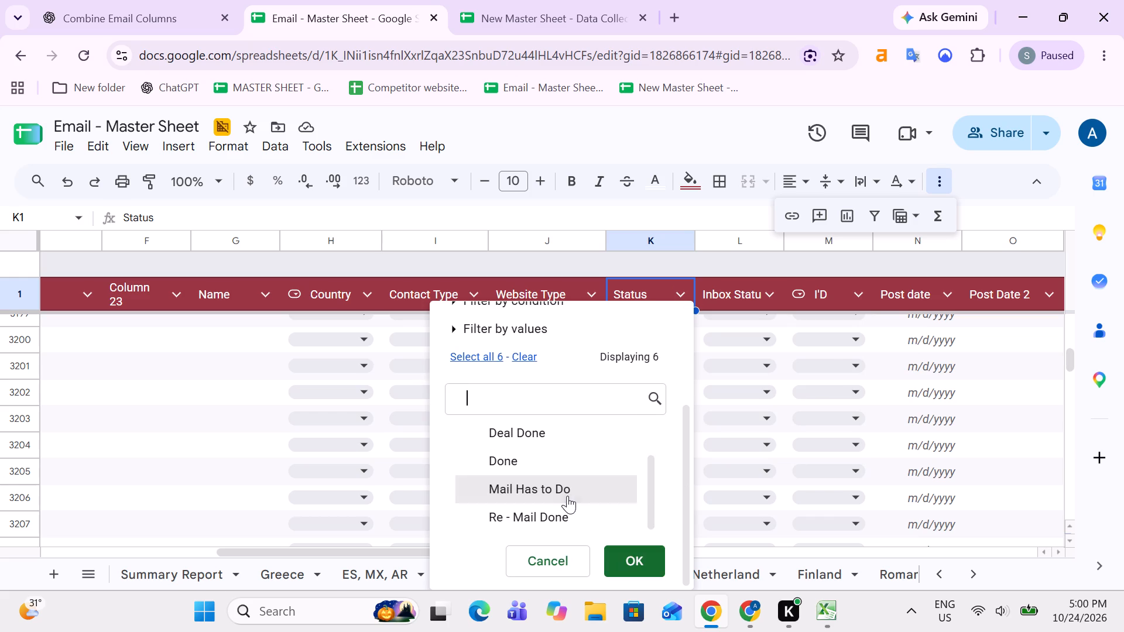
left_click(567, 496)
left_click(619, 553)
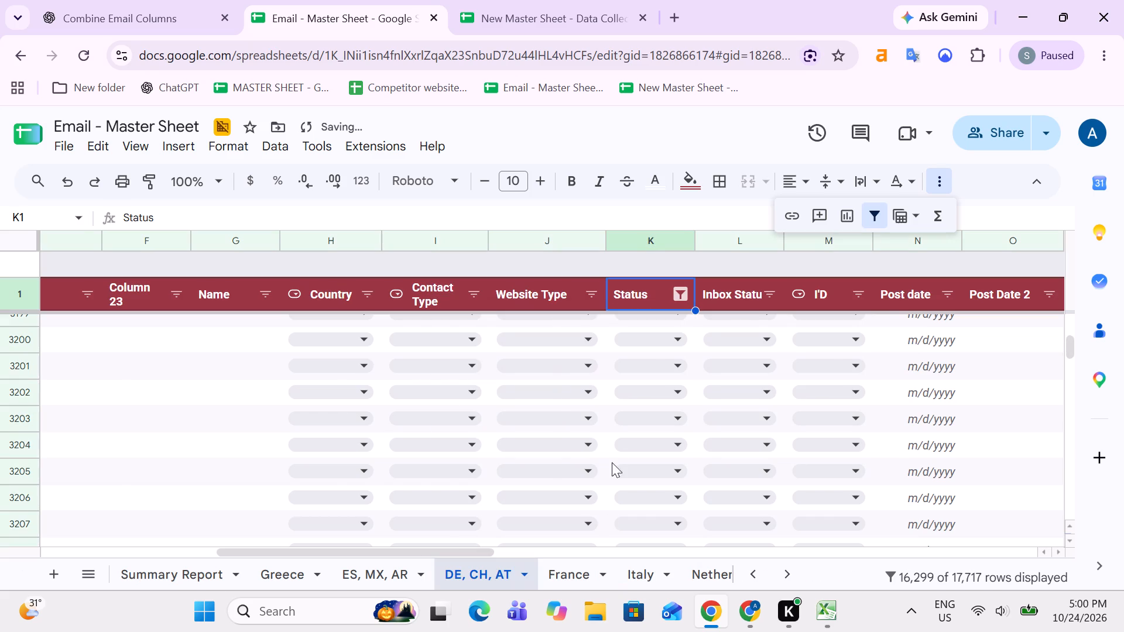
Filter the DE, CH, AT sheet's Website Type column to show only blanks and "Full List".
scroll(615, 451, "up", 19)
left_click(591, 291)
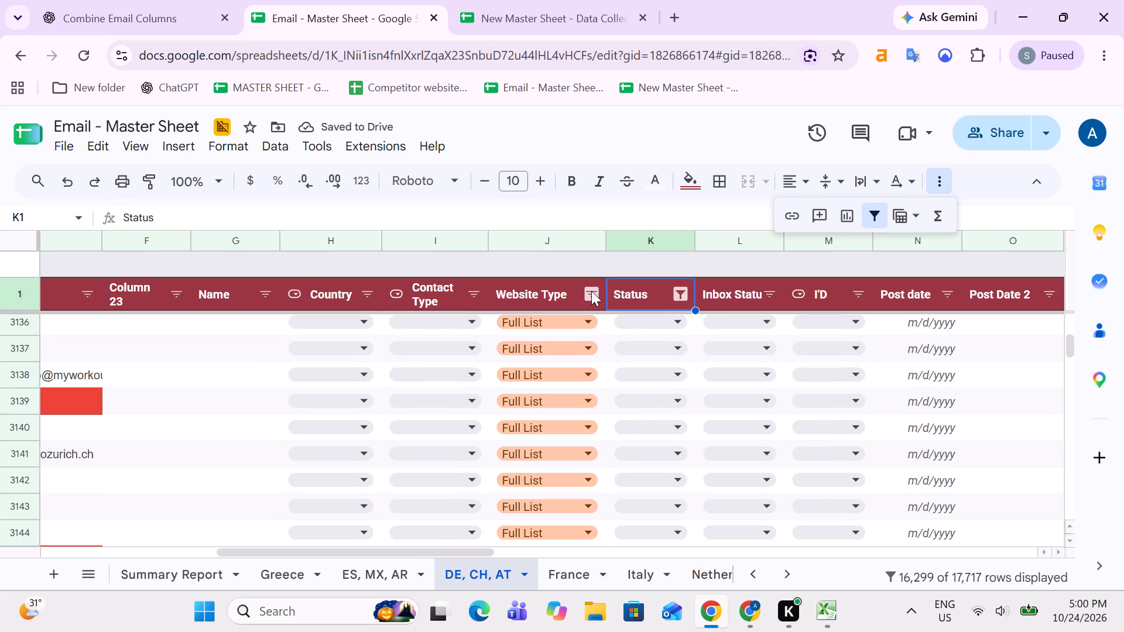
scroll(523, 423, "down", 6)
left_click(436, 349)
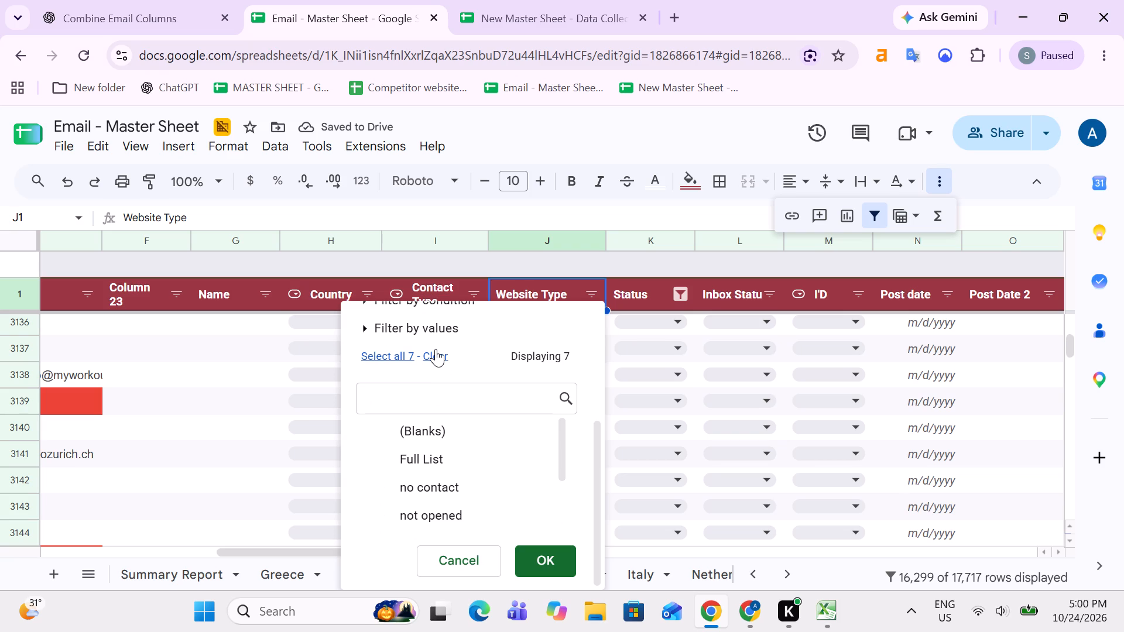
left_click(453, 437)
left_click(448, 461)
scroll(467, 466, "down", 3)
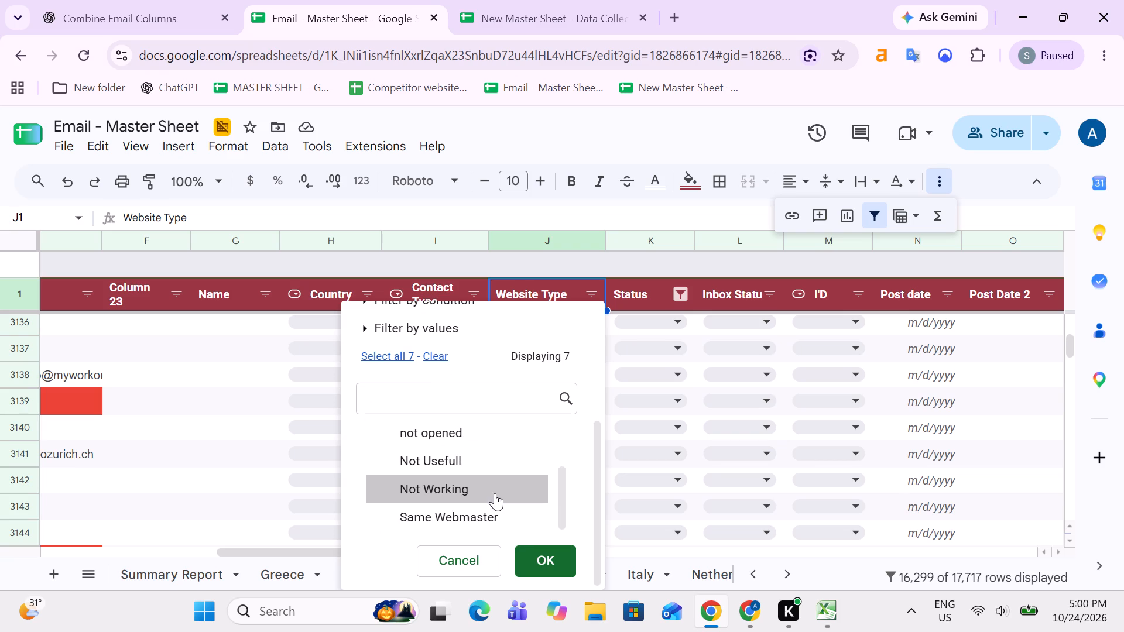
left_click(530, 559)
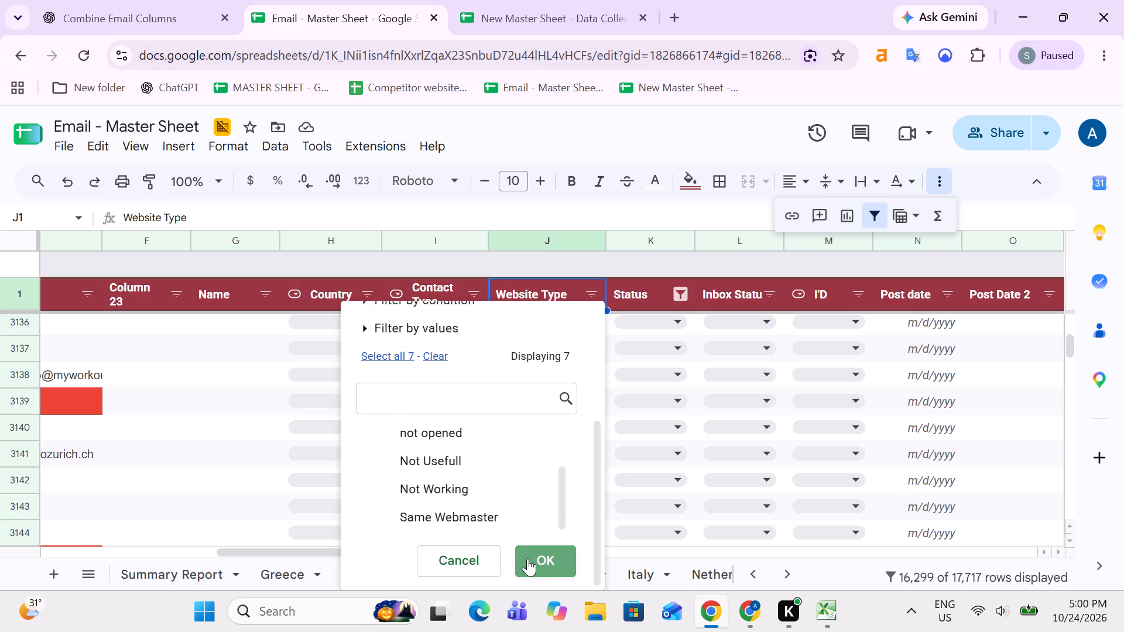
Exclude "Mail, Phone No." and "Phone No., Mail" from the DE, CH, AT sheet's Contact Type filter.
left_click(466, 297)
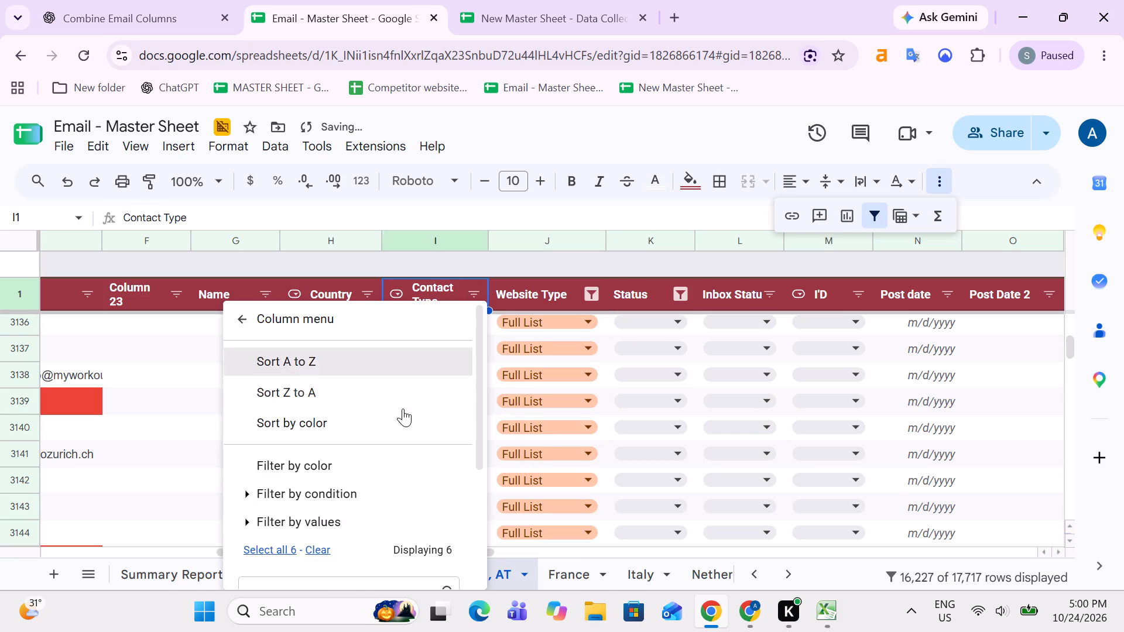
scroll(388, 438, "down", 6)
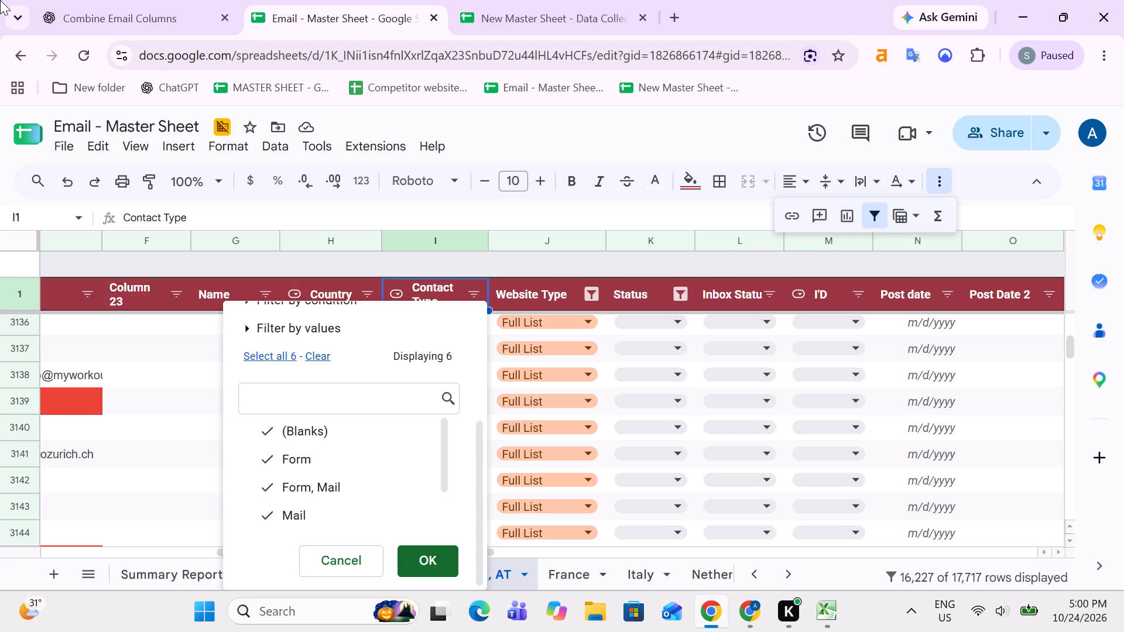
scroll(357, 415, "down", 3)
left_click(357, 495)
left_click(358, 515)
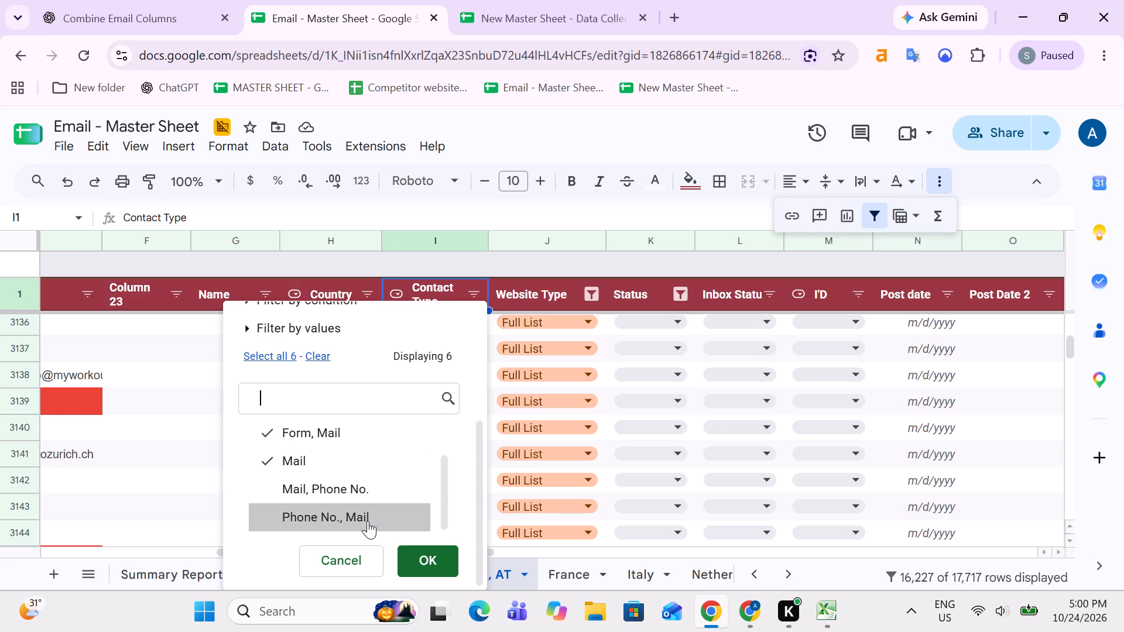
scroll(330, 474, "up", 1)
scroll(340, 473, "down", 3)
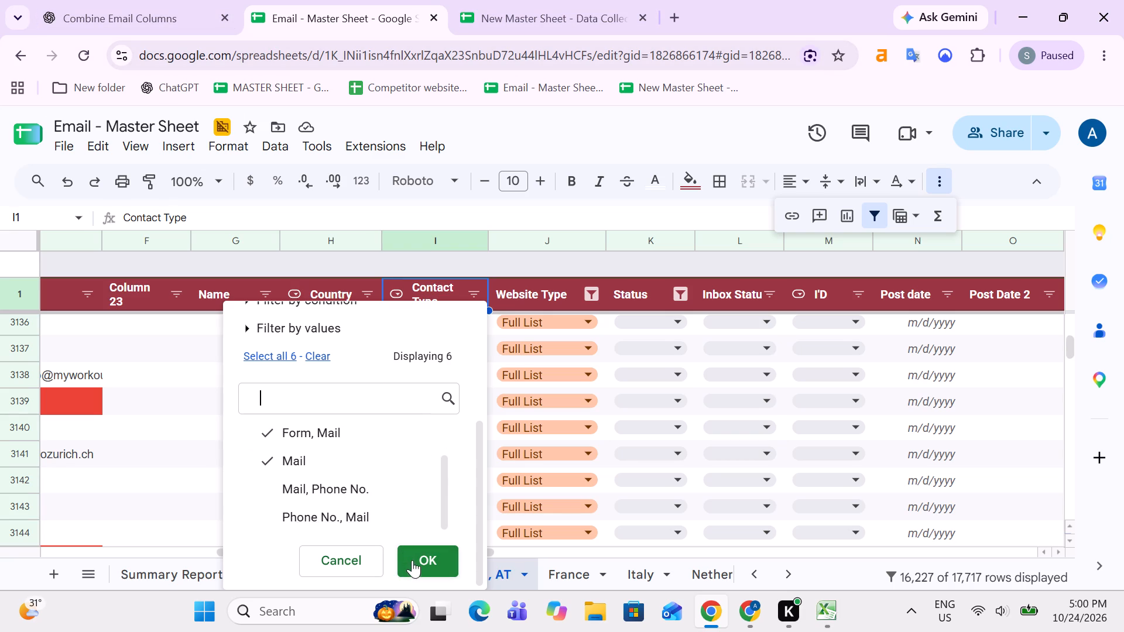
left_click(412, 560)
Count the filtered domains in the DE, CH, AT sheet by selecting the Website column from the first to the last row.
key("Up")
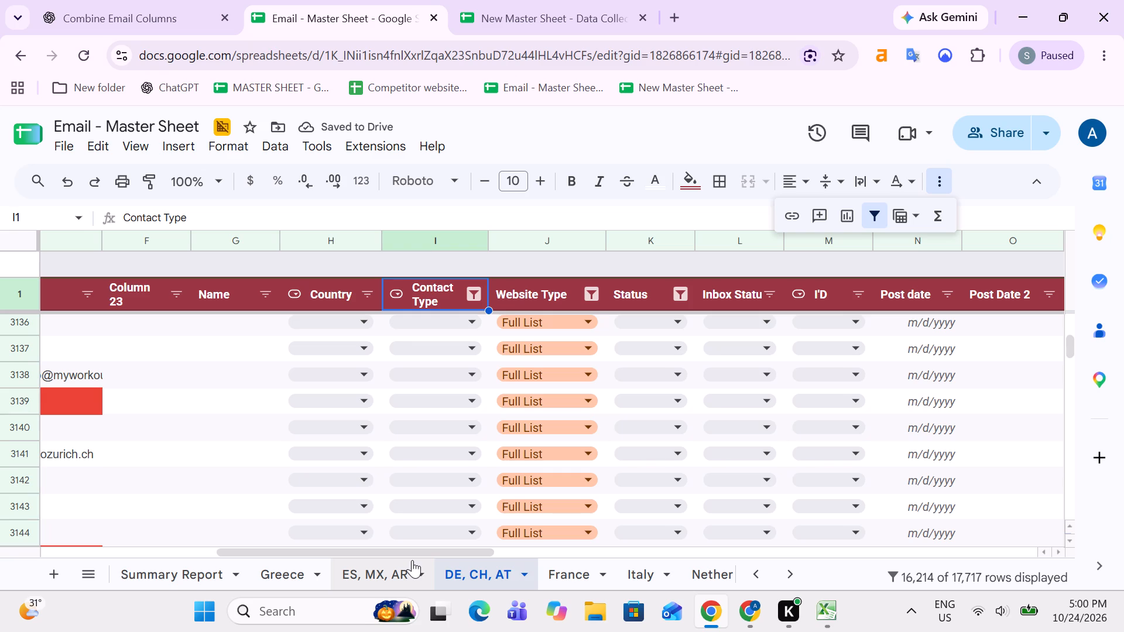
key("Up")
key("Up")
key("Down")
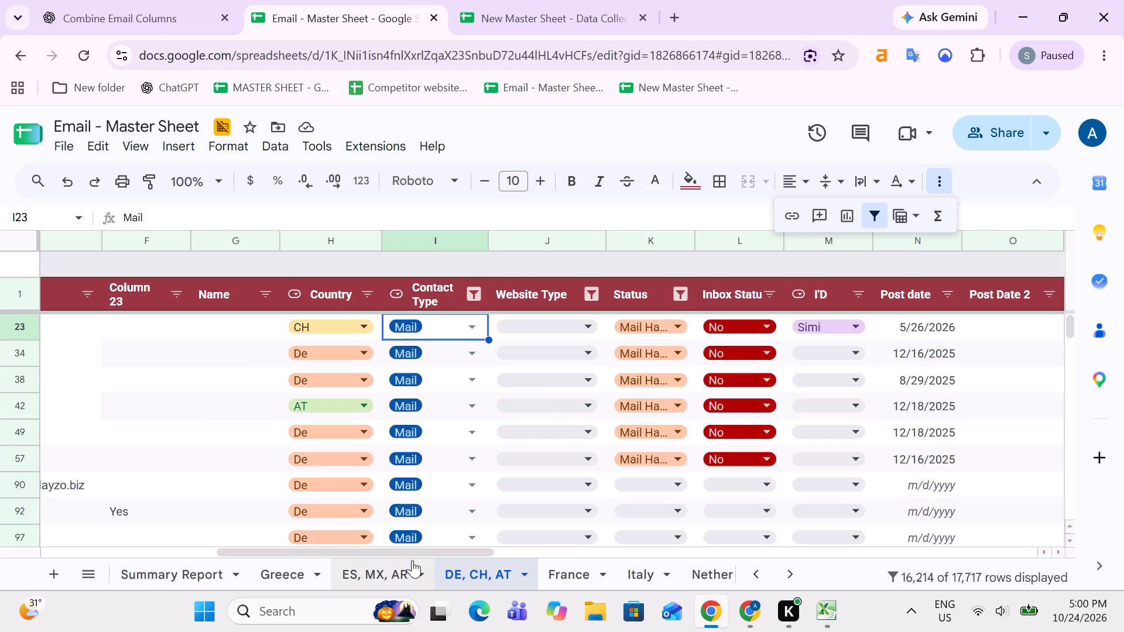
key("Up")
key("Down")
key("Up")
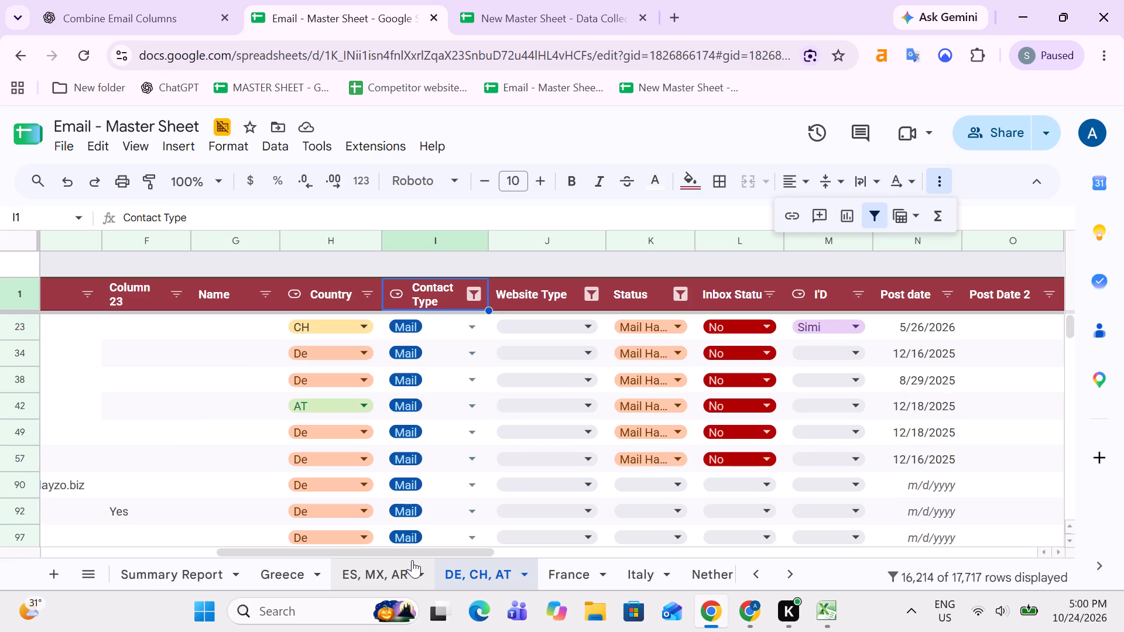
key("Down")
key("Right")
key("Left")
key("Left")
key("Left")
key("Left")
key("Left")
key("Left")
key("Left")
key("Left")
key("Left")
key("Left")
key("Left")
key("Left")
key("Left")
key("Left")
key("Left")
key("Left")
key("Left")
key("Left")
key("Left")
key("Up")
key("Down")
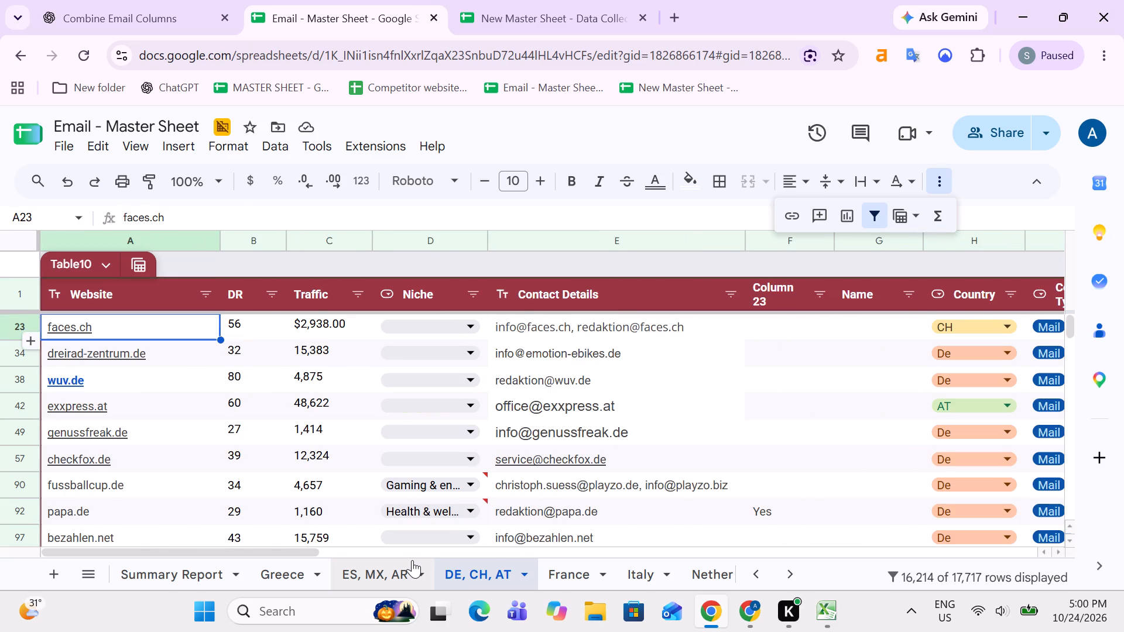
key("ctrl+shift+Down")
key("ctrl+shift+Down")
key("ctrl+shift+Down")
key("ctrl+shift+Down")
key("ctrl+shift+Down")
key("ctrl+shift+Down")
key("ctrl+shift+Down")
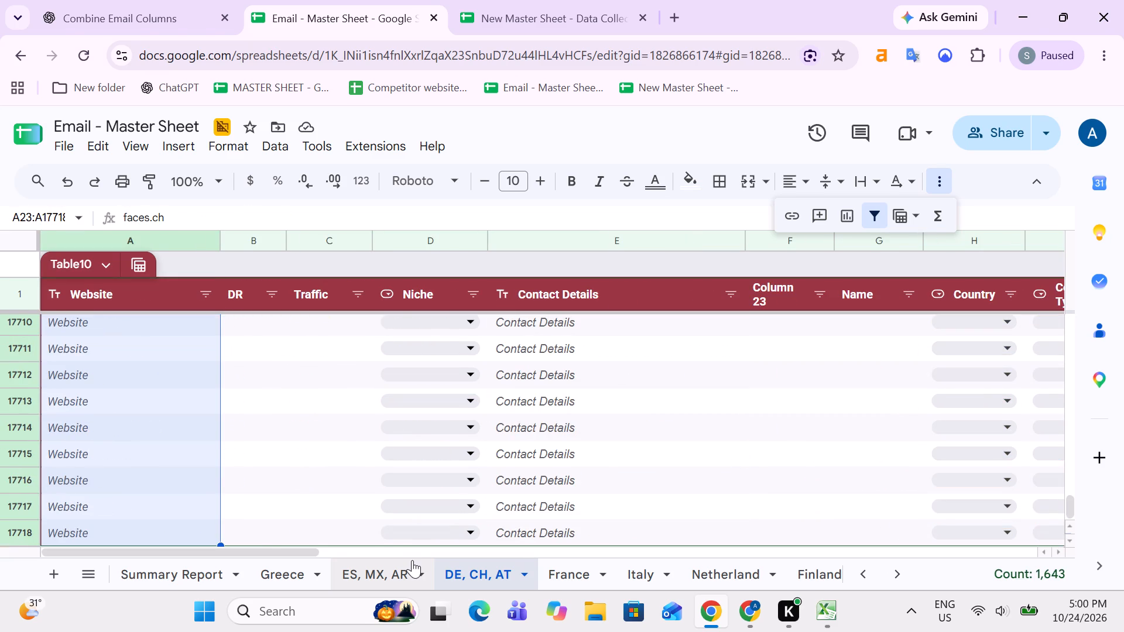
Switch to the Excel summary and look over the Germany row's figures across its columns.
key("alt+Tab")
key("Right")
key("Right")
key("Right")
key("Right")
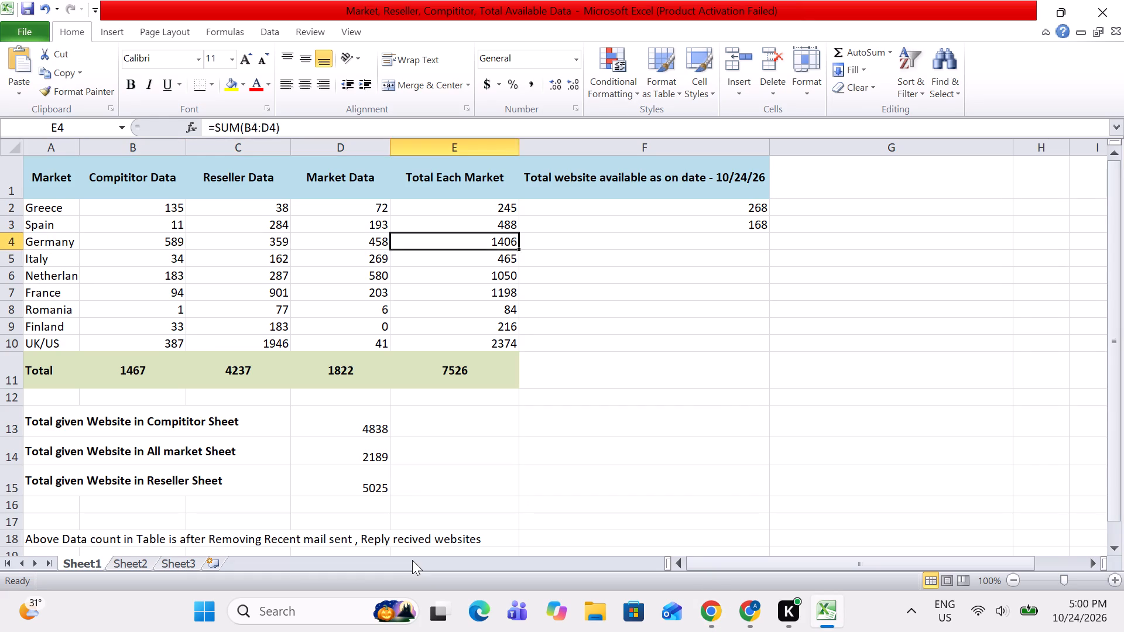
key("Right")
key("Right")
key("Left")
key("Left")
key("Left")
key("Left")
key("Left")
key("Left")
key("Left")
key("Left")
key("Left")
key("Left")
key("Left")
key("Left")
key("Left")
key("Left")
key("Right")
key("Right")
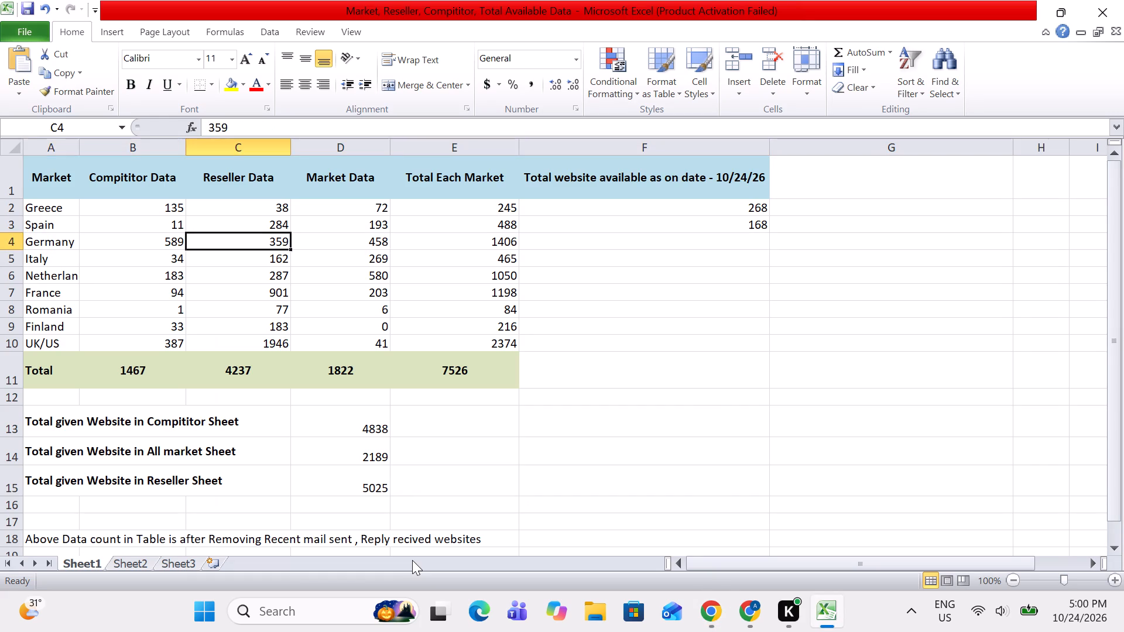
key("Right")
key("Right")
key("Right")
key("Right")
key("Left")
key("Left")
key("Left")
key("Left")
key("Left")
key("Left")
key("Left")
key("Left")
key("Left")
key("Left")
key("Left")
key("Left")
key("Left")
key("Left")
key("Left")
key("Left")
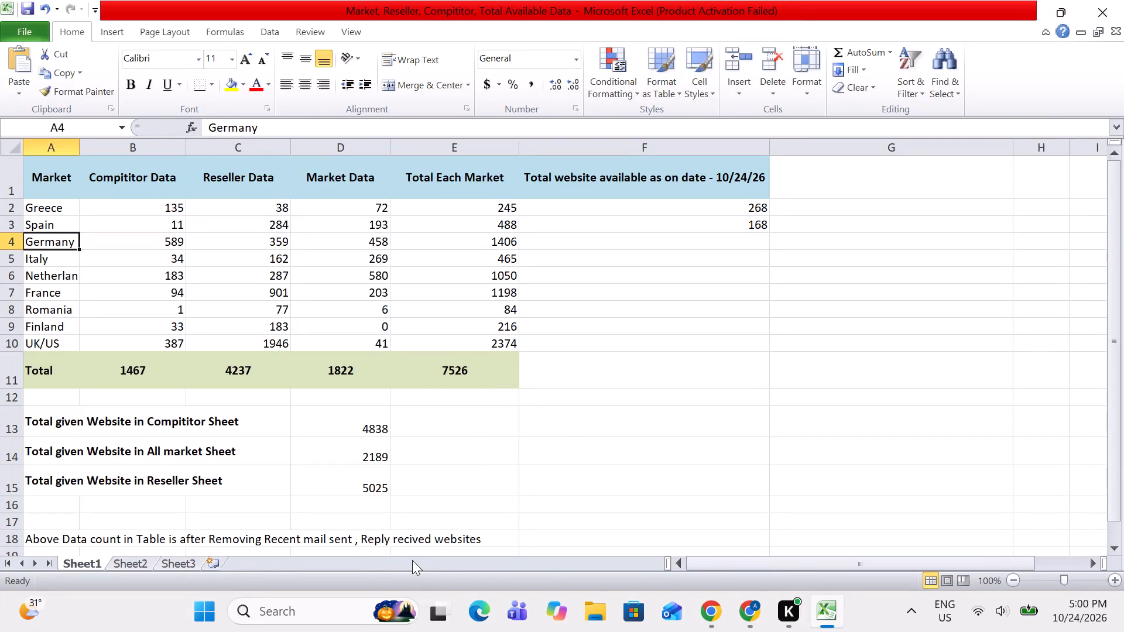
Return to the Email - Master Sheet and recount the filtered Website column of the DE, CH, AT sheet, from faces.ch to the last row.
key("alt+Tab")
key("Up")
key("Down")
key("Up")
key("Up")
key("Down")
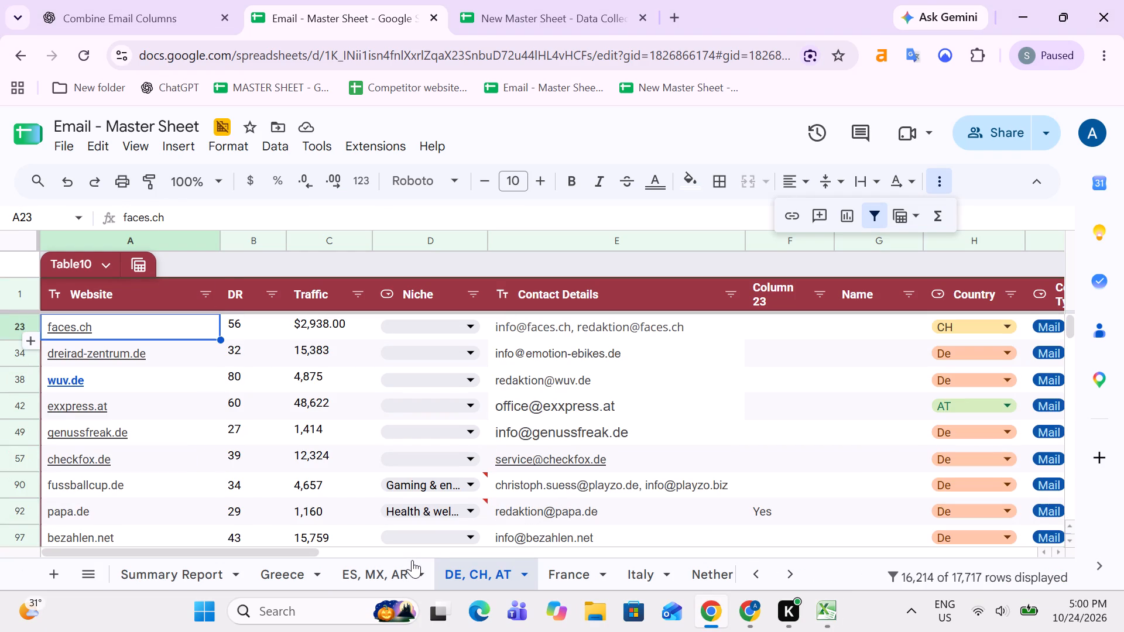
key("ctrl+shift+Down")
key("ctrl+shift+Down")
key("ctrl+shift+Down")
key("ctrl+shift+Down")
key("ctrl+shift+Down")
key("ctrl+shift+Down")
key("ctrl+shift+Down")
key("ctrl+shift+Down")
key("ctrl+shift+Down")
key("ctrl+shift+Down")
key("ctrl+shift+Down")
key("ctrl+shift+Down")
key("ctrl+shift+Down")
key("ctrl+shift+Down")
key("ctrl+shift+Down")
key("ctrl+shift+Down")
key("ctrl+shift+Down")
key("ctrl+shift+Down")
key("ctrl+shift+Down")
key("ctrl+shift+Down")
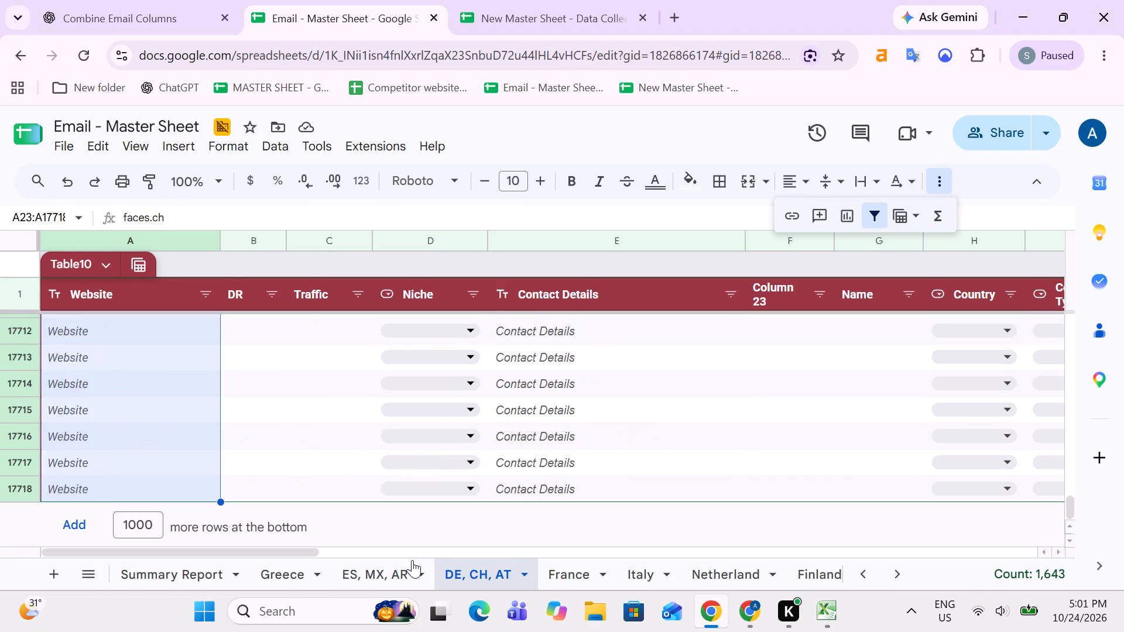
Switch to the Excel summary and enter 1643 as Germany's total available websites for 10/24/26.
key("alt+Tab")
key("Right")
key("Right")
key("Right")
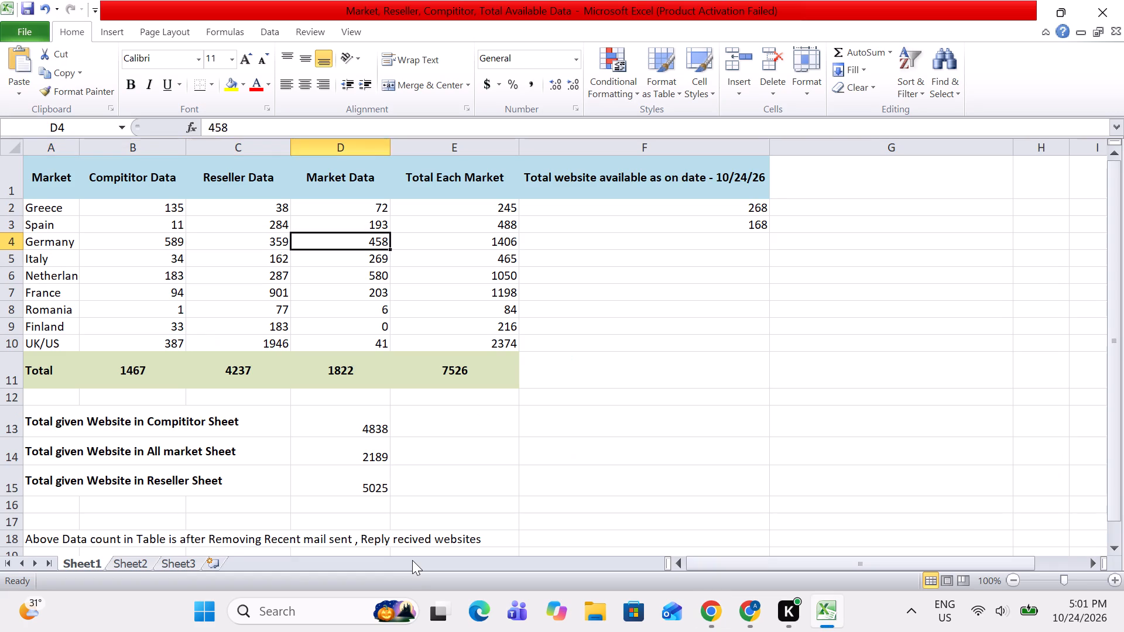
key("Right")
key("Right")
key("Right")
key("Left")
type("16")
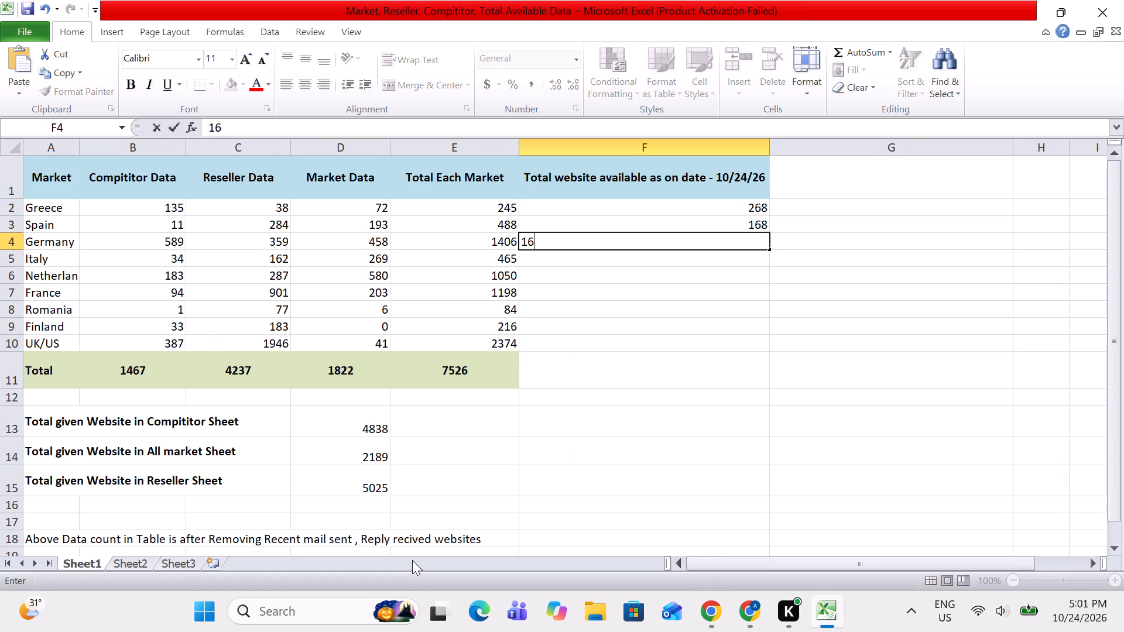
type("43")
key("Tab")
key("Left")
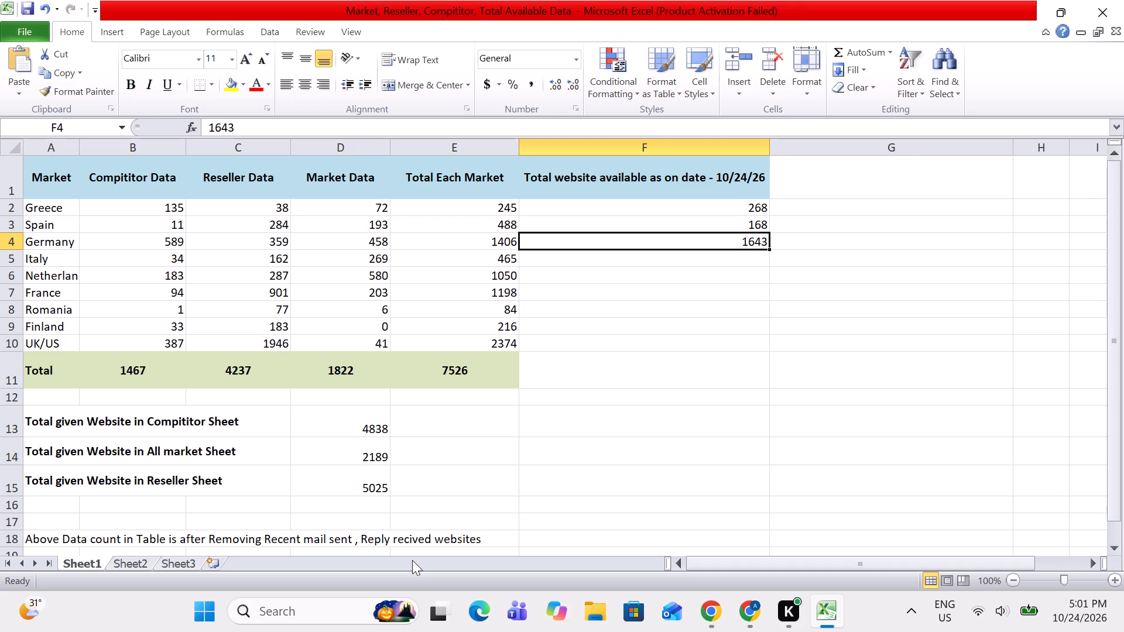
Check the 10/24/26 totals entered so far, and look over the Italy row in the summary.
key("Down")
key("Up")
key("Up")
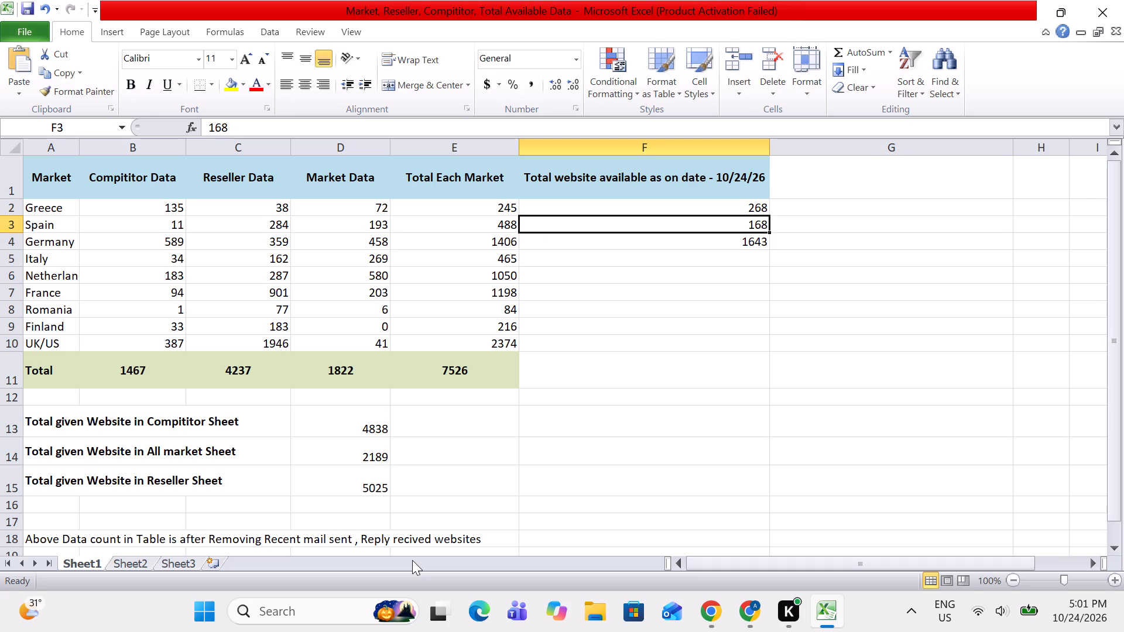
key("Up")
key("Down")
key("Down")
key("Down")
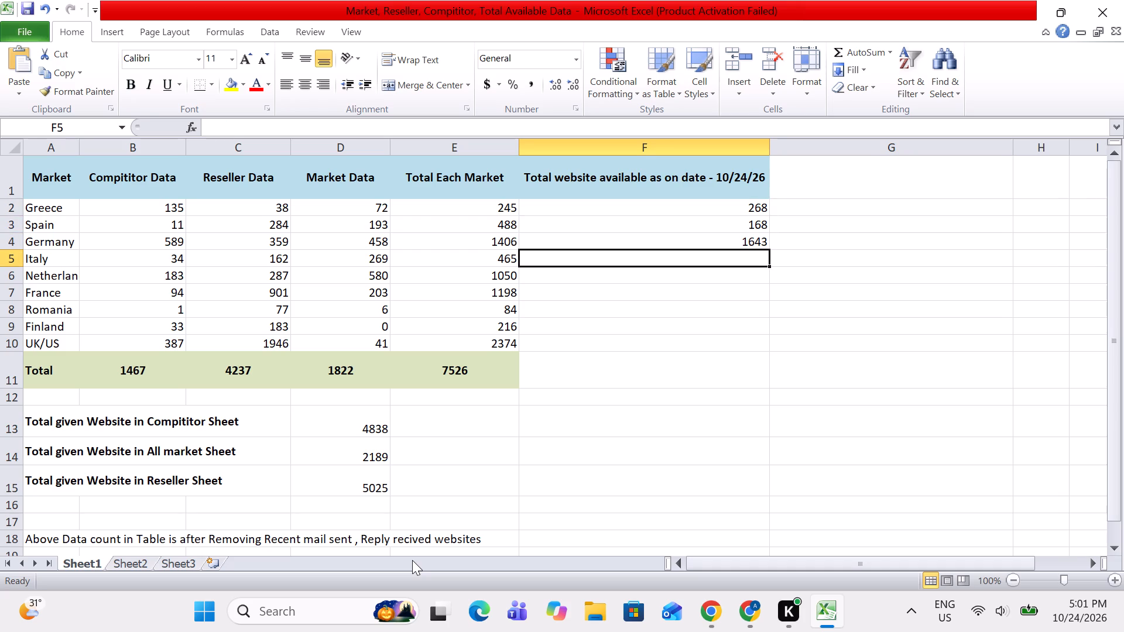
key("Left")
key("Left")
key("Left")
key("Left")
key("Left")
key("Left")
key("Left")
key("Left")
key("Left")
key("Left")
key("Left")
key("Left")
key("Right")
key("Right")
key("Right")
key("Right")
key("Right")
key("Right")
key("Right")
key("Right")
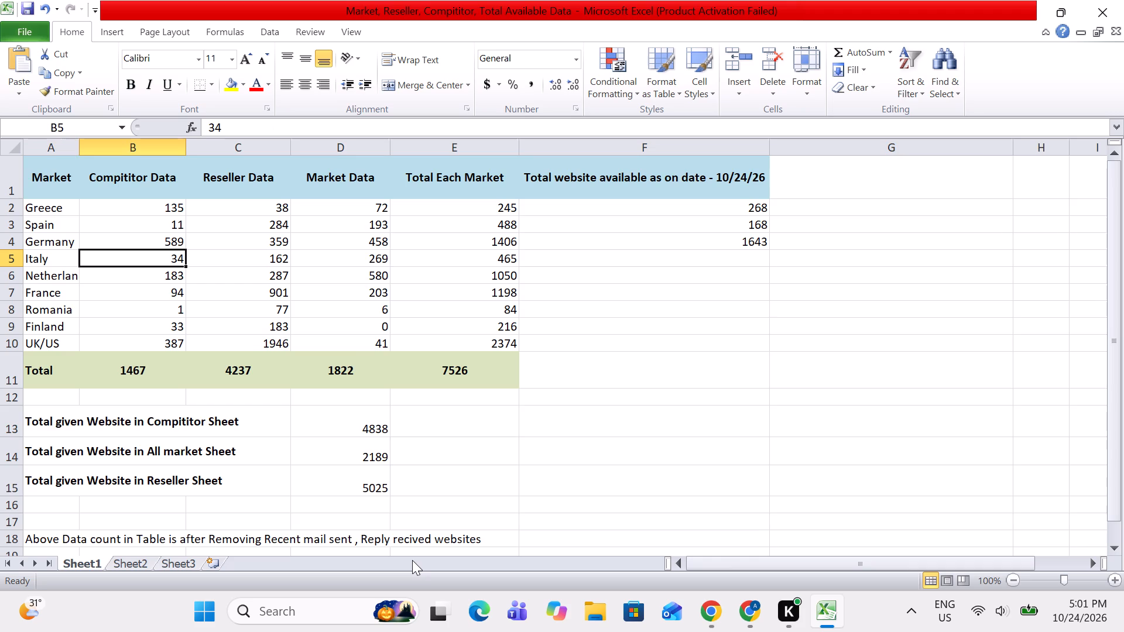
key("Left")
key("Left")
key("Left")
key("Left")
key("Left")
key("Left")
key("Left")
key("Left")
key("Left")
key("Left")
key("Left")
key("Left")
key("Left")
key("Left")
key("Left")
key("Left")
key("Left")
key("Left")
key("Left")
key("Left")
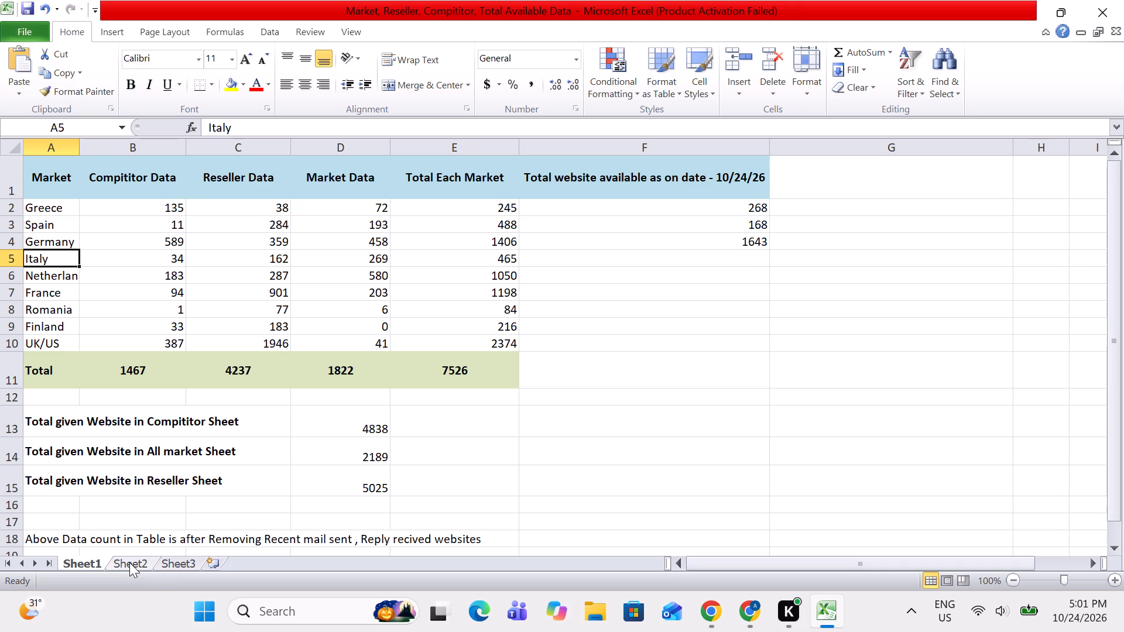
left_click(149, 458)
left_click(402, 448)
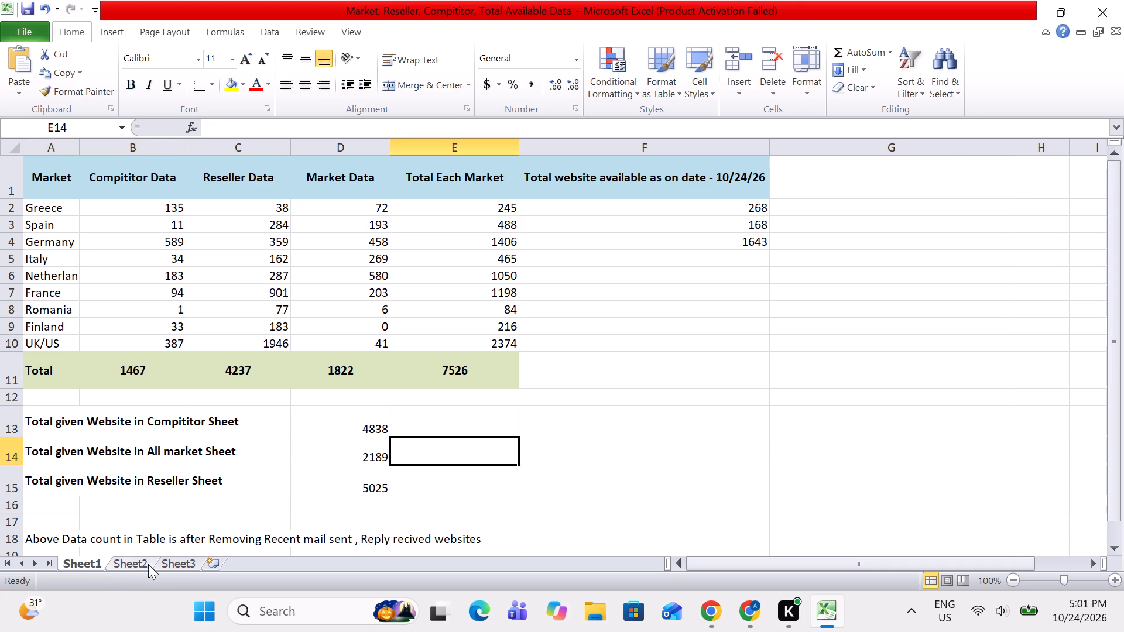
Open the workbook's empty Sheet2 and enter the header Domain in cell A1.
left_click(123, 564)
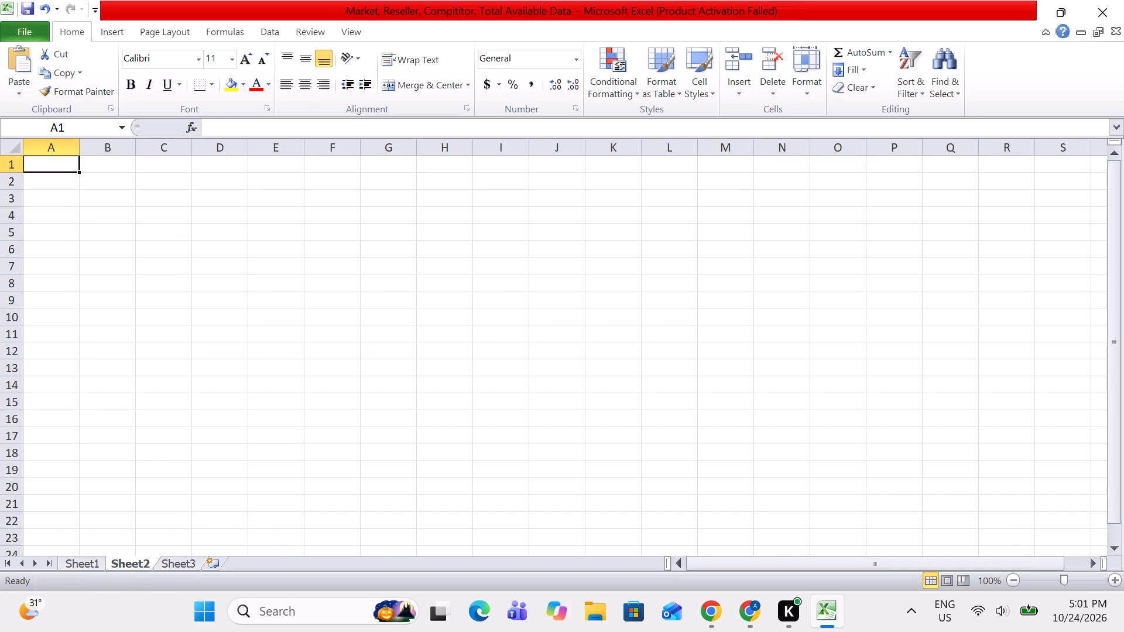
key("Up")
key("Down")
key("Up")
key("Up")
key("shift+d")
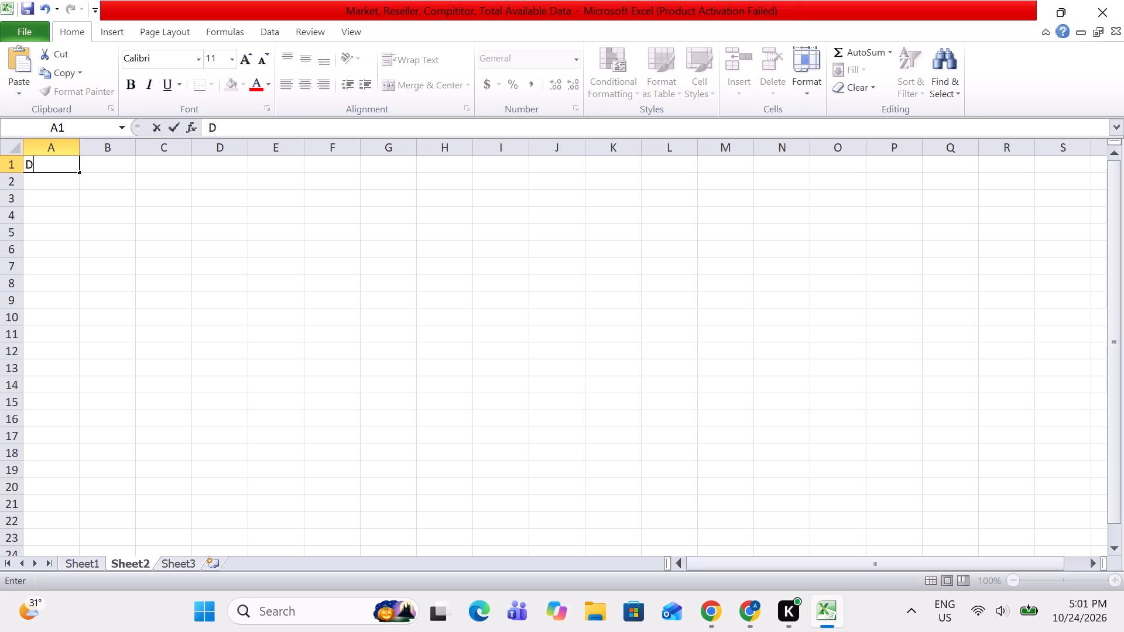
key("o")
type("main")
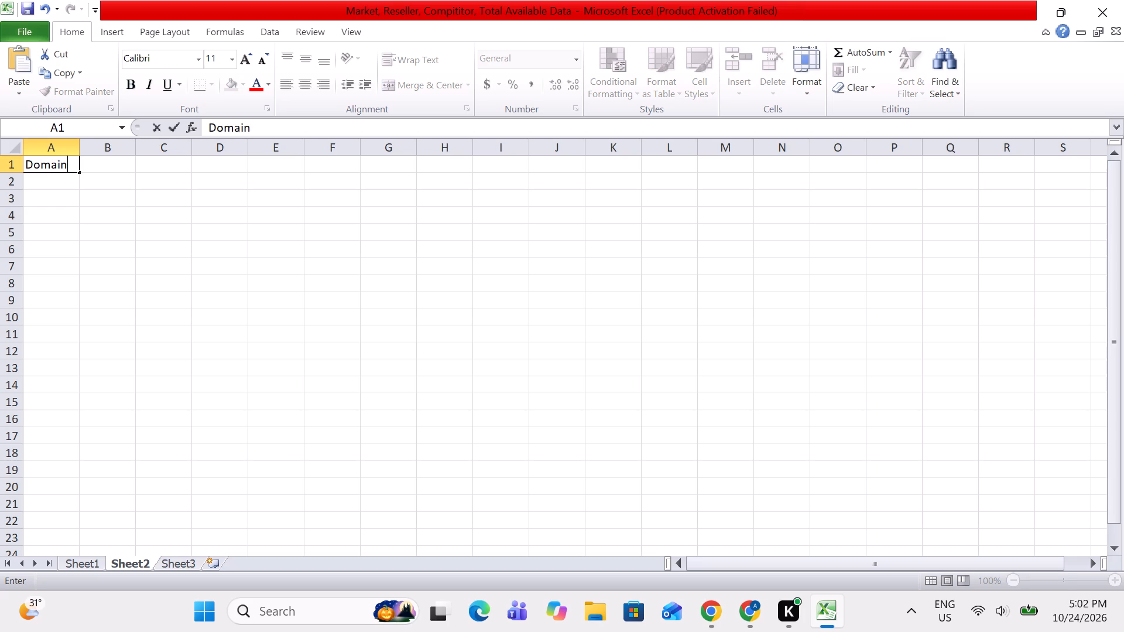
key("Tab")
Enter the header Market in cell B1, beside the Domain header.
key("Right")
key("Left")
key("Right")
key("Right")
key("Left")
key("Left")
key("Left")
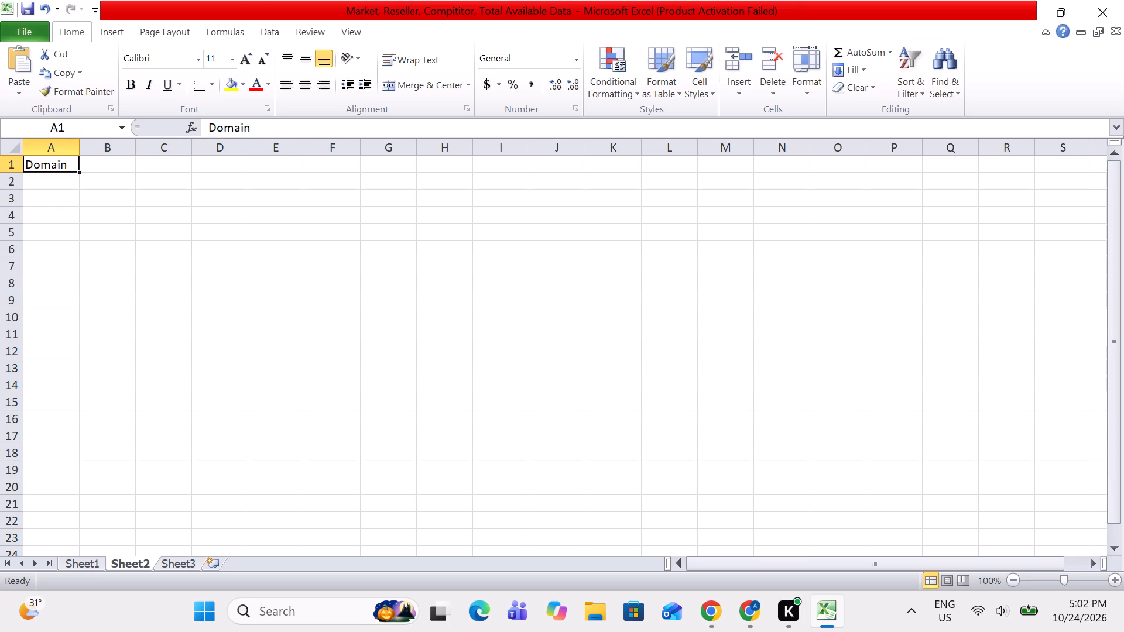
key("Left")
key("Right")
key("Right")
key("Left")
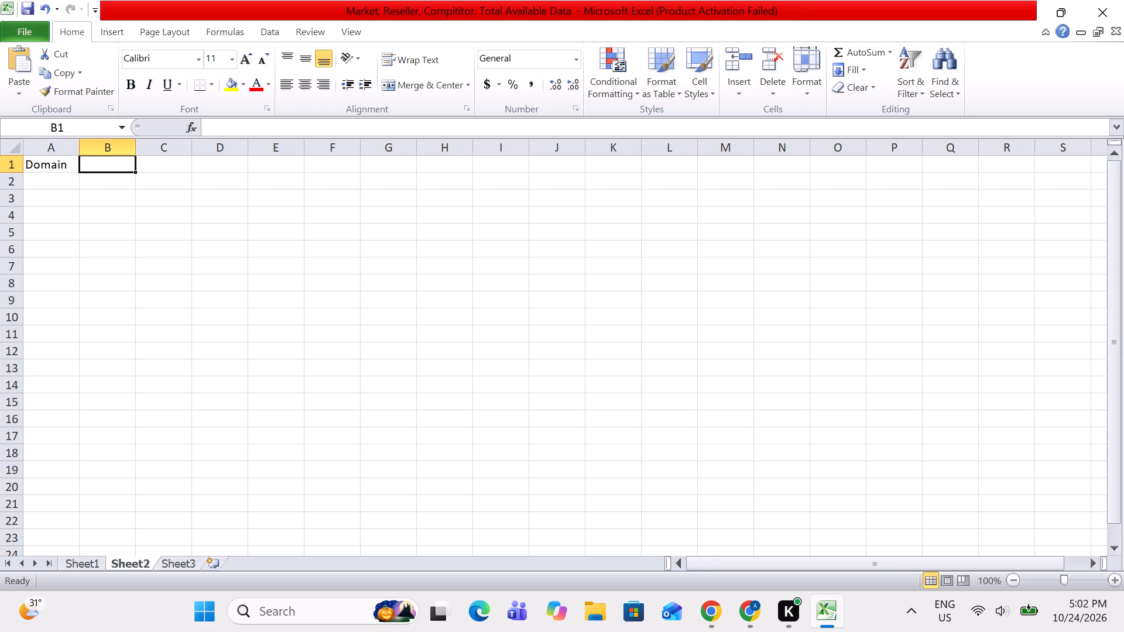
key("Left")
key("Right")
key("Left")
key("Right")
type("Market")
key("Tab")
key("Down")
key("Left")
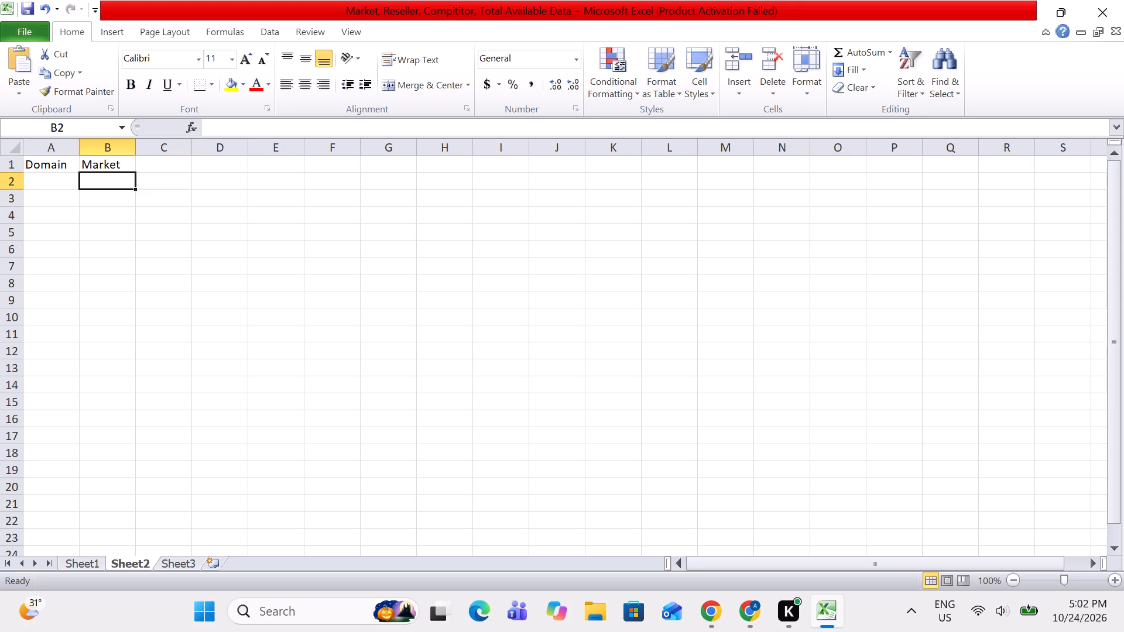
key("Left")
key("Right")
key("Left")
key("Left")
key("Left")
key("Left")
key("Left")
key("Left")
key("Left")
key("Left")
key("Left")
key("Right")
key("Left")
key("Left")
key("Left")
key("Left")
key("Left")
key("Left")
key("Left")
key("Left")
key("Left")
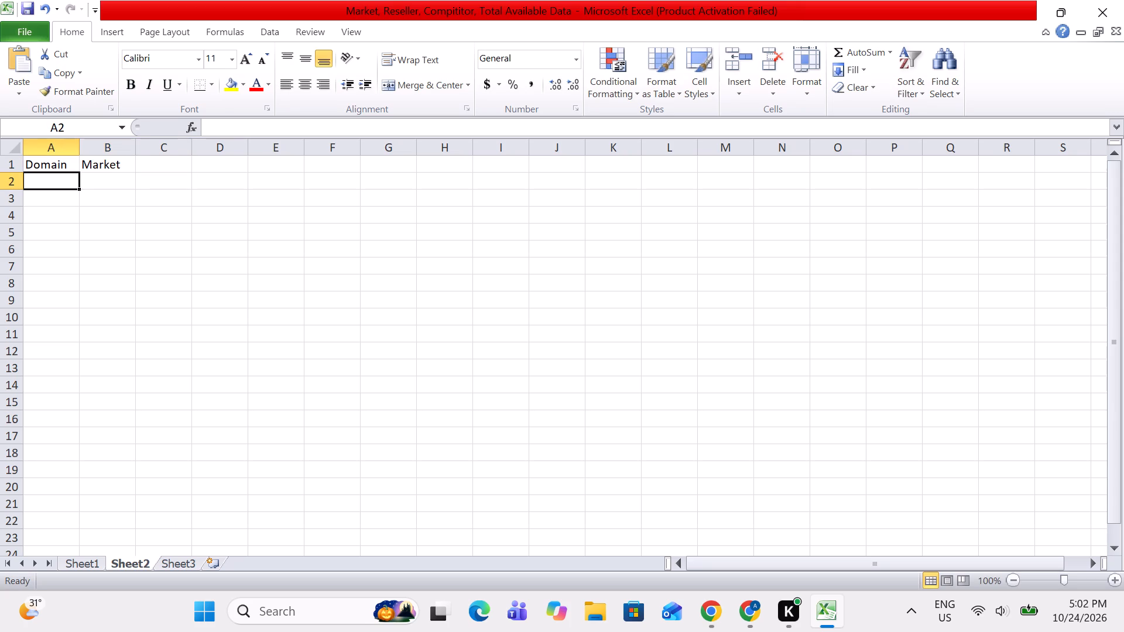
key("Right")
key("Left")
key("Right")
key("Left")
Switch to the Email - Master Sheet and copy the filtered Website entries of the DE, CH, AT sheet, from faces.ch to tessin-ferienwohnungen.com.
key("alt+Tab")
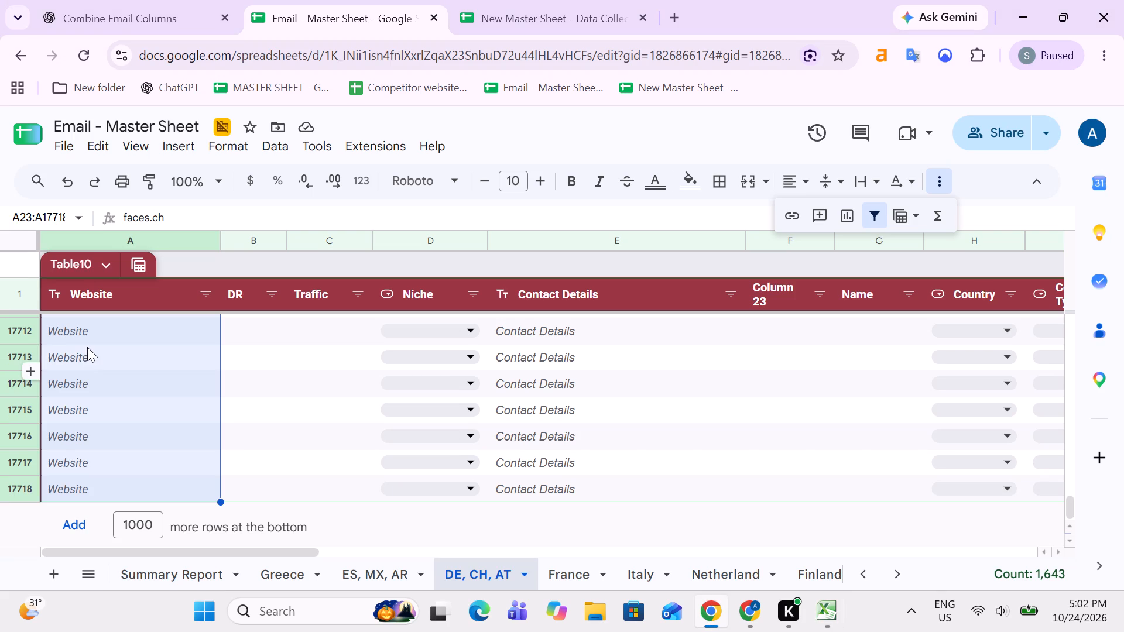
key("Up")
key("Down")
key("Up")
key("Up")
key("Down")
key("Up")
key("Down")
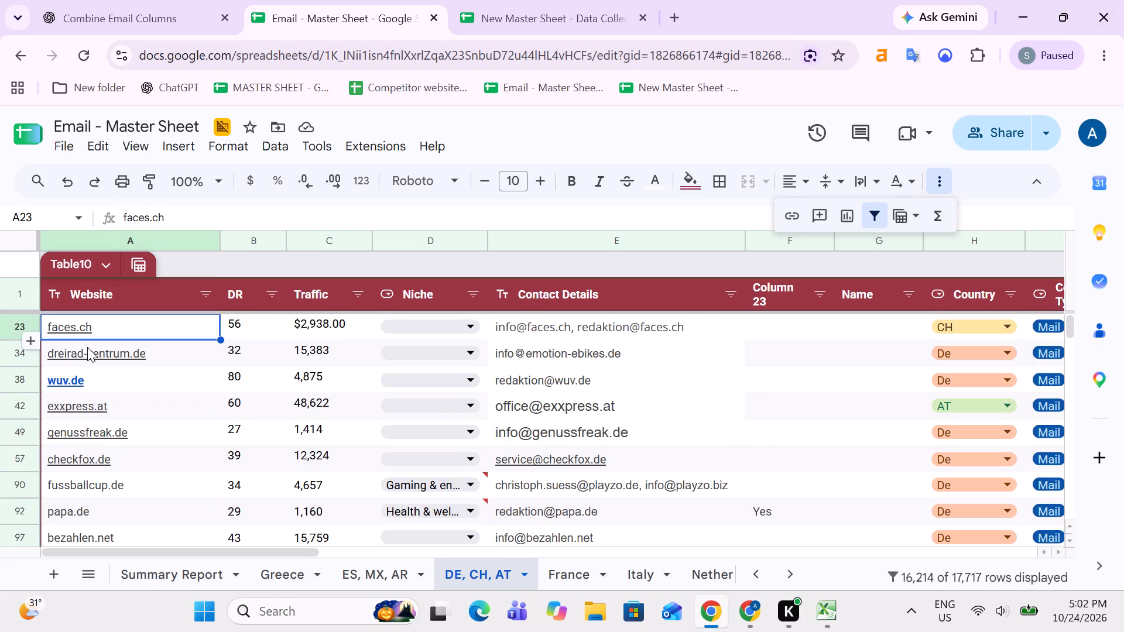
key("ctrl+shift+Down")
key("ctrl+shift+Down")
key("ctrl+shift+Down")
key("ctrl+shift+Down")
key("ctrl+shift+Down")
key("ctrl+shift+Down")
key("ctrl+shift+Down")
key("ctrl+shift+Down")
key("ctrl+shift+Down")
key("ctrl+shift+Down")
key("ctrl+shift+Down")
key("ctrl+shift+Down")
key("ctrl+shift+Down")
key("ctrl+shift+Down")
key("ctrl+shift+Down")
key("ctrl+shift+Down")
key("ctrl+shift+Down")
key("ctrl+shift+Down")
key("ctrl+shift+Down")
key("ctrl+shift+Down")
key("ctrl+shift+Up")
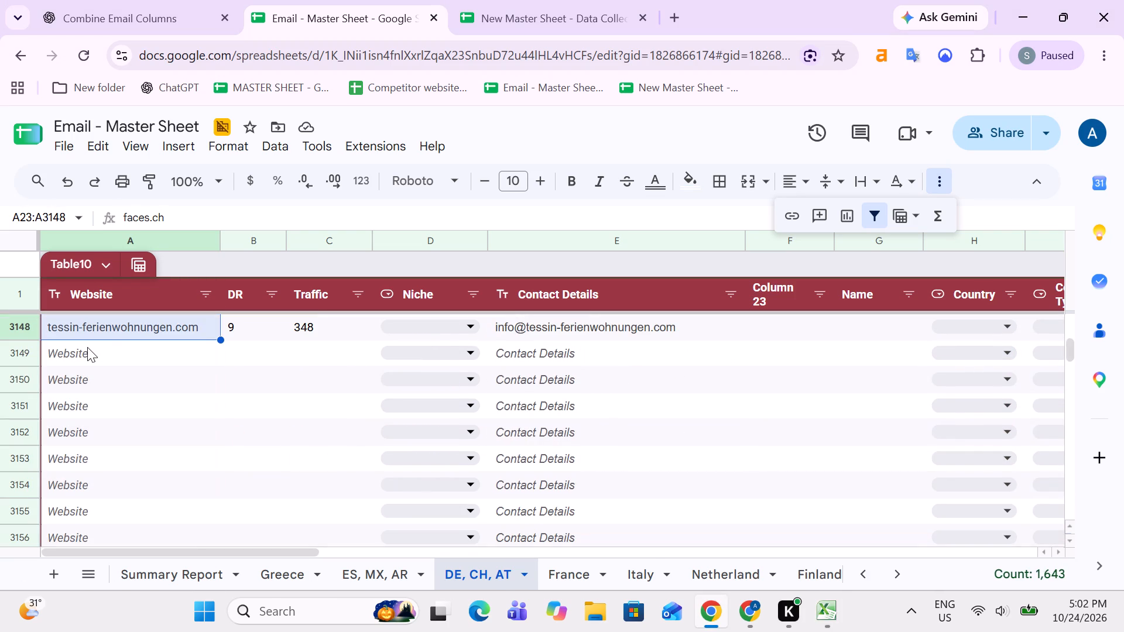
key("ctrl+c")
Switch to Excel and paste the copied websites under the Domain header from A2 on Sheet2, without their source formatting.
key("alt+Tab")
key("Right")
key("Left")
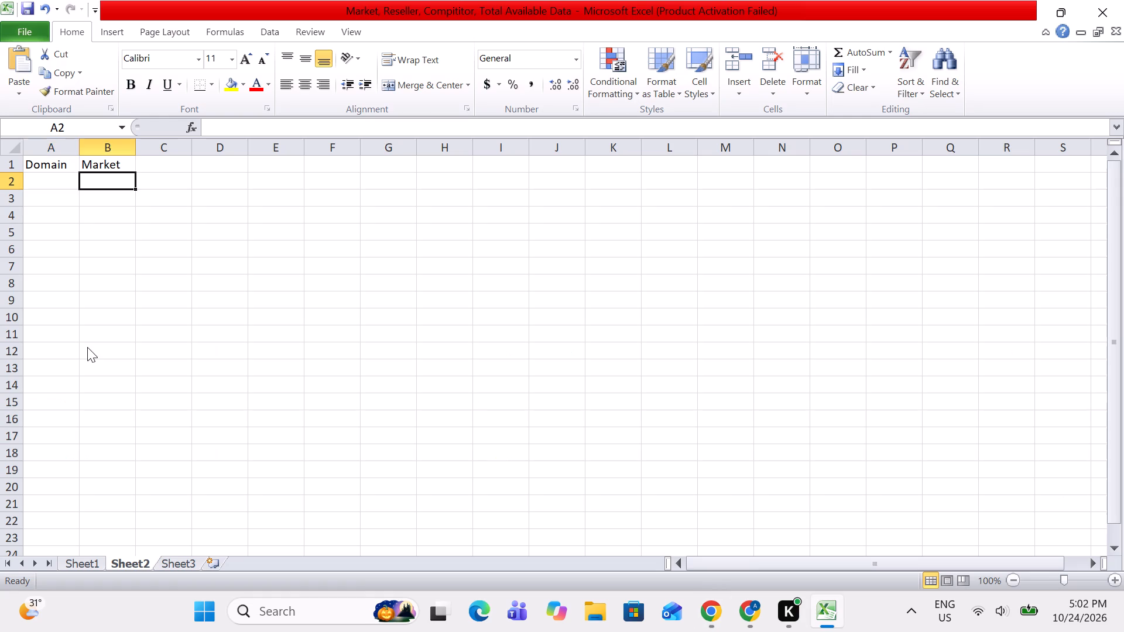
key("ctrl+v")
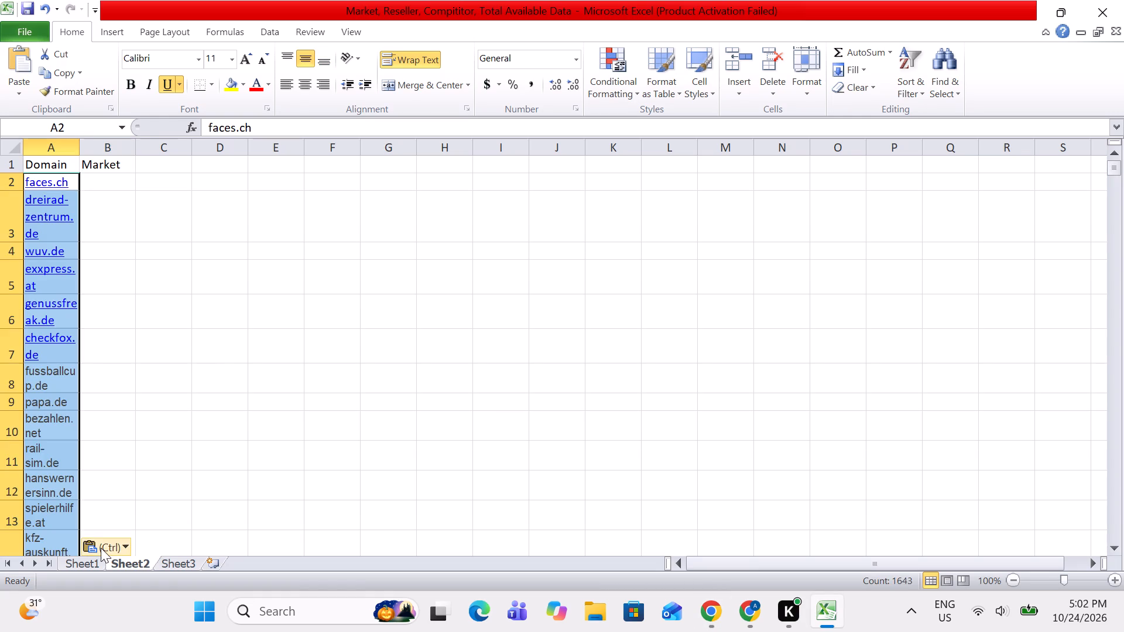
left_click(101, 548)
left_click(116, 516)
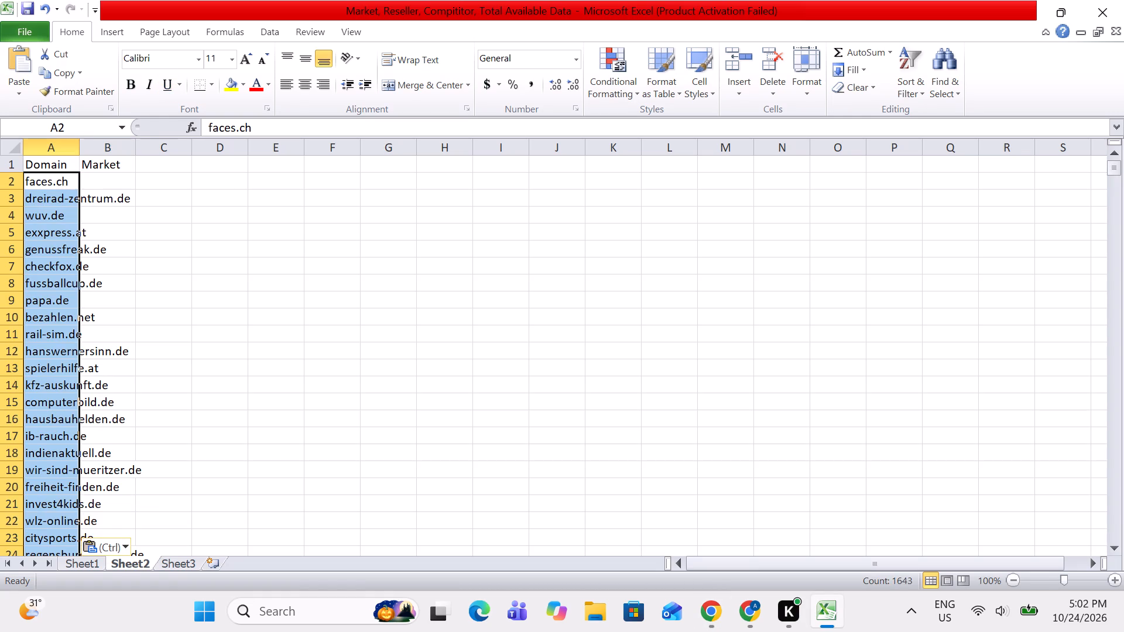
Switch to the Email - Master Sheet and copy the filtered Country entries of the DE, CH, AT sheet from the faces.ch row down to row 17683.
key("alt+Tab")
key("Up")
key("Down")
key("Up")
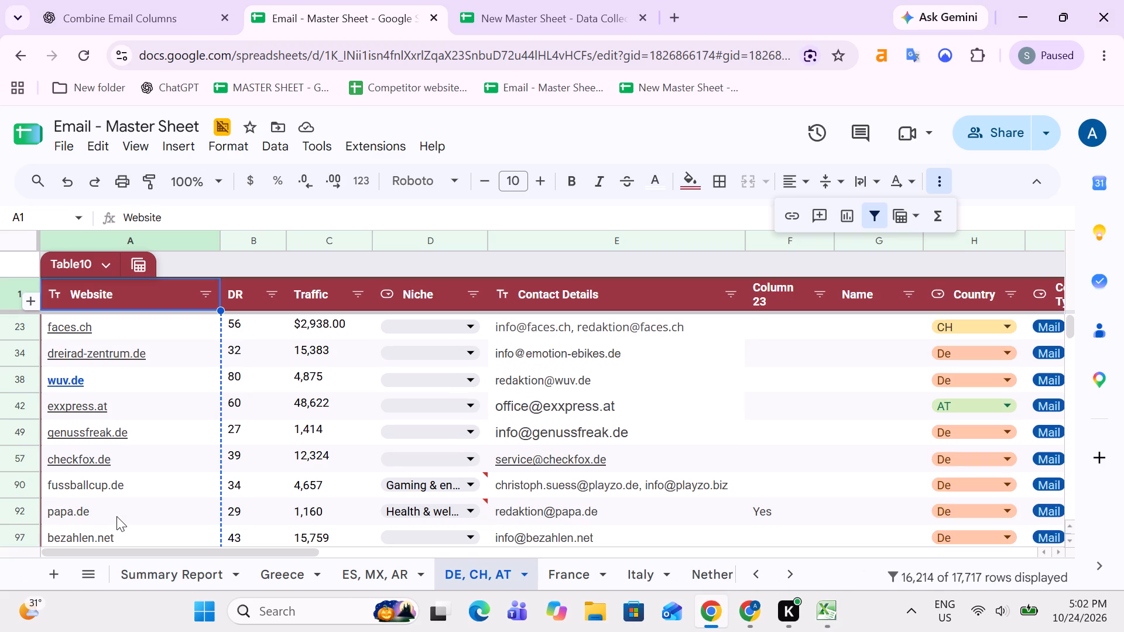
key("Up")
key("Up")
key("Down")
key("Up")
key("Down")
key("Right")
key("Right")
key("Right")
key("Right")
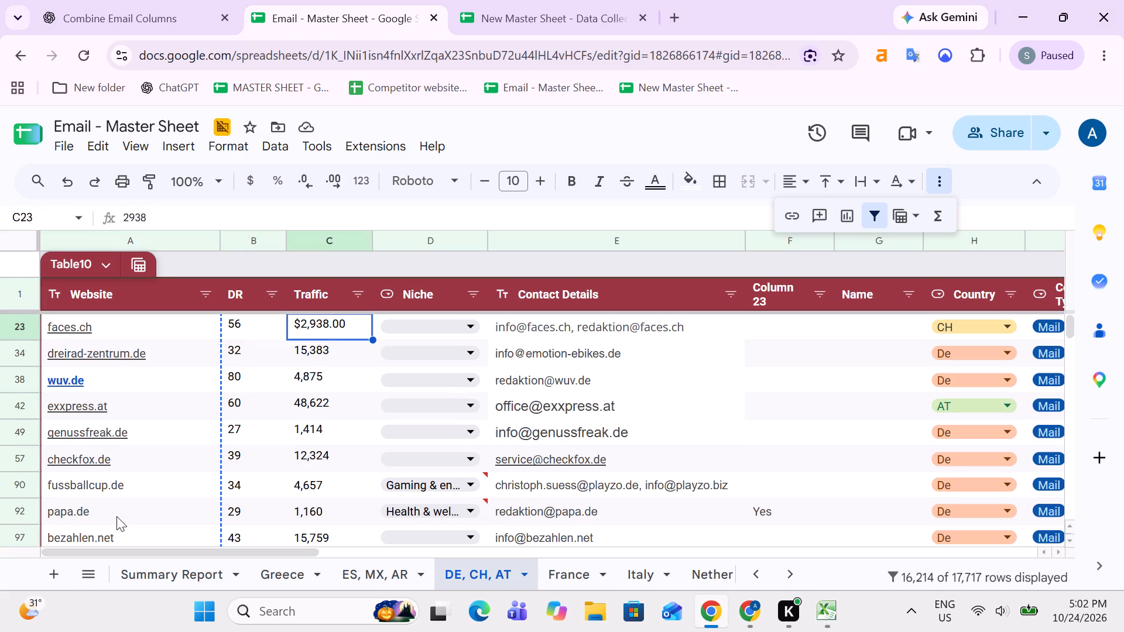
key("Right")
key("Right")
key("Up")
key("Up")
key("Down")
key("Right")
key("Up")
key("Up")
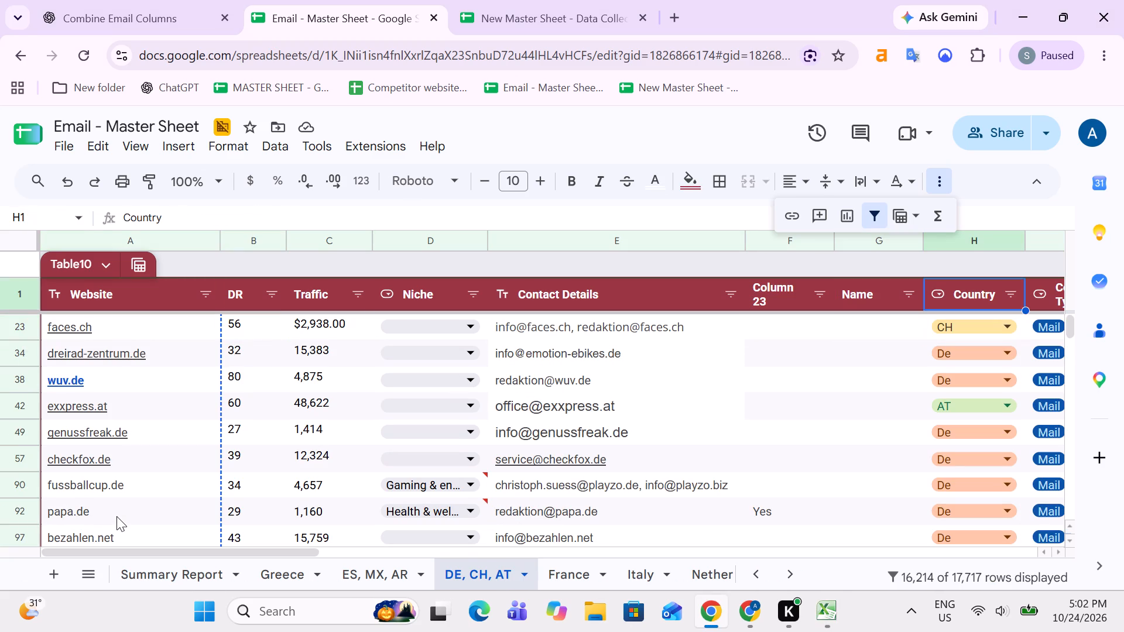
key("Up")
key("Down")
key("Up")
key("Down")
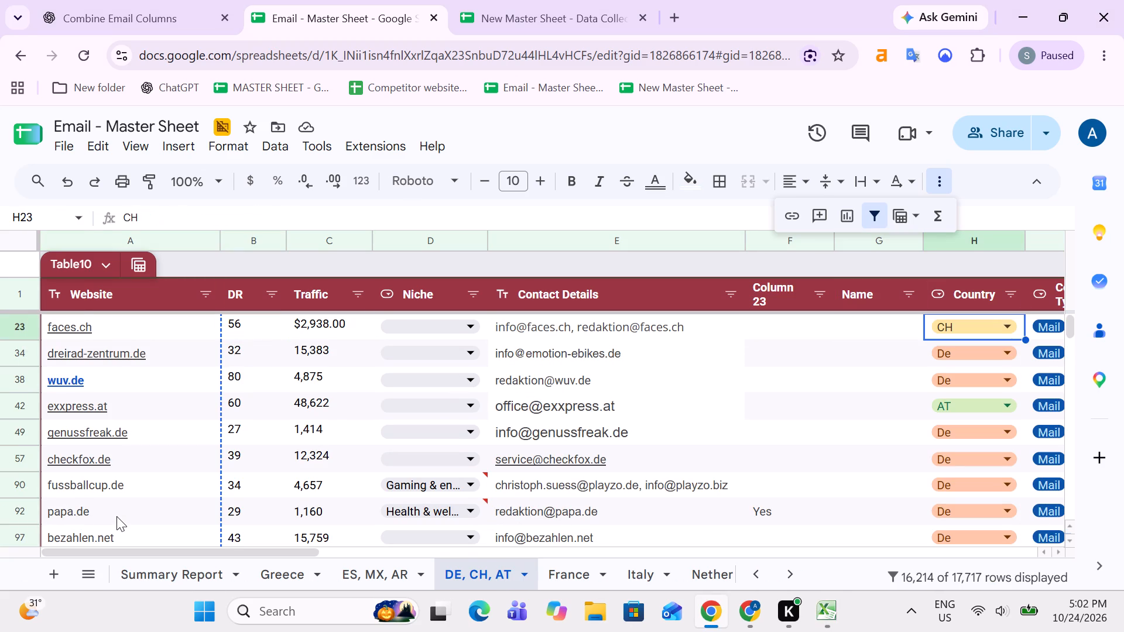
key("ctrl+shift+Down")
key("ctrl+shift+Down")
key("ctrl+shift+Down")
key("ctrl+shift+Down")
key("ctrl+shift+Down")
key("ctrl+shift+Down")
key("ctrl+shift+Down")
key("ctrl+shift+Down")
key("ctrl+shift+Down")
key("ctrl+shift+Down")
key("ctrl+shift+Down")
key("ctrl+shift+Down")
key("ctrl+shift+Down")
key("ctrl+shift+Down")
key("ctrl+shift+Down")
key("ctrl+shift+Down")
key("ctrl+shift+Down")
key("ctrl+shift+Down")
key("ctrl+shift+Down")
key("ctrl+shift+Down")
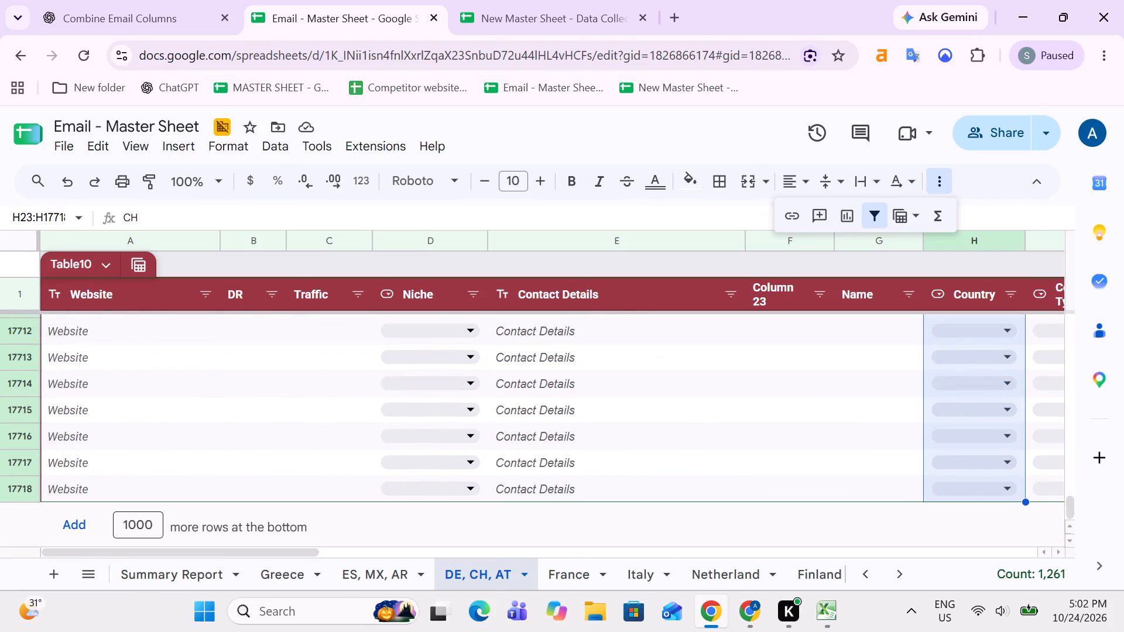
key("shift+Up")
key("shift+Up")
key("shift+Up")
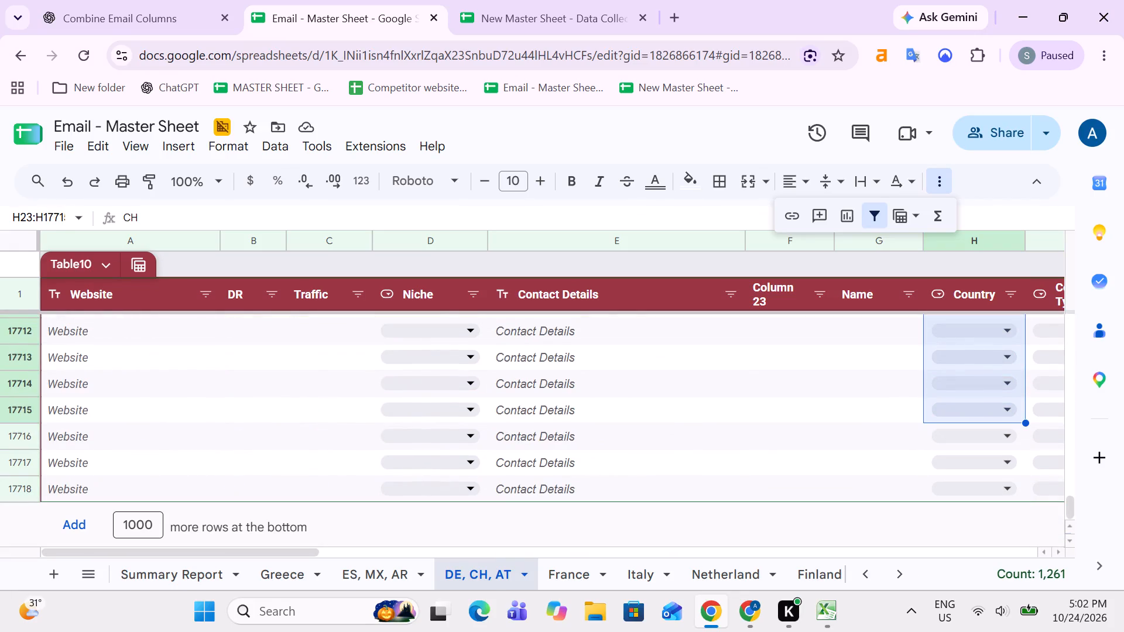
key("shift+Up")
key("shift+Up")
key("shift+Up")
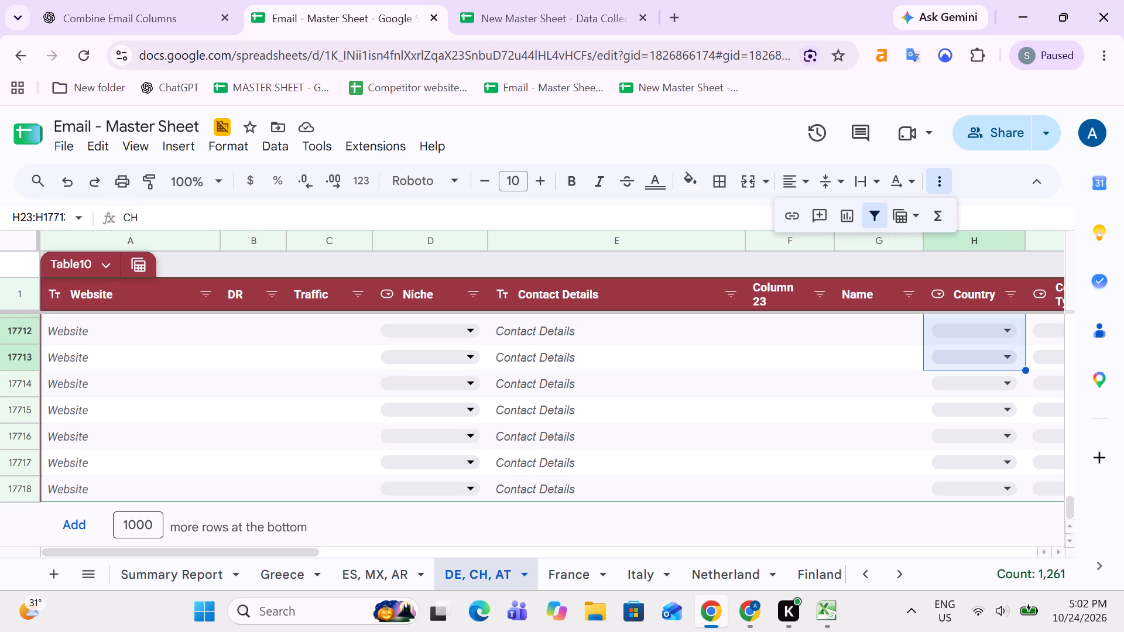
key("shift+Up")
key("shift+Up")
key("shift+Up")
key("shift+Up")
key("shift+Up")
key("shift+Up")
key("shift+Up")
key("shift+Up")
key("shift+Up")
key("shift+Up")
key("shift+Up")
key("shift+Up")
key("shift+Up")
key("shift+Up")
key("shift+Up")
key("shift+Up")
key("shift+Up")
key("shift+Up")
key("shift+Up")
key("shift+Up")
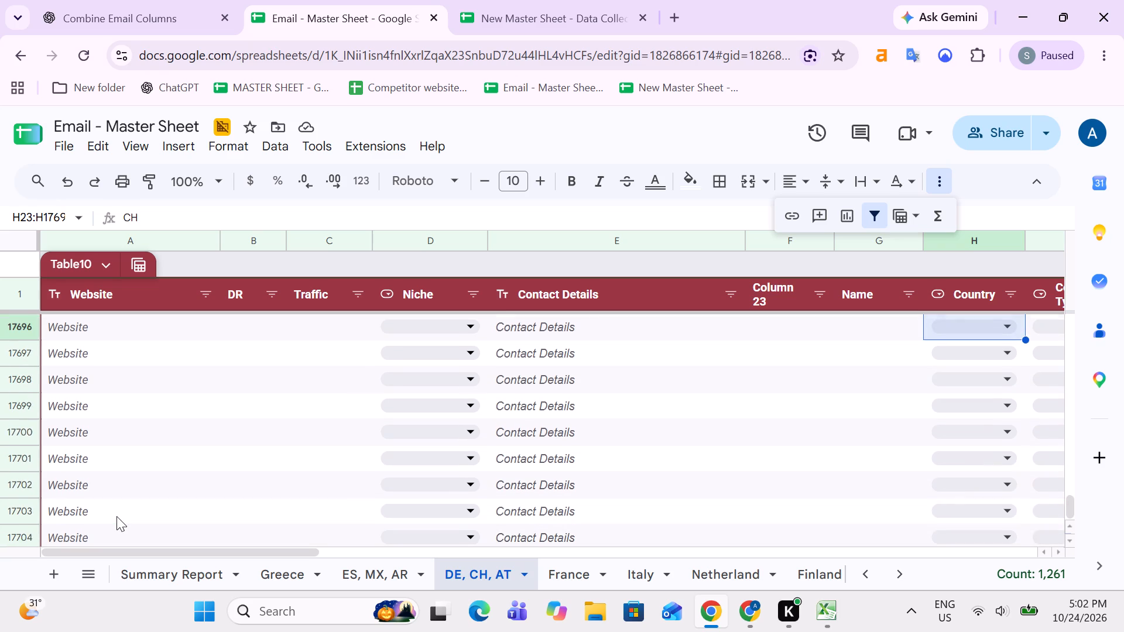
key("shift+Up")
key("shift+Up")
key("shift+Up")
key("shift+Up")
key("shift+Up")
key("shift+Up")
key("shift+Up")
key("shift+Up")
key("shift+Up")
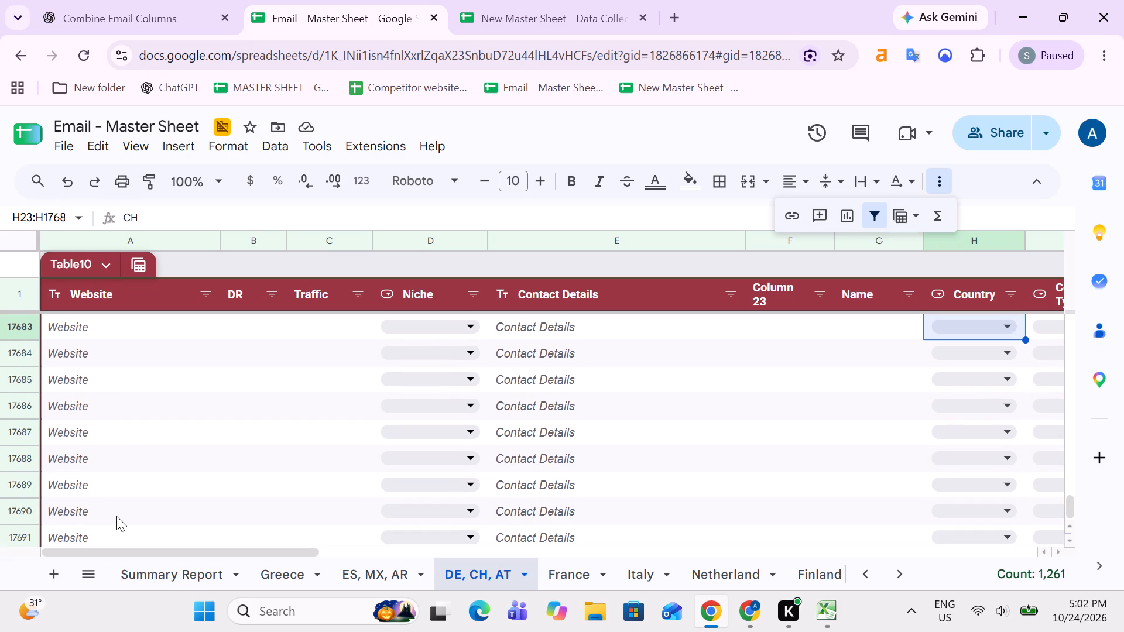
key("ctrl+c")
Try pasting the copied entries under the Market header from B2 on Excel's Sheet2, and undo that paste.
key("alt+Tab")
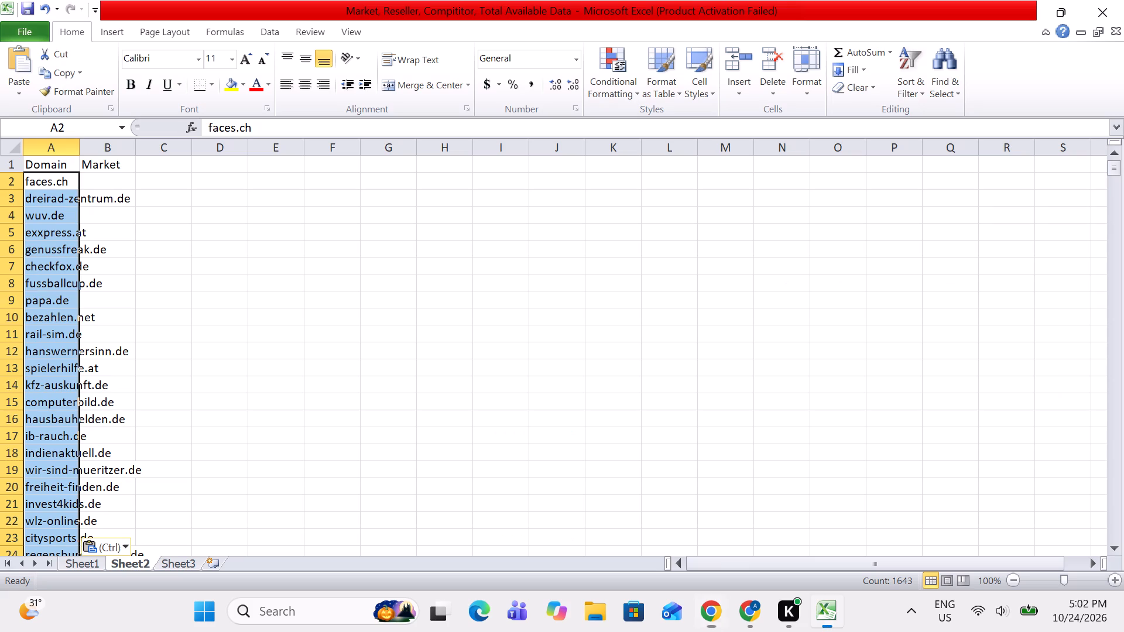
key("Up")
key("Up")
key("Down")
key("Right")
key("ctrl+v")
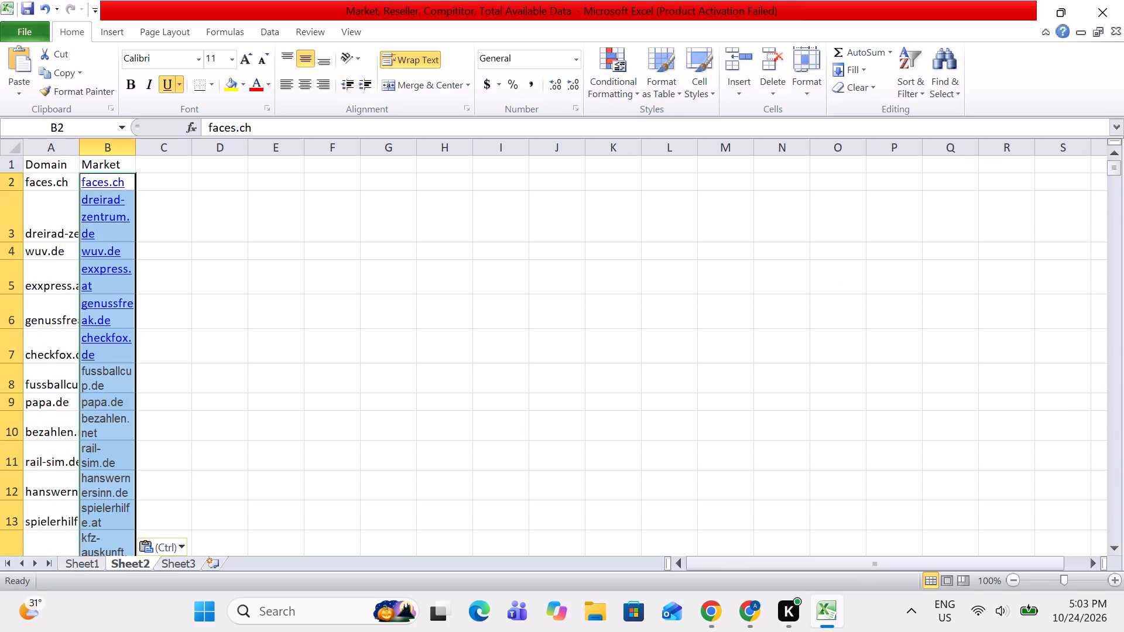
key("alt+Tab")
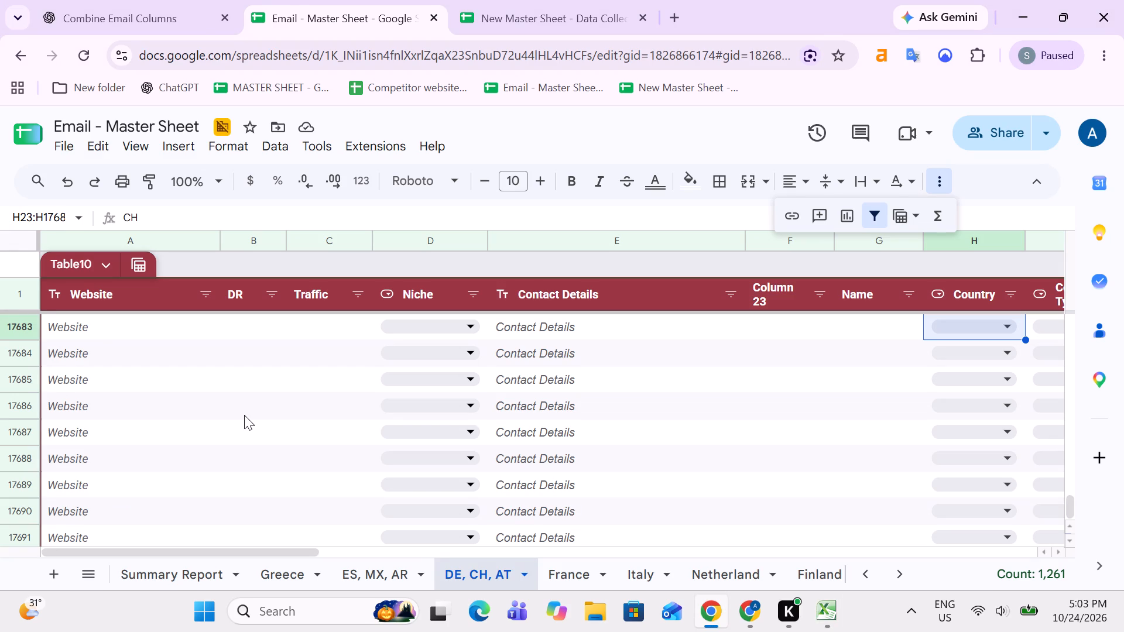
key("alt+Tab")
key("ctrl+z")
Copy the selected Country entries again and paste them under Sheet2's Market header from B2, without their source formatting.
key("alt+Tab")
key("ctrl+c")
key("alt+Tab")
key("ctrl+v")
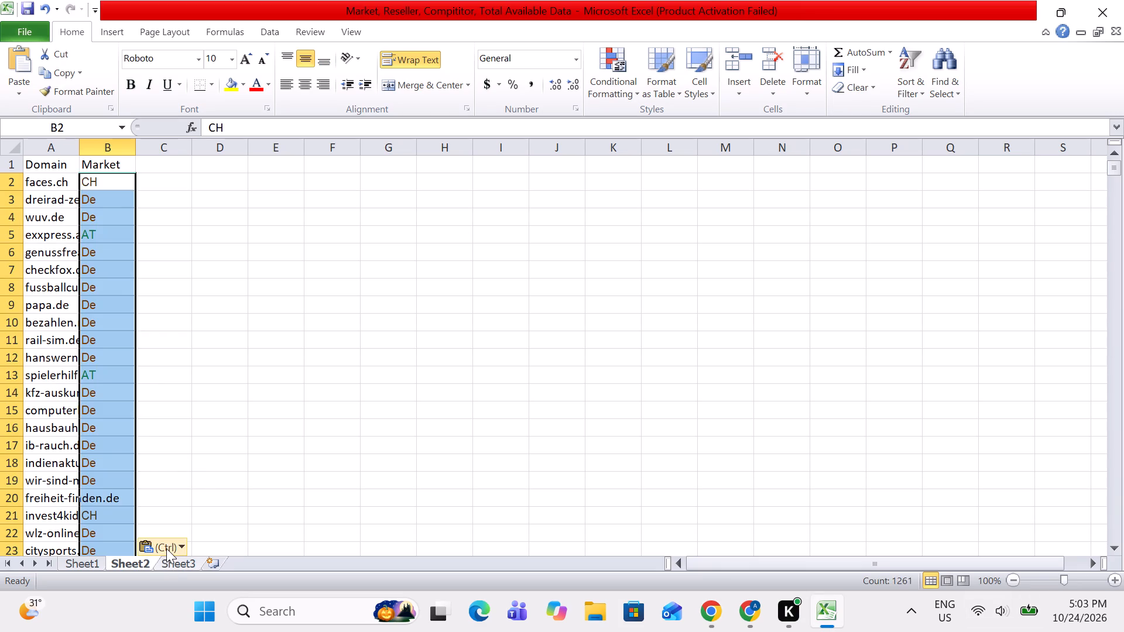
left_click(166, 548)
left_click(175, 520)
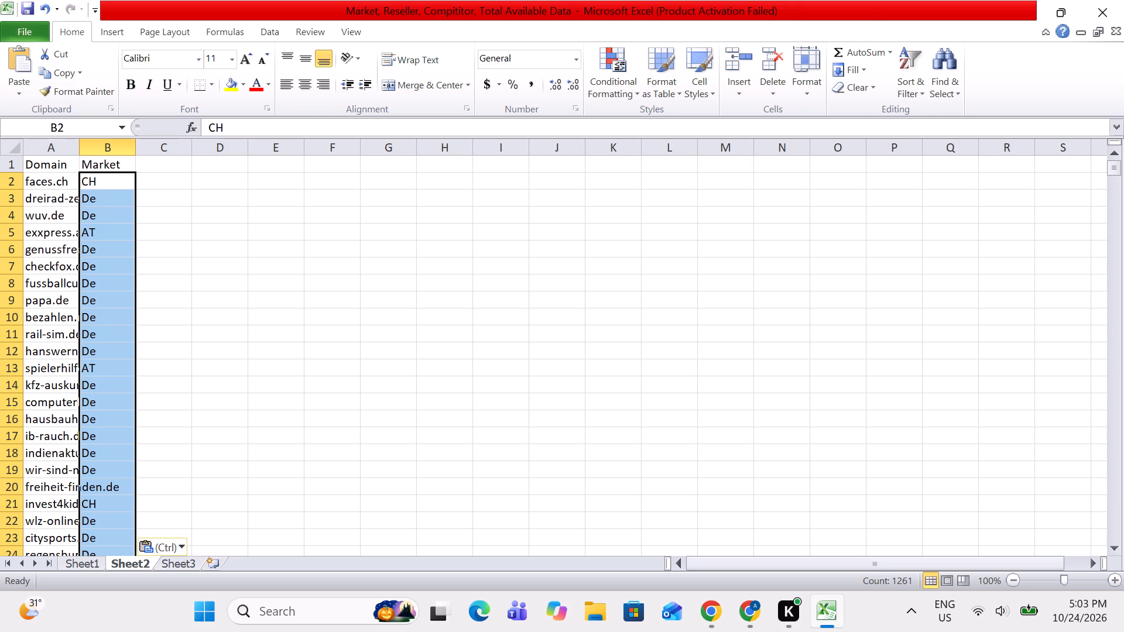
Widen the Domain column on Sheet2 to fit its longest entry.
double_click(80, 152)
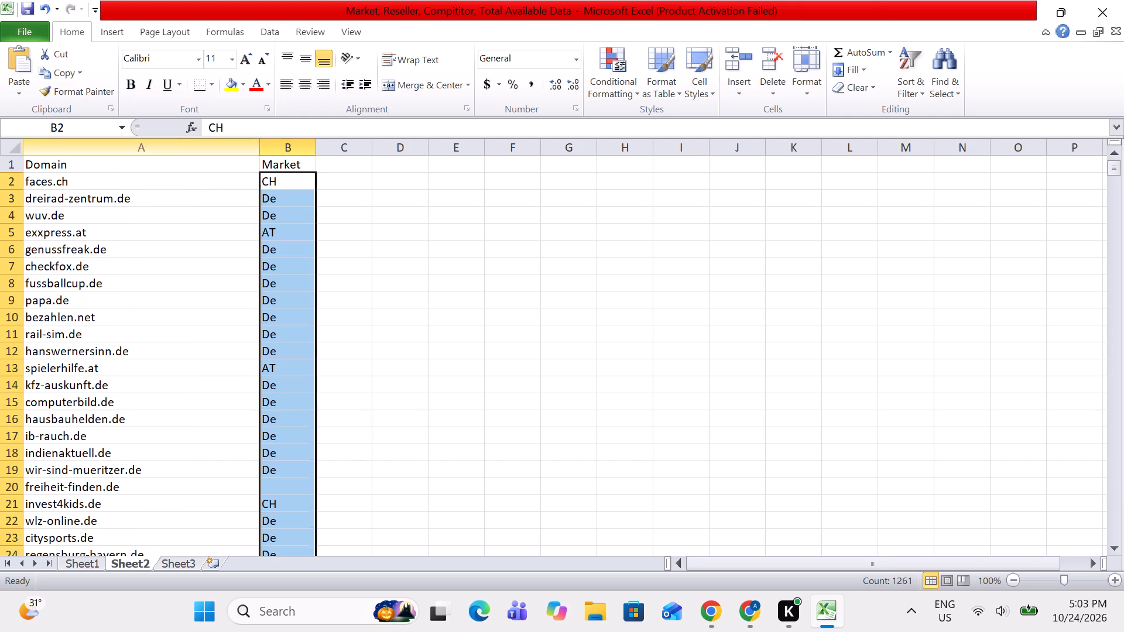
Delete the empty row 1286 between wortvogel.de and twistedmalemag.com on Sheet2.
left_click(274, 262)
key("Left")
key("Left")
key("ctrl+Down")
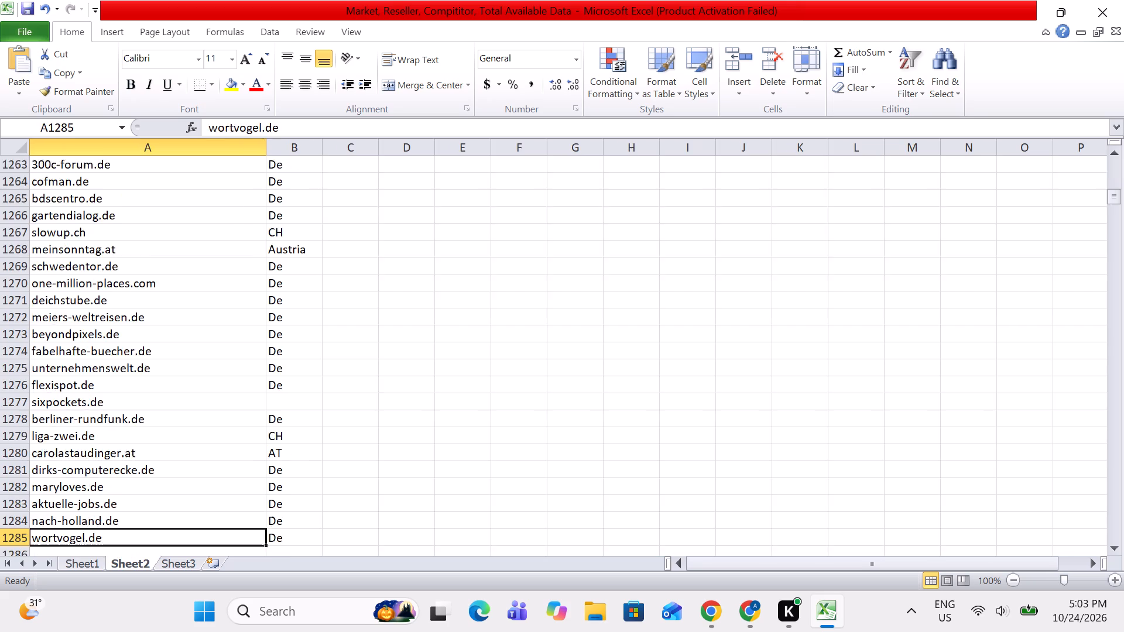
key("Down")
key("Down")
key("Down")
key("Down")
key("Up")
key("Up")
key("Up")
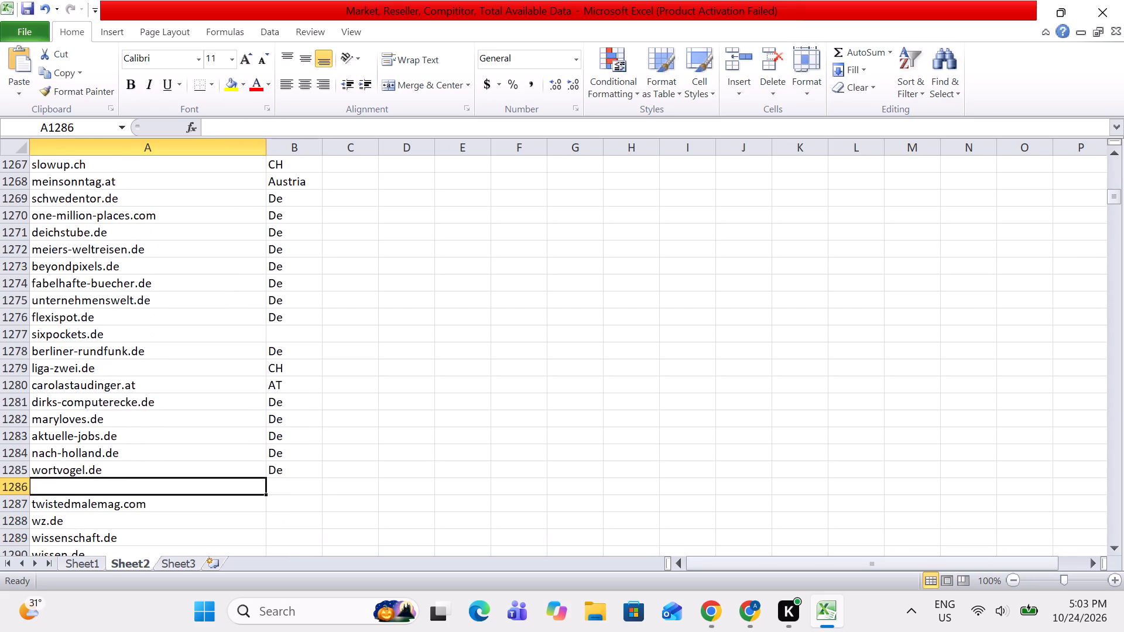
scroll(223, 347, "down", 2)
left_click(0, 386)
right_click(0, 385)
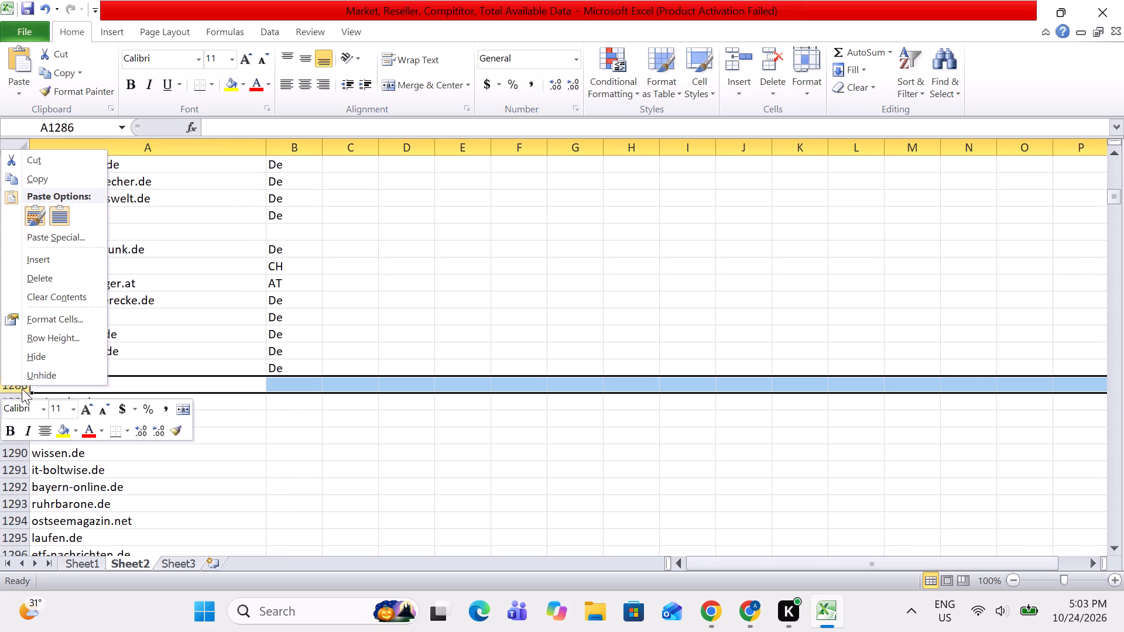
left_click(53, 277)
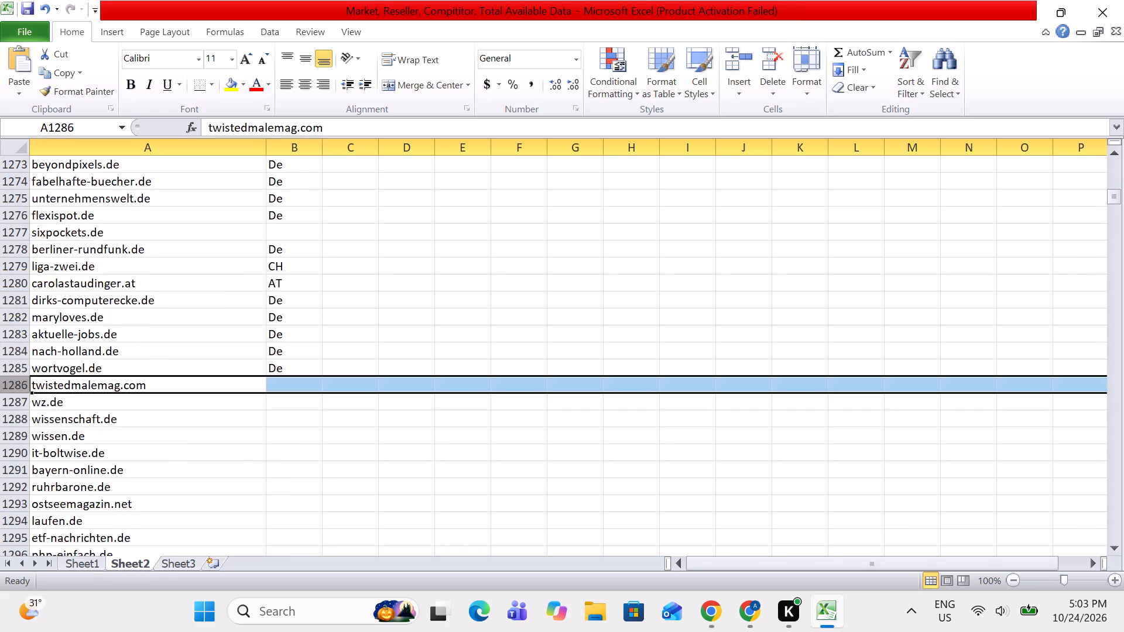
Examine where the Domain list ends and which last row has a Market entry on Sheet2.
key("Down")
key("ctrl+Down")
key("Down")
key("Down")
key("Down")
key("Down")
key("Up")
key("Up")
key("Up")
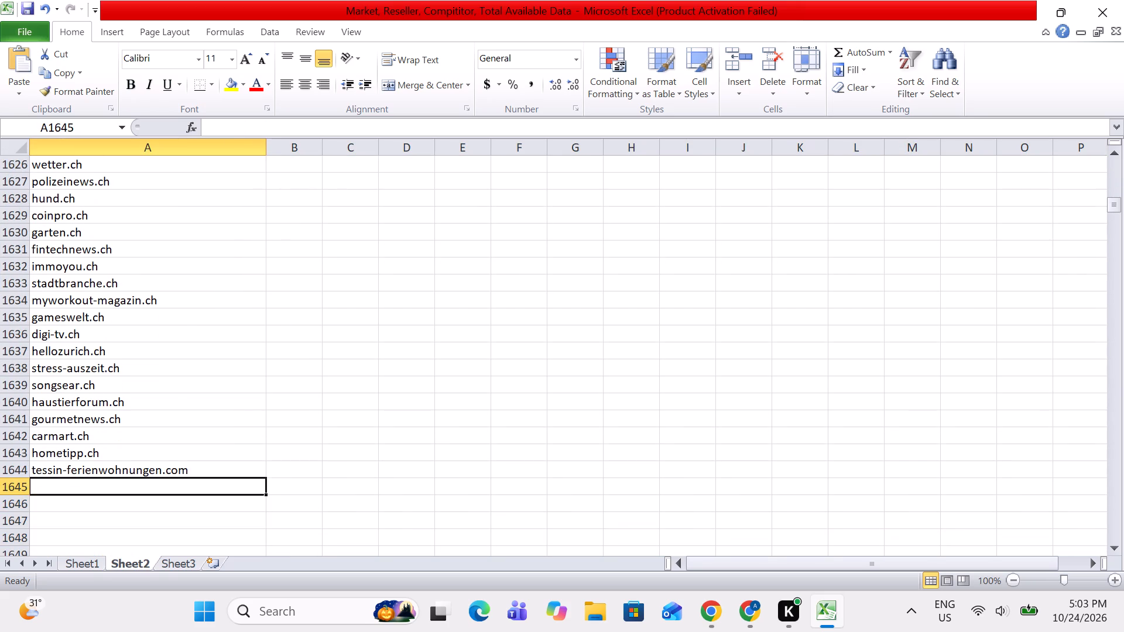
key("Down")
key("Right")
key("Up")
key("Left")
key("Right")
key("Up")
key("ctrl+Up")
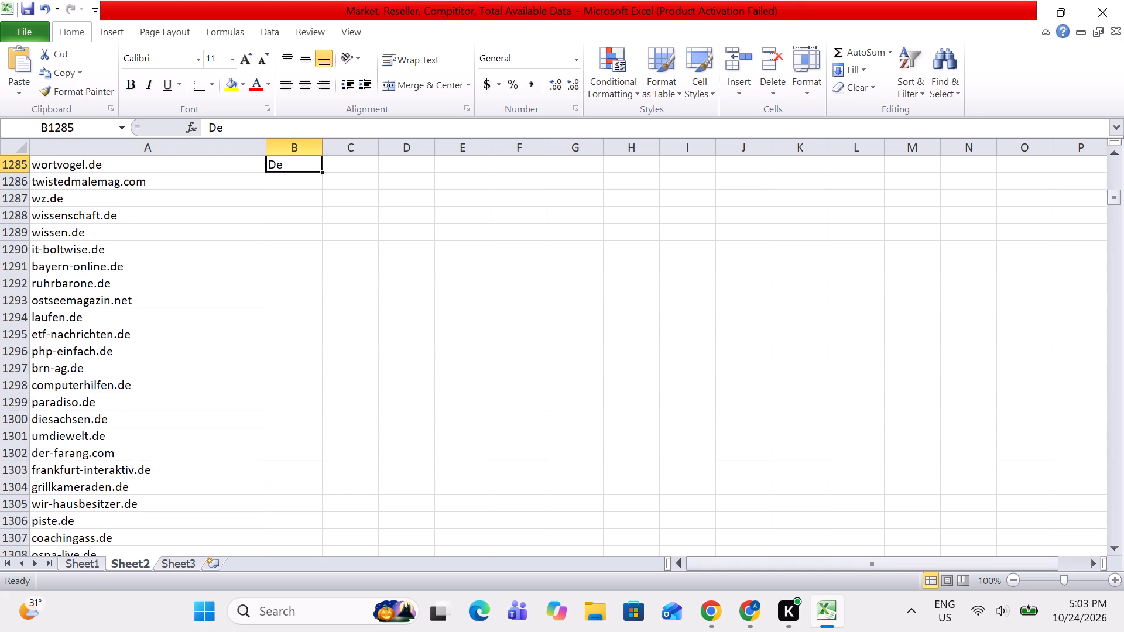
Copy the De market entry beside wortvogel.de in B1285 on Sheet2.
key("Down")
key("Up")
key("ctrl+c")
key("Left")
key("ctrl+Down")
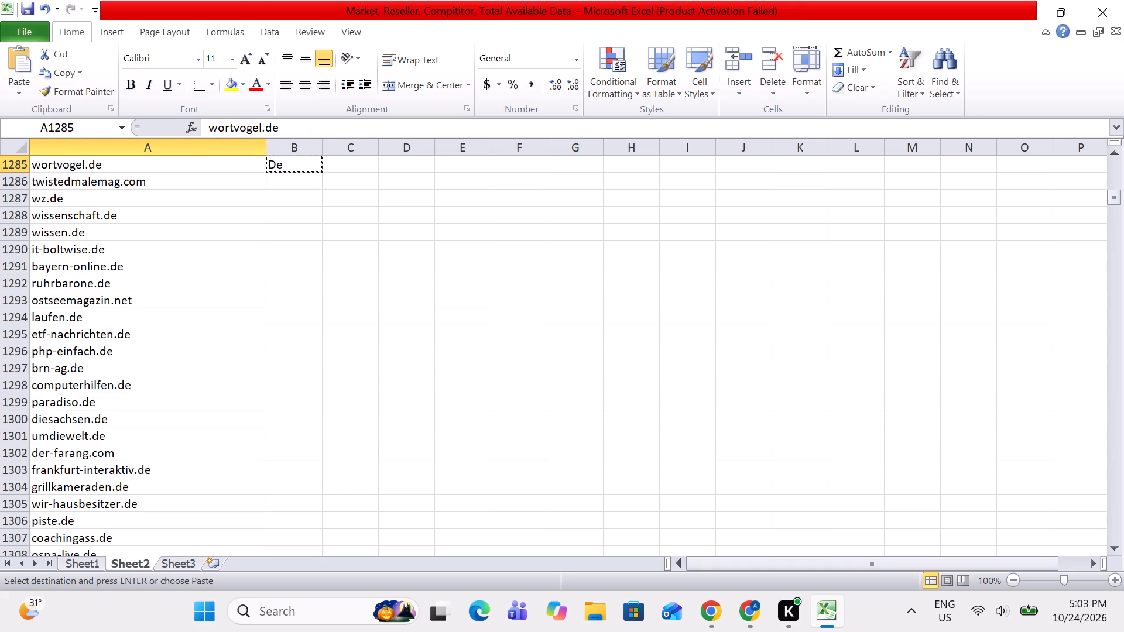
Examine the domains without a market towards the end of the list to see which country each block belongs to.
key("Right")
key("Up")
key("Up")
key("Up")
key("Up")
key("Up")
key("Up")
key("Up")
key("Up")
key("Up")
key("Up")
key("Up")
key("Up")
key("Up")
key("Up")
key("Up")
key("Up")
key("Up")
key("Up")
key("Up")
key("Up")
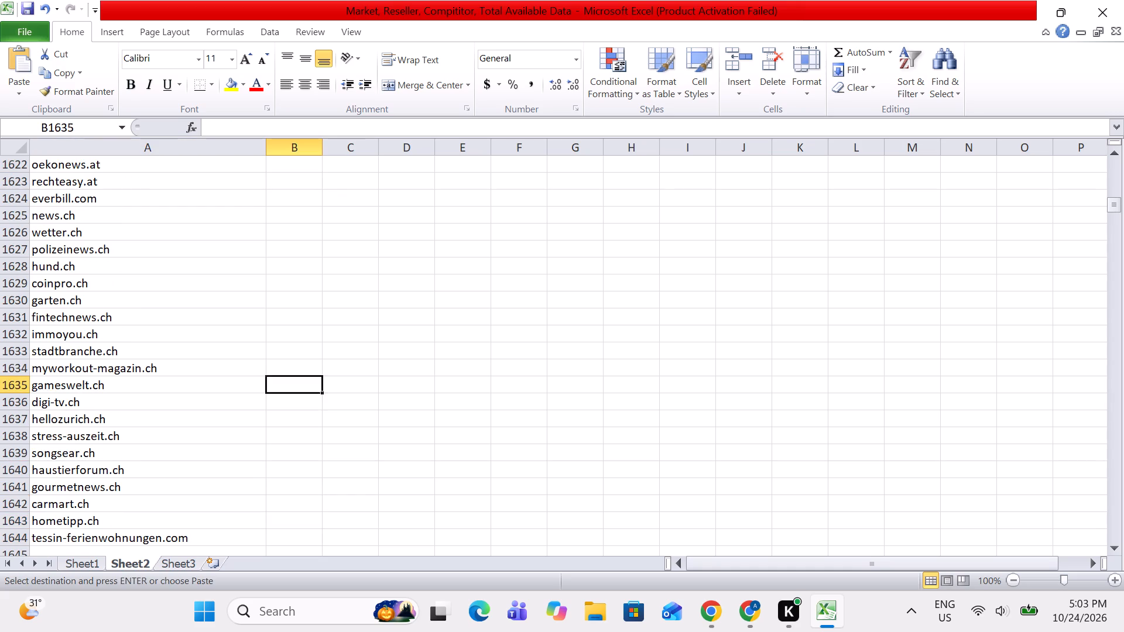
key("Down")
key("Left")
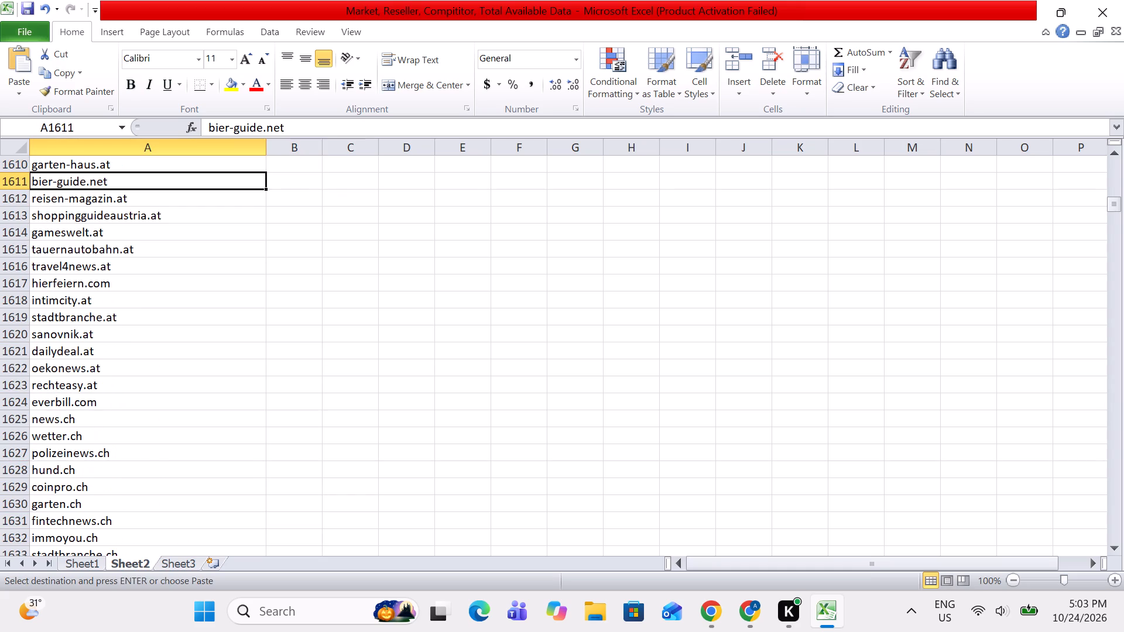
key("Right")
key("Up")
key("Up")
key("Up")
key("Up")
key("Up")
key("Up")
key("Up")
key("Up")
key("Up")
key("Up")
key("Up")
key("Up")
key("Up")
key("Up")
key("Up")
key("Up")
key("Up")
key("Up")
key("Up")
key("Up")
key("Up")
key("Up")
key("Up")
key("Up")
key("Up")
key("Up")
key("Up")
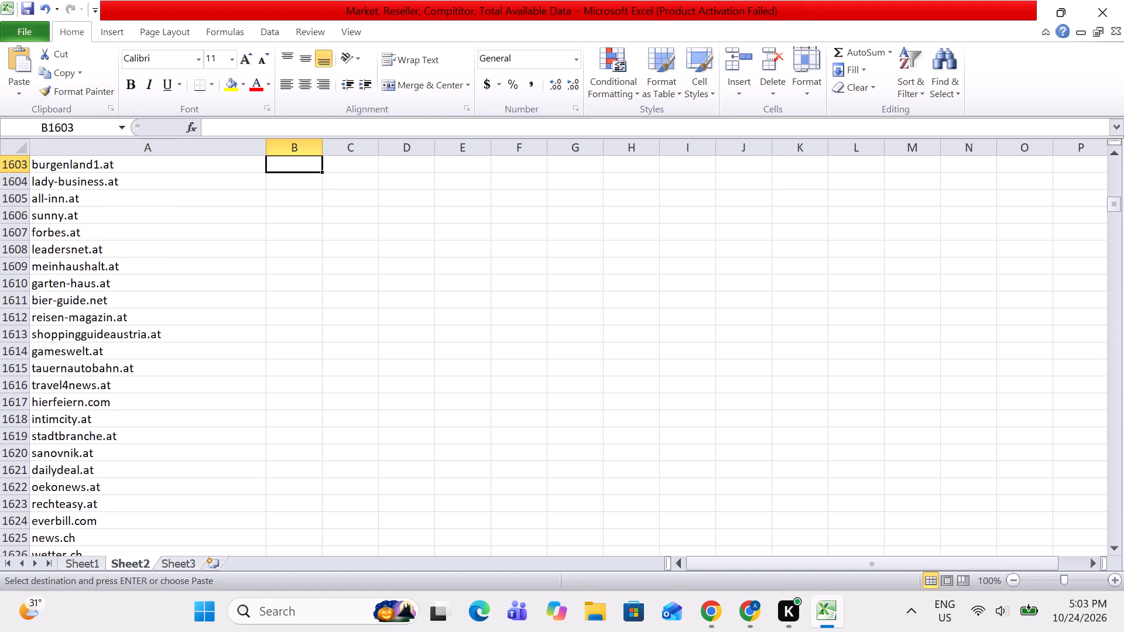
key("Left")
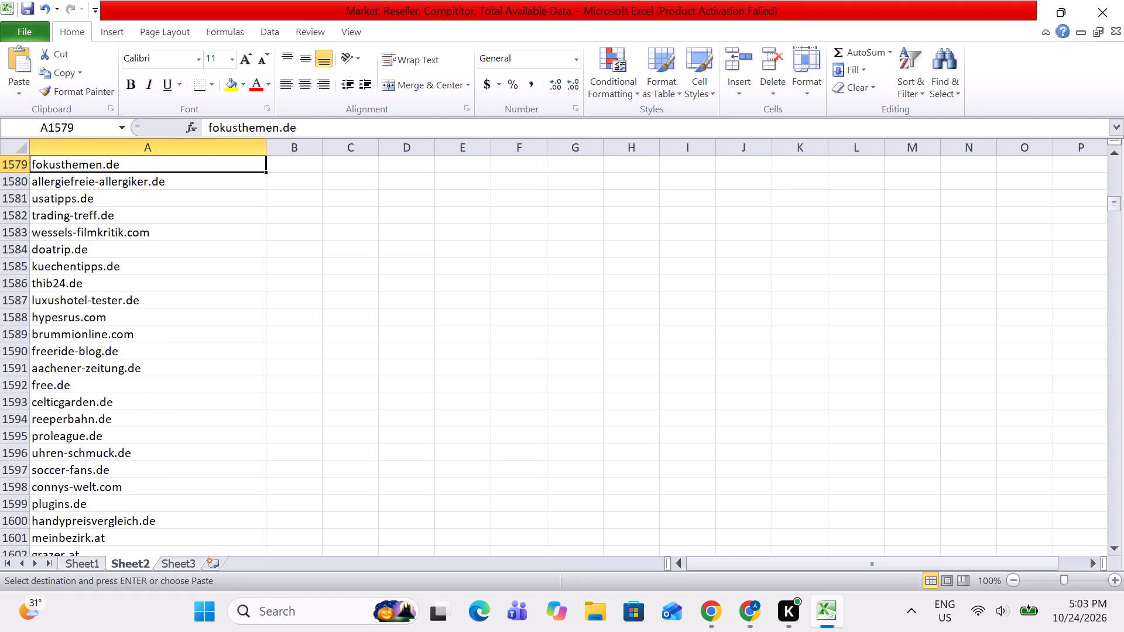
key("ctrl+Down")
key("Down")
key("Down")
key("Down")
key("Down")
key("Down")
key("Down")
key("Down")
key("Down")
key("Down")
key("Down")
key("Down")
key("Down")
key("Up")
key("Up")
key("Up")
key("Up")
key("Up")
key("Up")
key("Up")
key("Up")
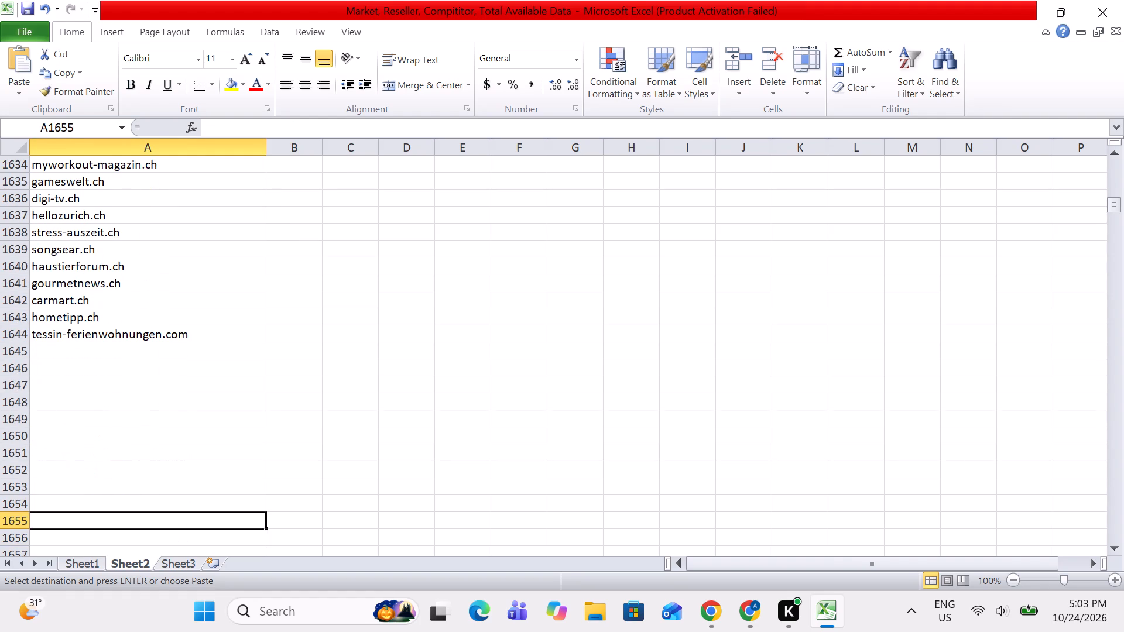
key("Up")
key("Up")
key("Up")
key("Up")
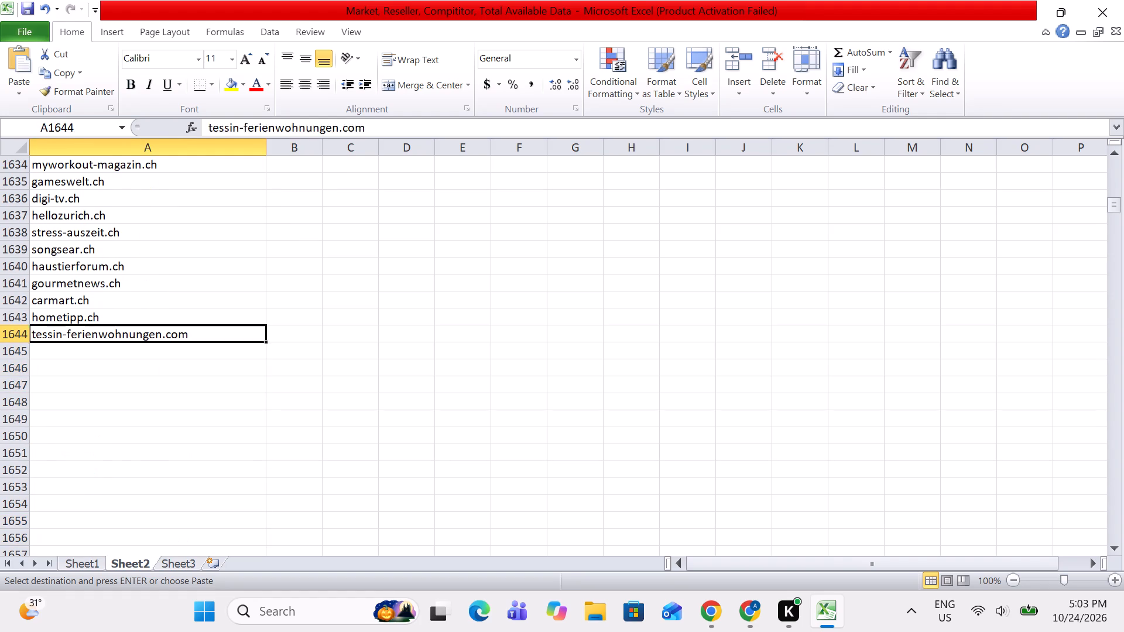
Paste the De market entry beside the last domain, tessin-ferienwohnungen.com, in B1644.
key("Right")
key("ctrl+v")
key("Up")
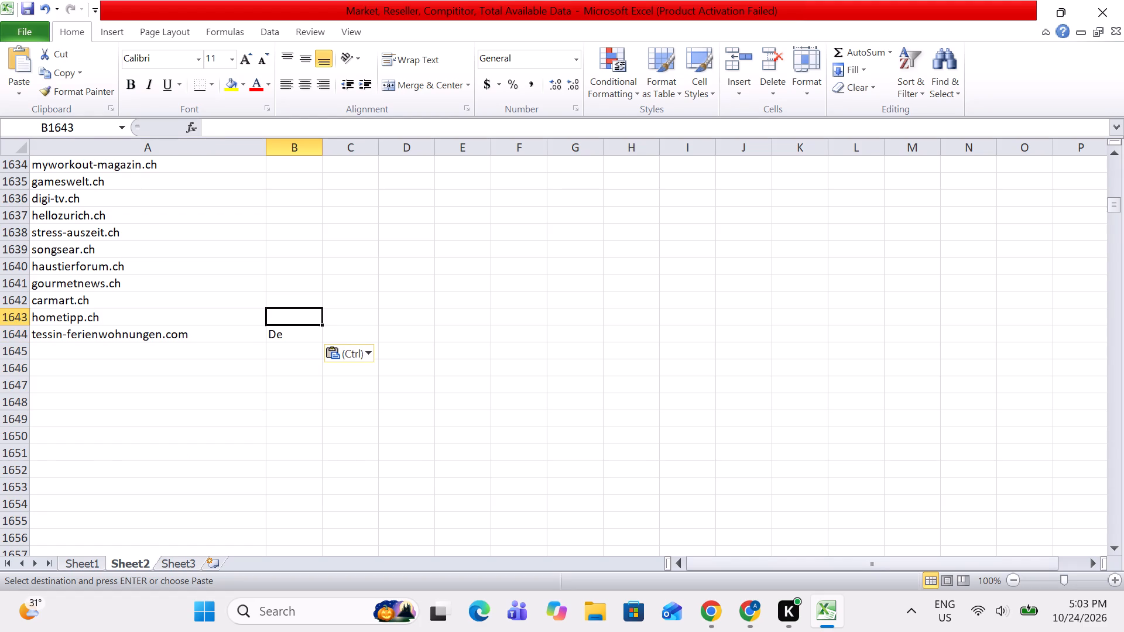
Enter CH as the market for hometipp.ch in B1643.
key("Down")
key("Up")
type("CH")
key("Right")
key("Left")
Copy the CH entry from B1643 to B1625:B1642, covering news.ch through carmart.ch.
key("ctrl+c")
key("Up")
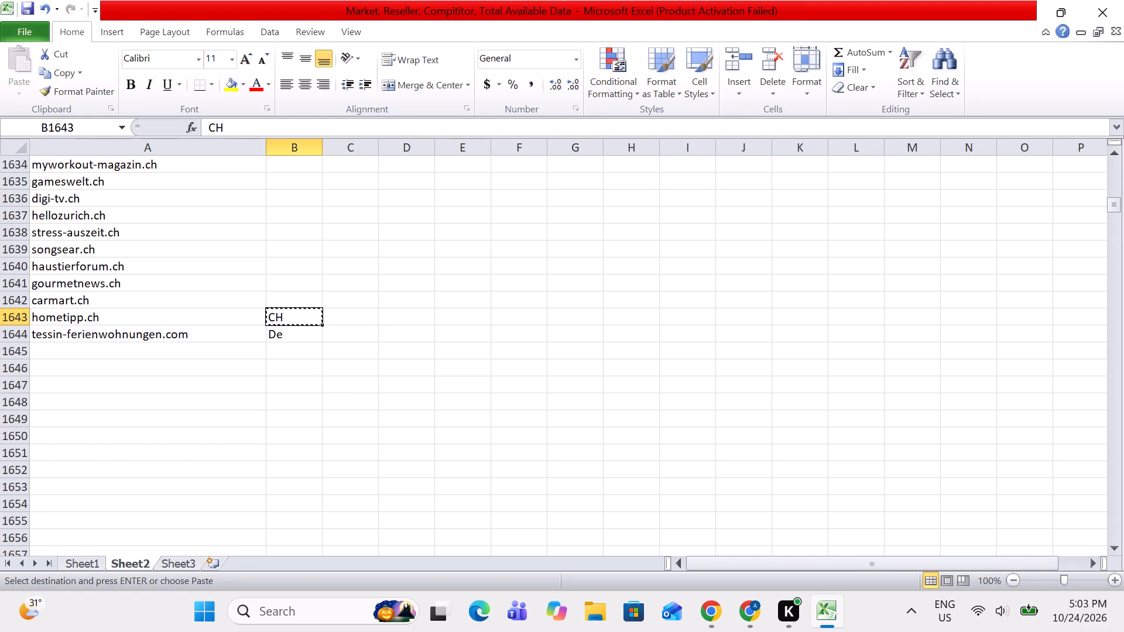
key("shift+Up")
key("shift+Up")
key("shift+Up")
key("shift+Up")
key("shift+Up")
key("shift+Up")
key("shift+Up")
key("shift+Up")
key("shift+Up")
key("shift+Up")
key("shift+Up")
key("shift+Up")
key("shift+Up")
key("shift+Up")
key("shift+Up")
key("shift+Up")
key("shift+Up")
key("shift+Up")
key("shift+Up")
key("shift+Up")
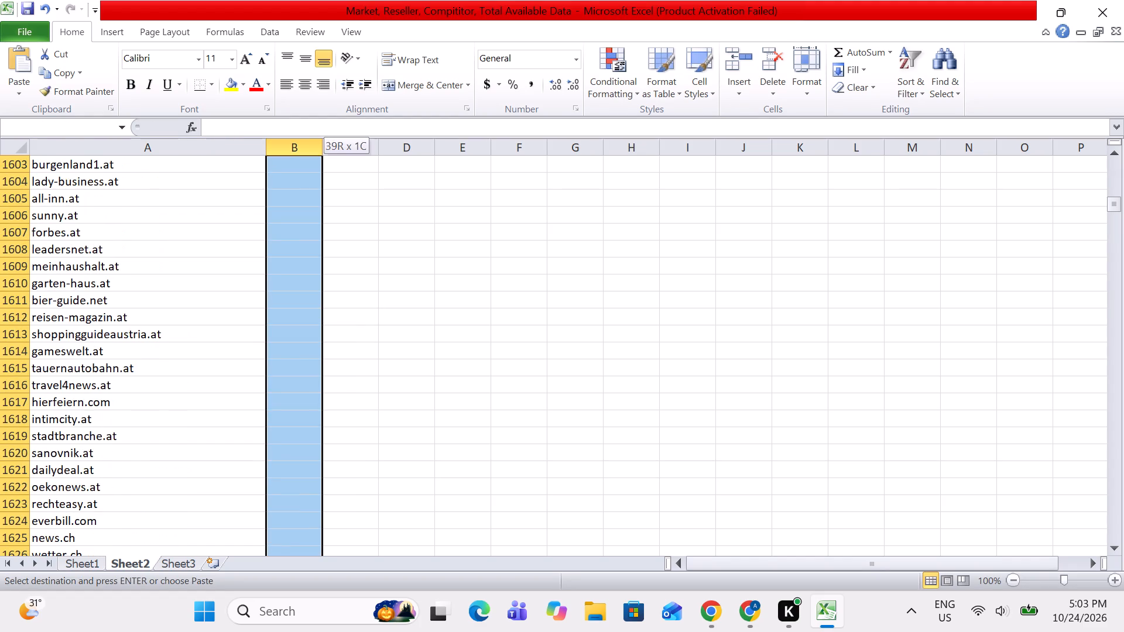
key("shift+Down")
key("shift+Down")
key("shift+Down")
key("shift+Down")
key("shift+Down")
key("shift+Down")
key("shift+Down")
key("shift+Down")
key("shift+Down")
key("shift+Down")
key("shift+Down")
key("shift+Down")
key("shift+Down")
key("shift+Down")
key("shift+Down")
key("shift+Down")
key("shift+Down")
key("shift+Down")
key("shift+Down")
key("shift+Down")
key("shift+Down")
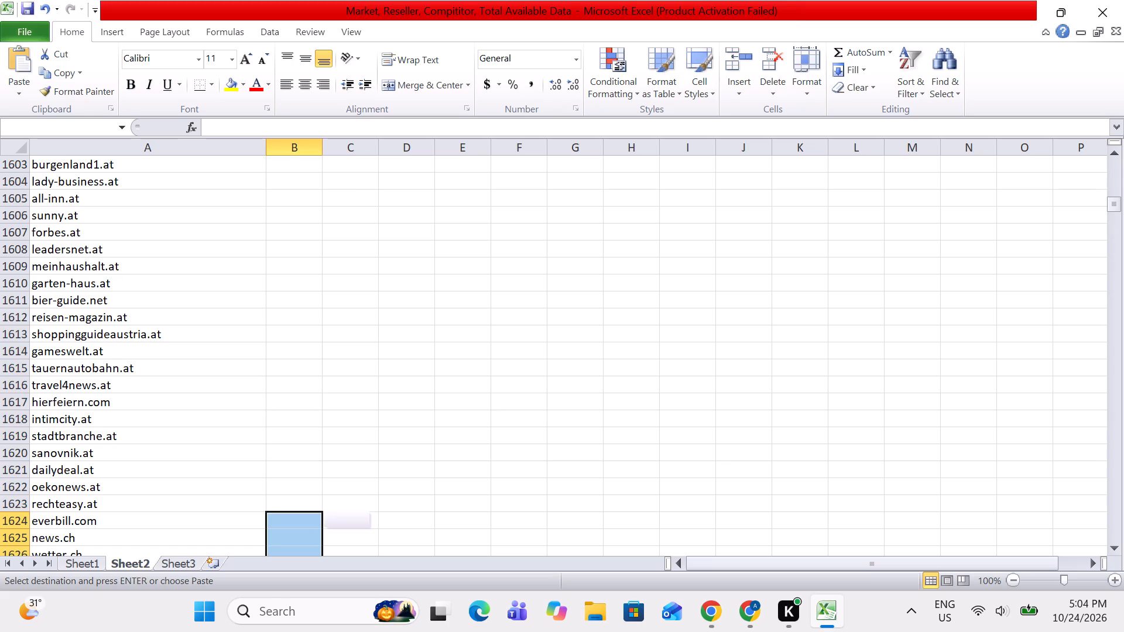
key("shift+Down")
key("shift+Up")
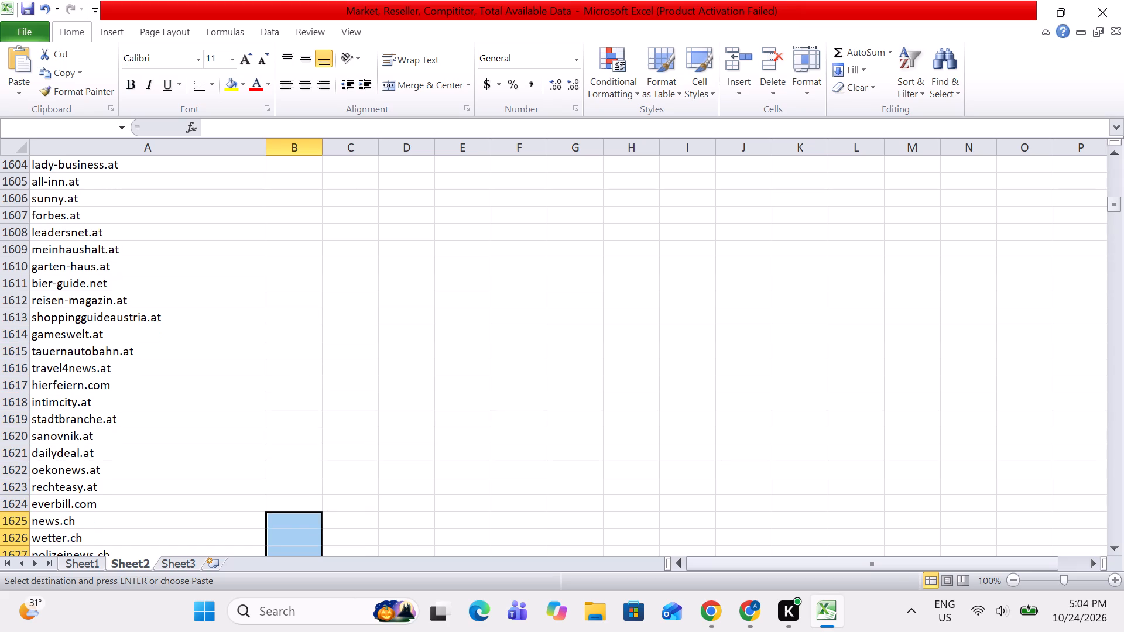
key("ctrl+v")
Enter AT as the market for everbill.com in B1624.
key("Up")
key("Up")
key("ctrl+Up")
key("Up")
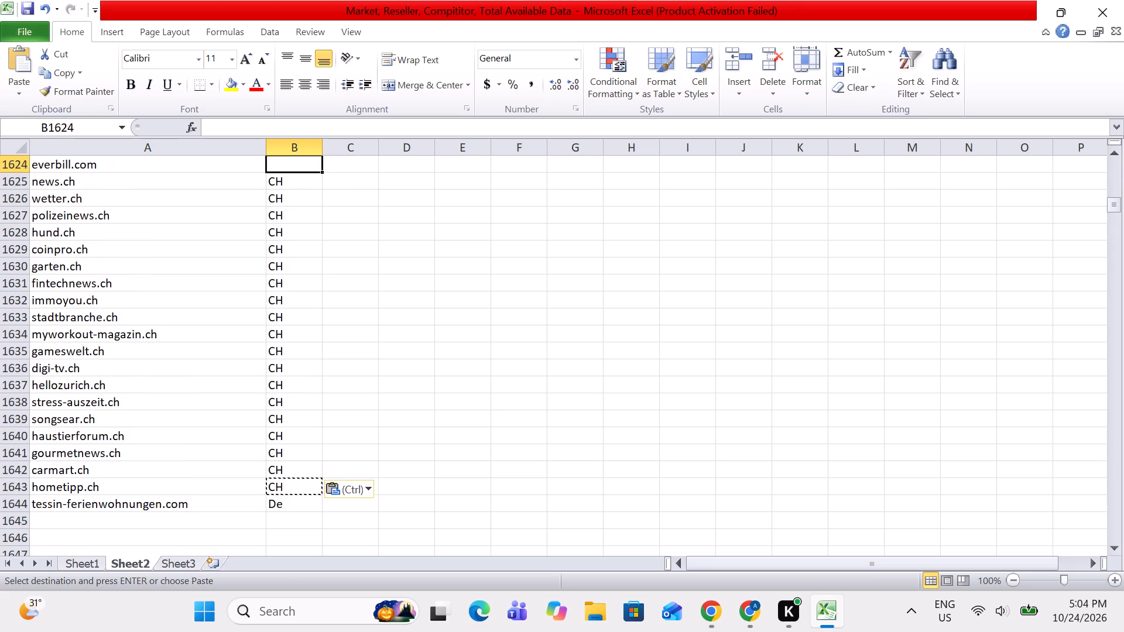
key("Up")
key("Up")
key("Down")
key("Down")
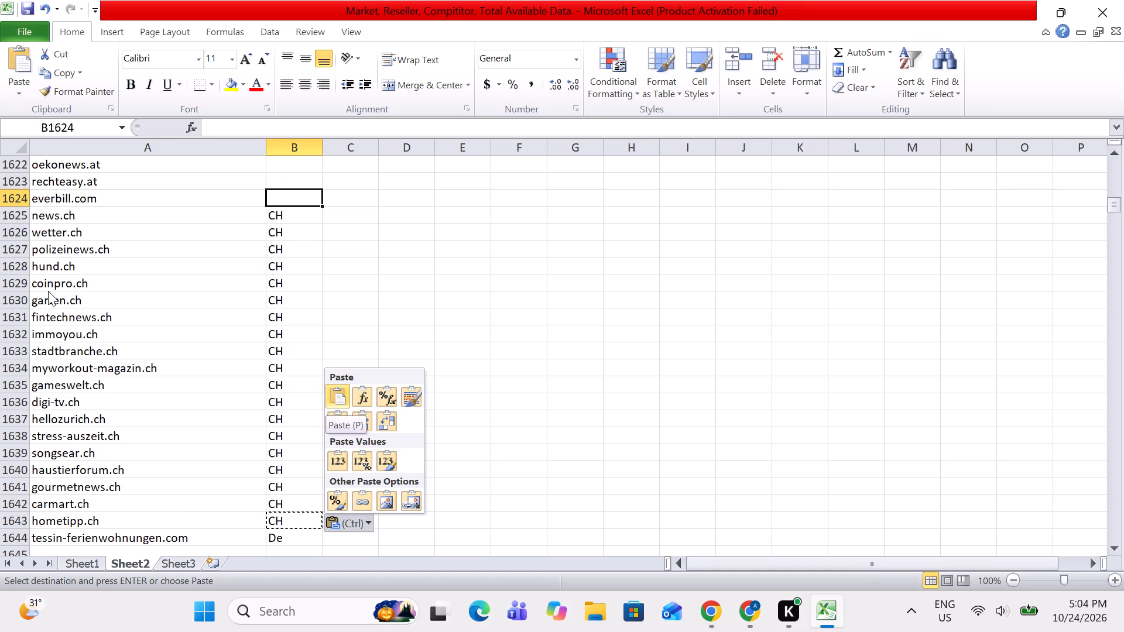
left_click(354, 188)
key("Left")
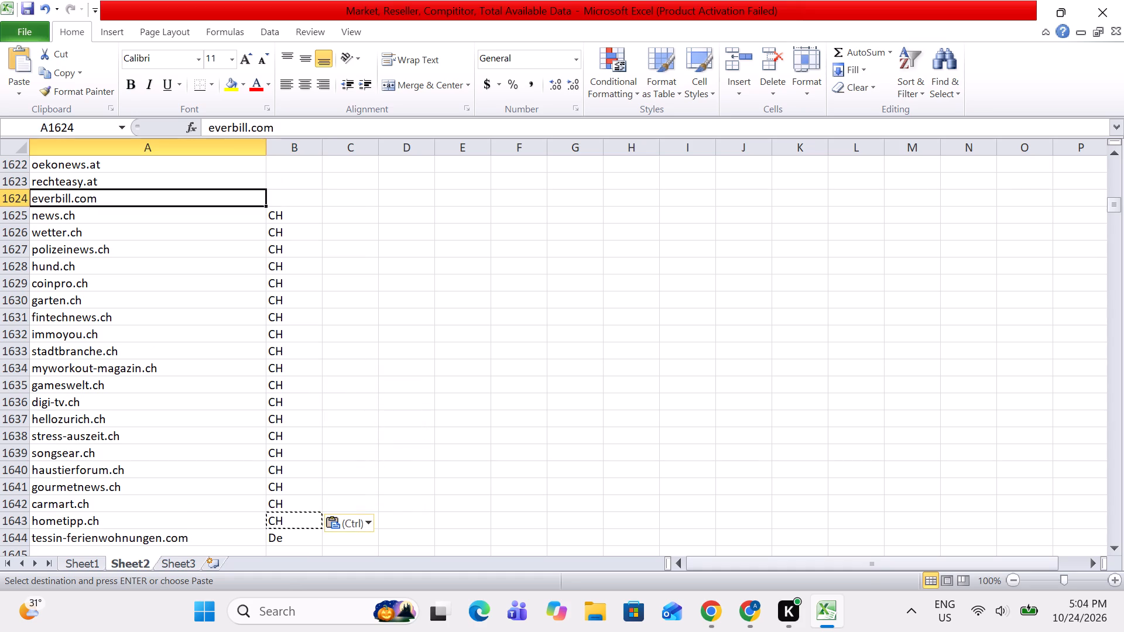
key("Right")
type("AT")
key("Tab")
key("Left")
Copy the AT entry from B1624 to B1601:B1623, covering meinbezirk.at through rechteasy.at.
key("ctrl+c")
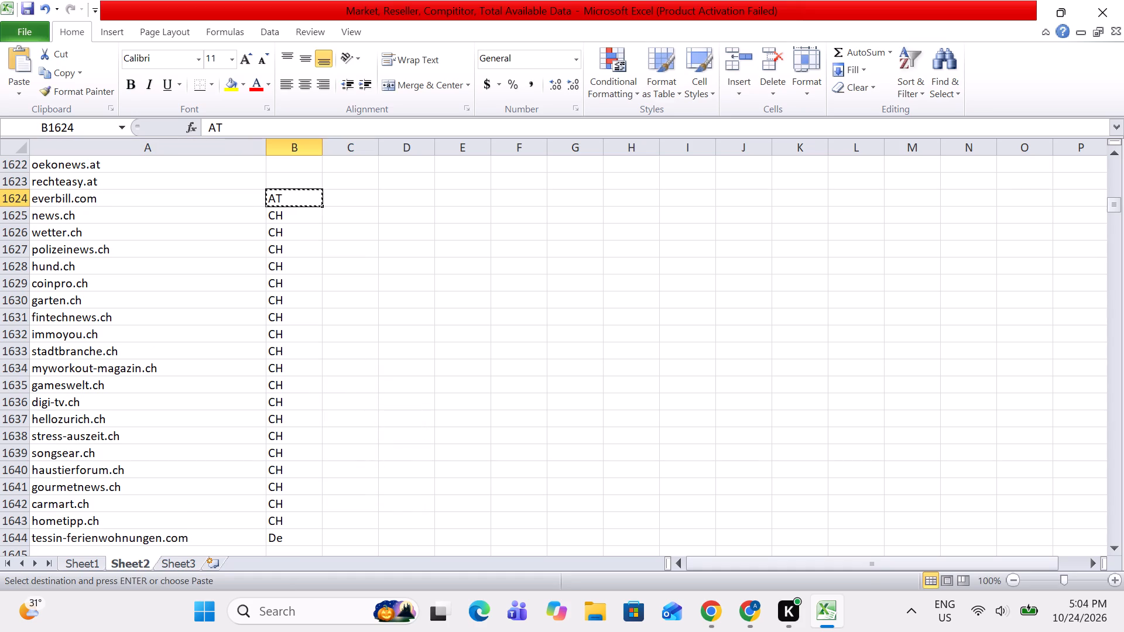
key("Up")
key("shift+Up")
key("shift+Up")
key("shift+Up")
key("shift+Up")
key("shift+Up")
key("shift+Up")
key("shift+Up")
key("shift+Up")
key("shift+Up")
key("shift+Up")
key("shift+Up")
key("shift+Up")
key("shift+Up")
key("shift+Up")
key("shift+Up")
key("shift+Up")
key("shift+Up")
key("shift+Up")
key("shift+Up")
key("shift+Up")
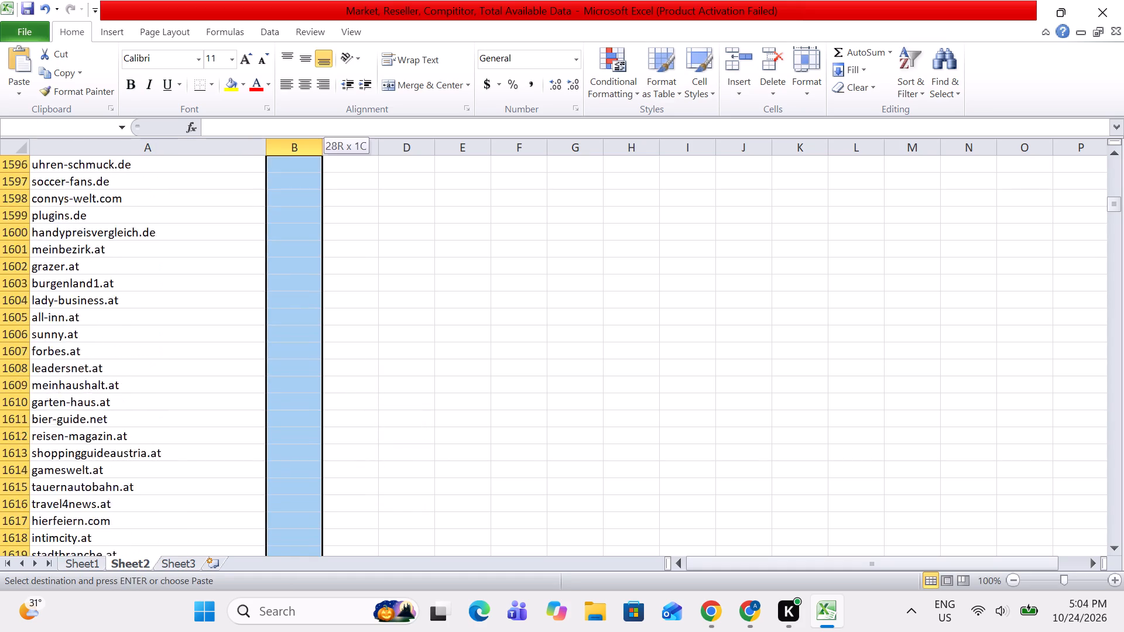
key("shift+Down")
key("shift+Down")
key("shift+Down")
key("shift+Down")
key("shift+Down")
key("shift+Down")
key("shift+Down")
key("shift+Down")
key("shift+Down")
key("shift+Down")
key("shift+Down")
key("shift+Down")
key("shift+Down")
key("shift+Down")
key("shift+Down")
key("shift+Down")
key("shift+Down")
key("shift+Down")
key("shift+Down")
key("shift+Down")
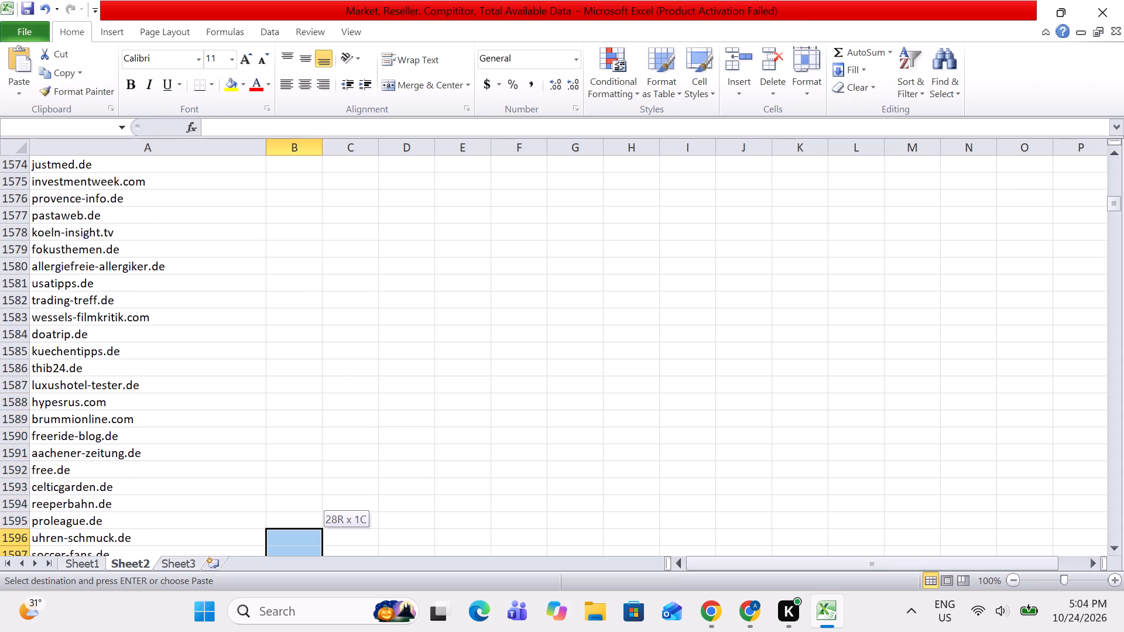
key("shift+Down")
key("shift+Down")
key("shift+Down")
key("shift+Down")
key("shift+Down")
key("shift+Down")
key("shift+Up")
key("shift+Up")
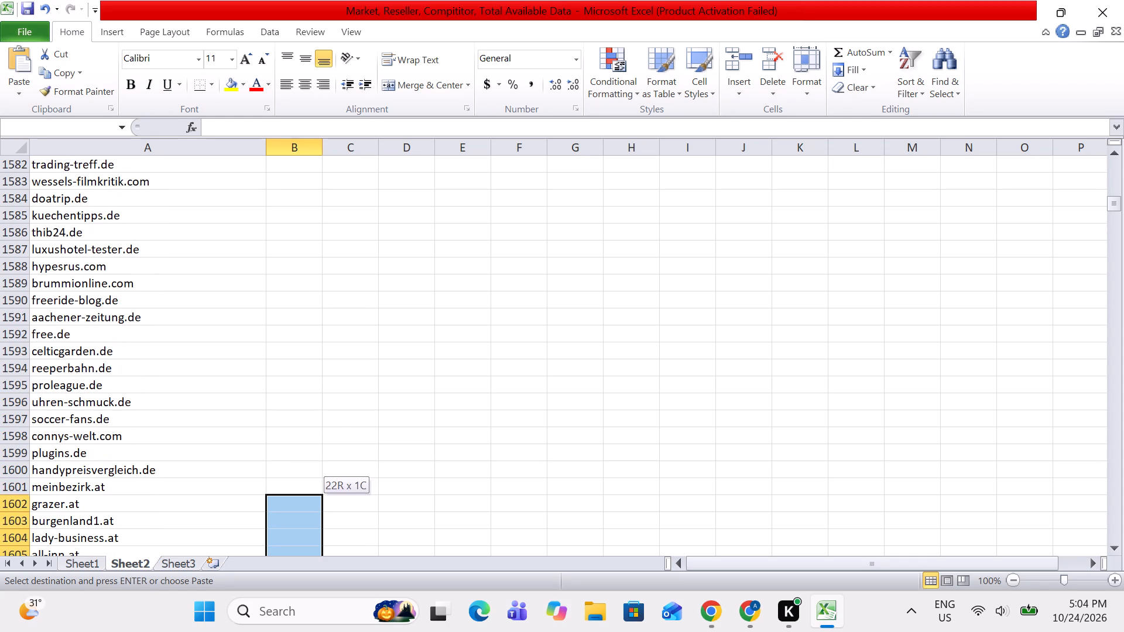
key("shift+Up")
key("ctrl+v")
key("Up")
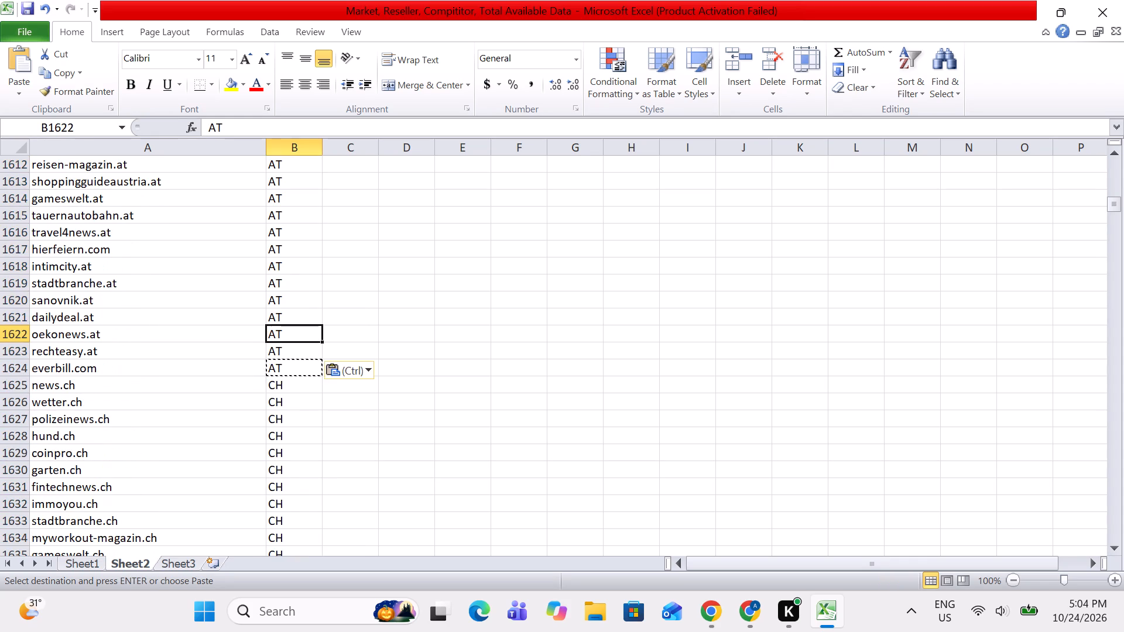
Enter De as the market for handypreisvergleich.de in B1600.
key("ctrl+Up")
key("Up")
key("Up")
key("Up")
key("Down")
key("Down")
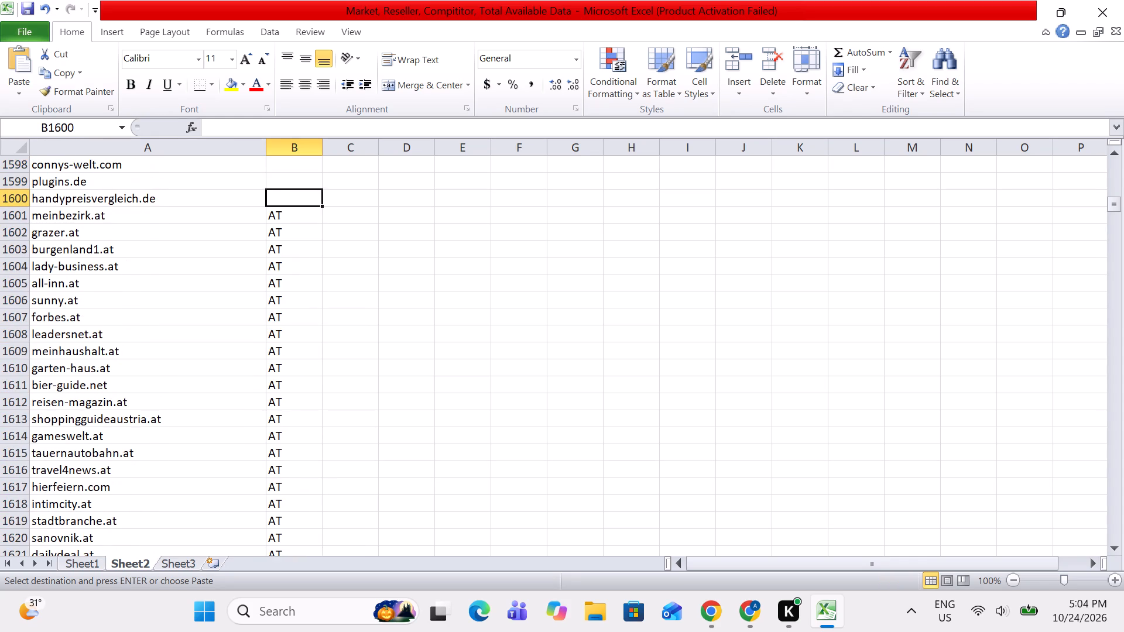
key("shift+d")
key("Right")
key("Left")
Copy the De entry from B1600 to the empty market cells B1286:B1599, covering twistedmalemag.com through plugins.de.
key("ctrl+c")
key("ctrl+shift+Up")
key("shift+Down")
key("shift+Down")
key("shift+Up")
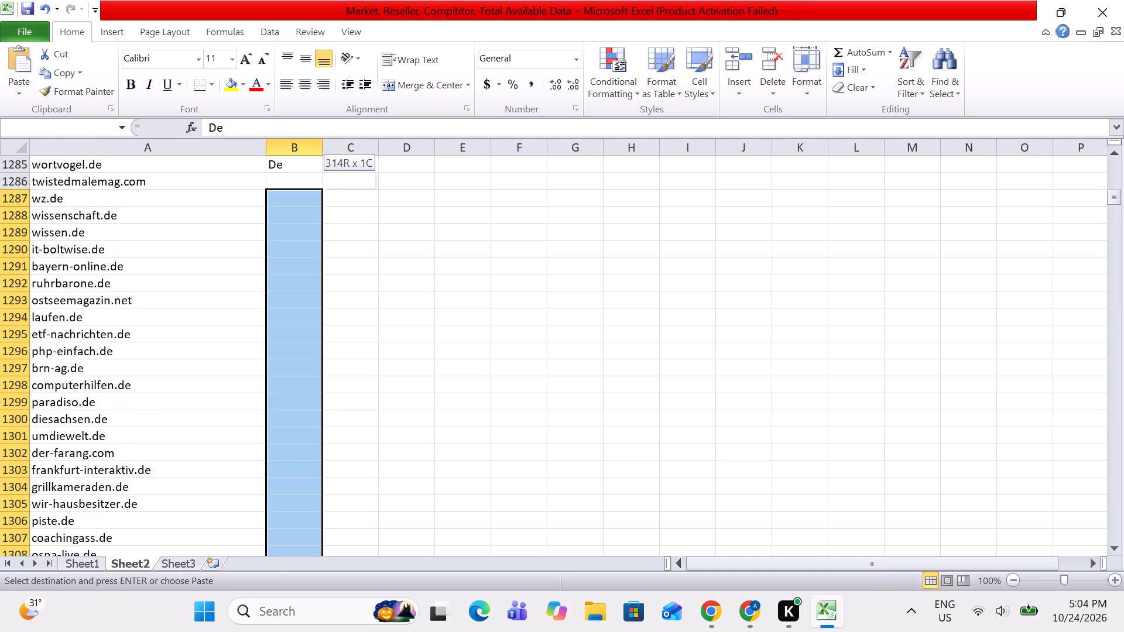
key("ctrl+v")
key("Down")
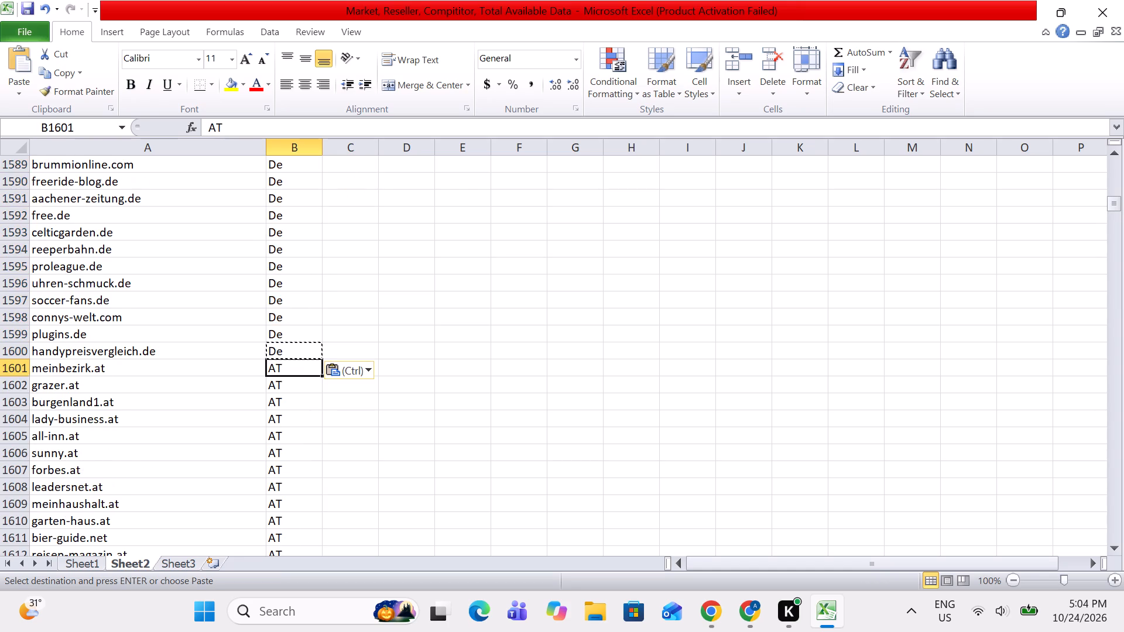
Examine the end of Sheet2's domain list to check the market entries and the first empty row.
key("ctrl+Down")
key("Down")
key("Down")
key("Down")
key("Down")
key("Up")
key("Up")
key("Left")
key("Up")
key("Right")
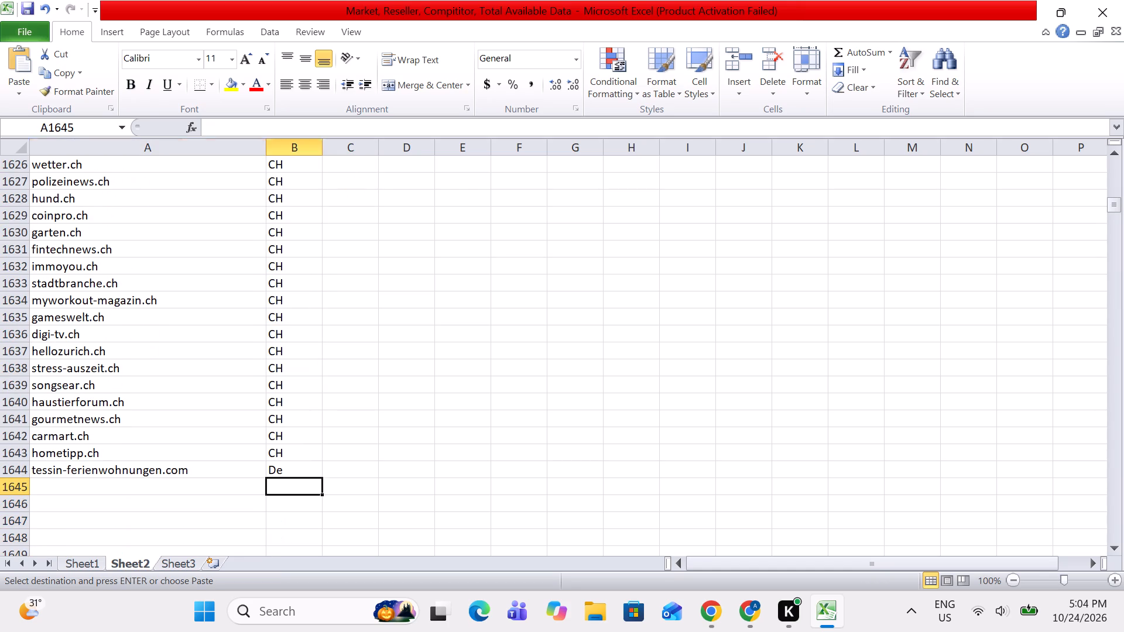
key("Left")
Switch to Email - Master Sheet in Chrome and create a filter view for the table on the France sheet.
key("alt+Tab")
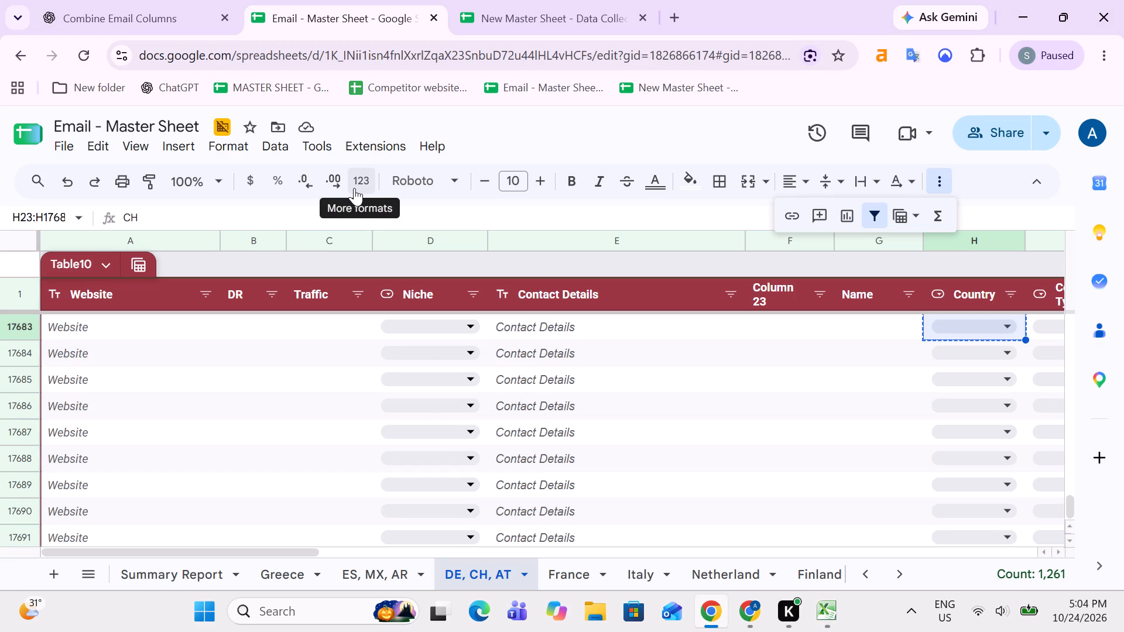
left_click(568, 573)
key("Right")
key("Right")
key("Right")
key("Right")
key("Right")
key("Right")
key("Right")
key("Right")
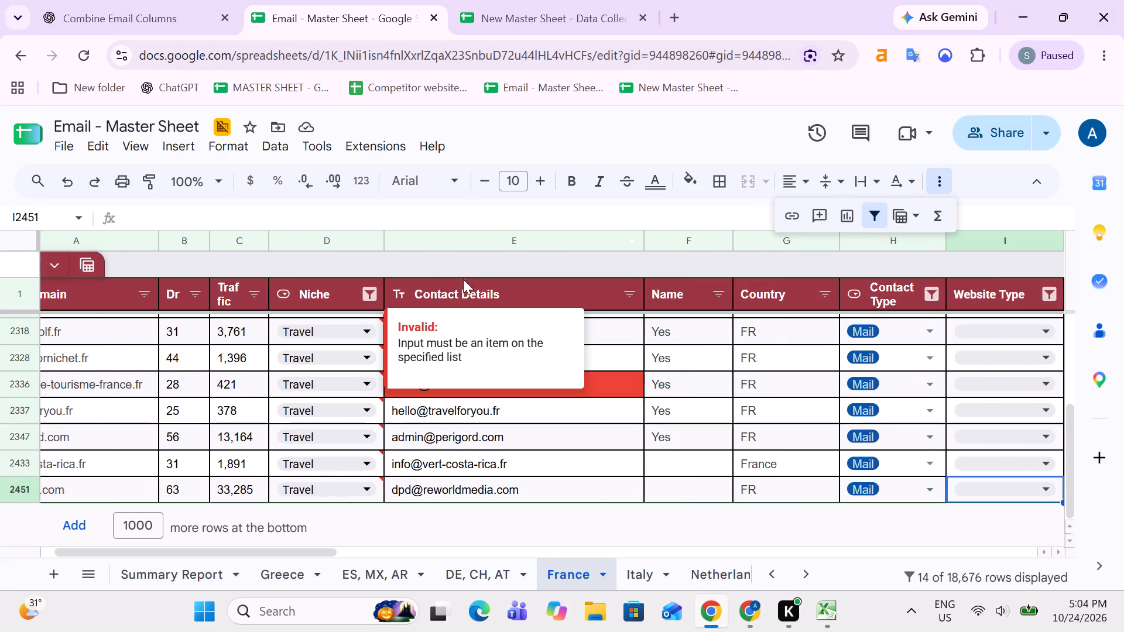
left_click(88, 262)
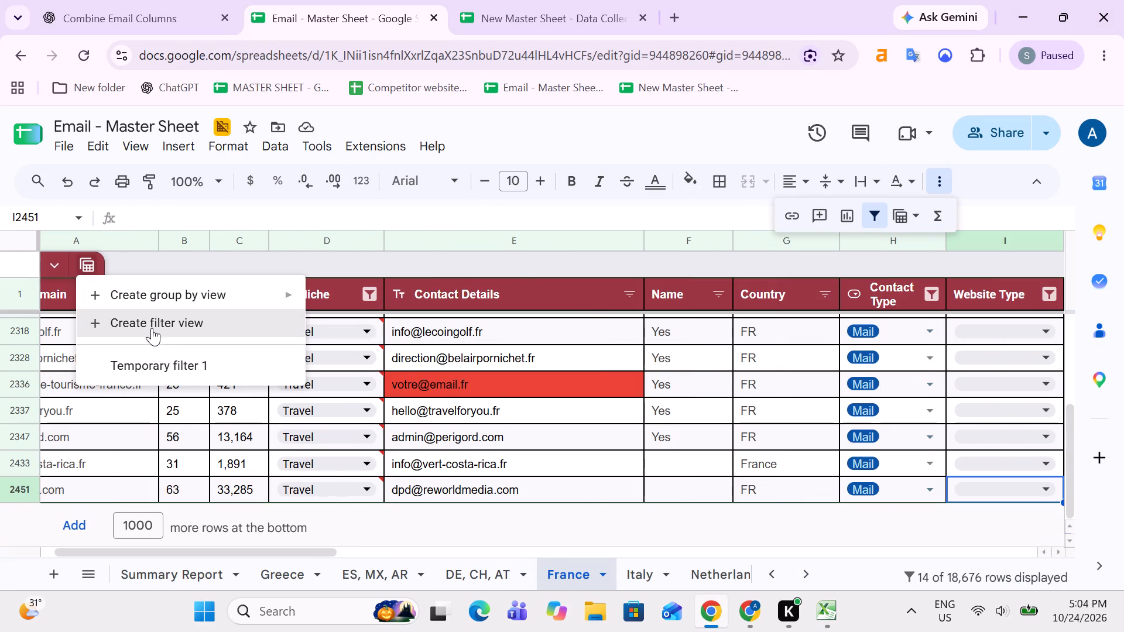
left_click(152, 326)
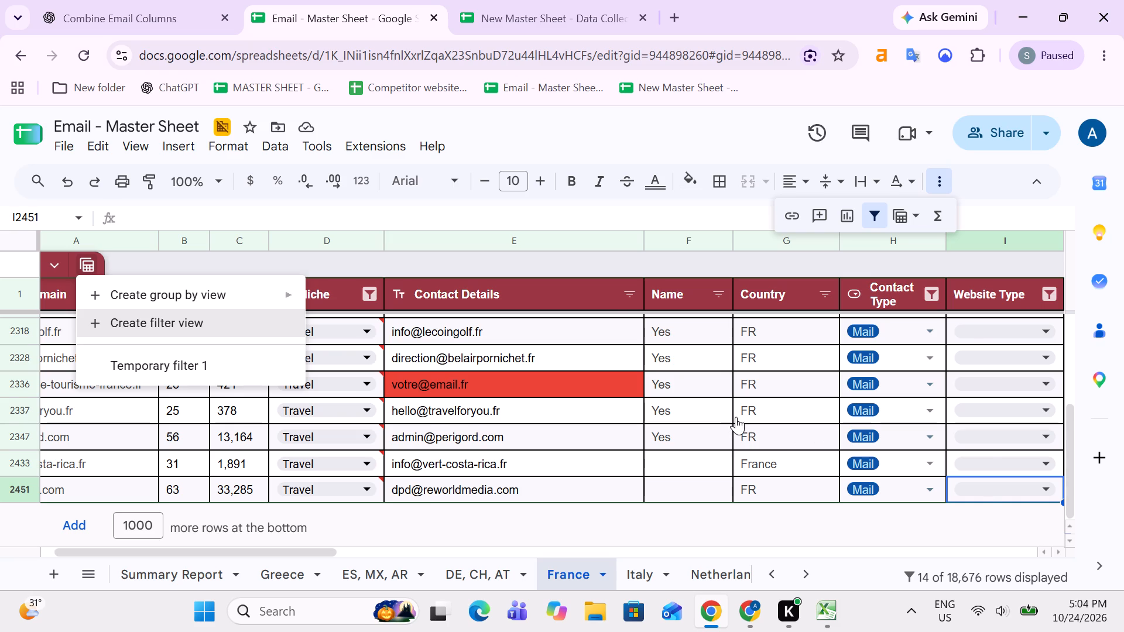
Filter the France table's Status column to only (Blanks) and Mail Has to Do.
left_click(731, 431)
key("Right")
key("Right")
key("Right")
key("Right")
key("Right")
key("Right")
key("Right")
key("Right")
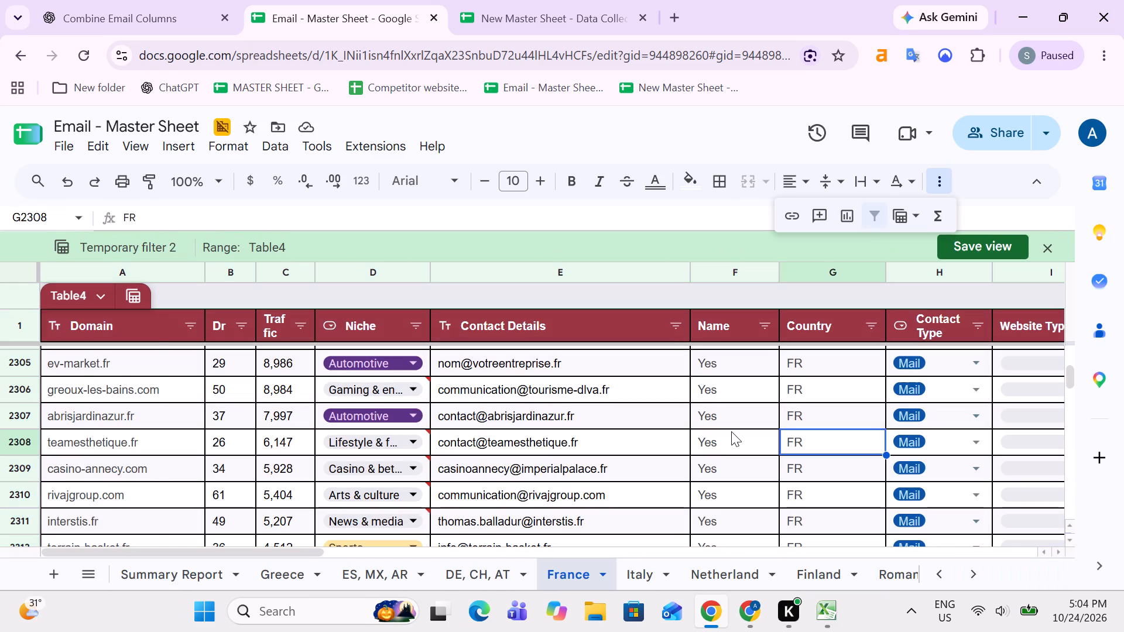
key("Right")
key("Right")
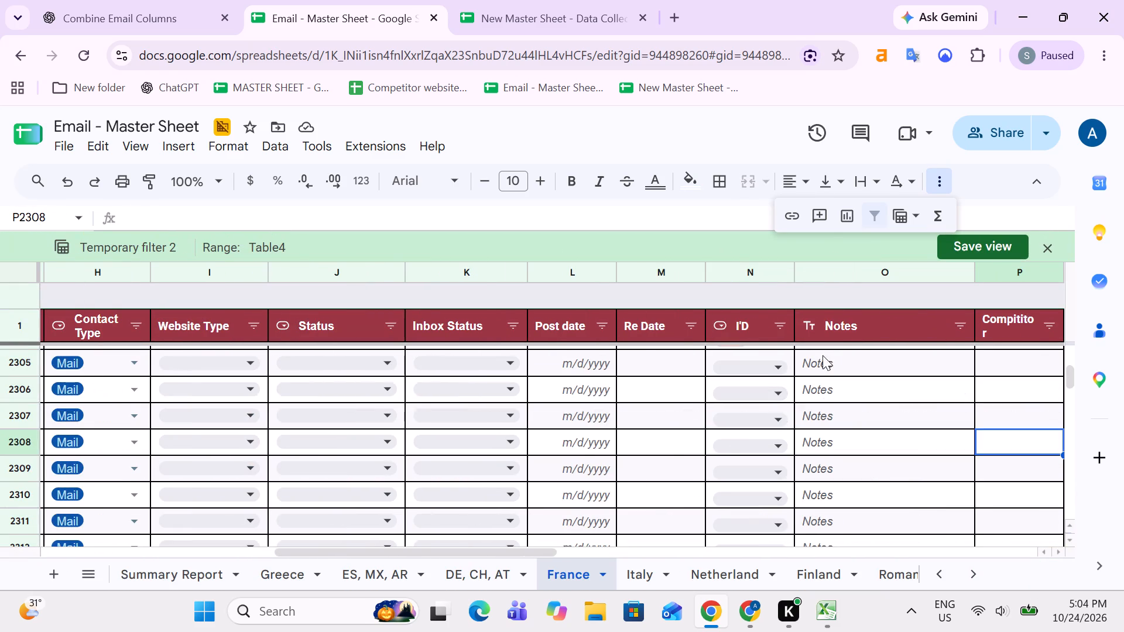
left_click(389, 336)
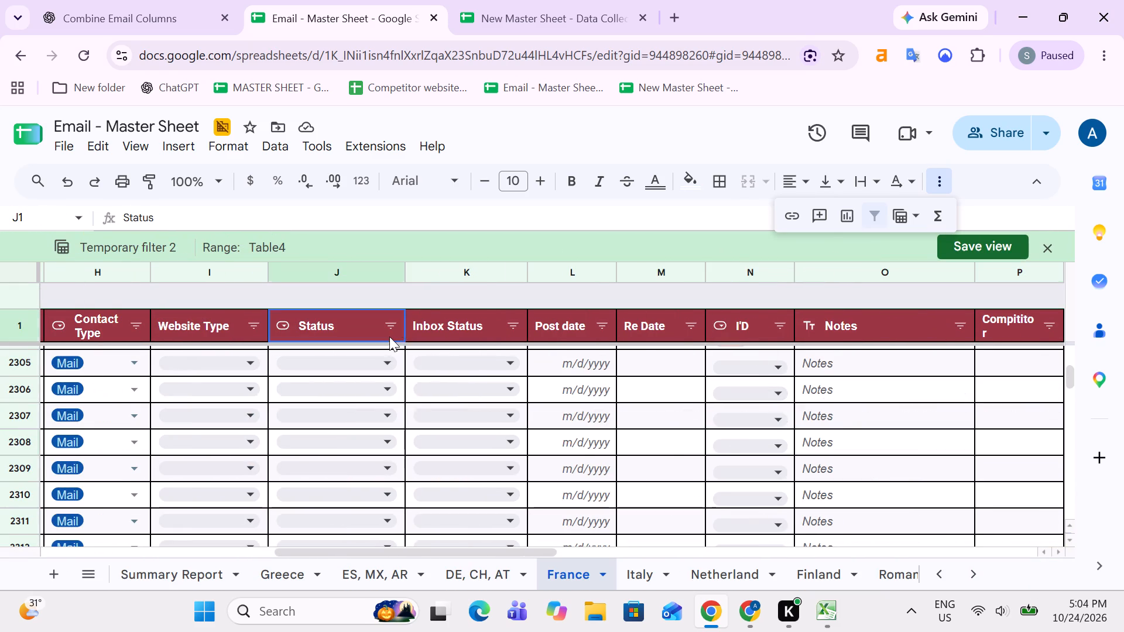
left_click(391, 325)
scroll(237, 466, "down", 1)
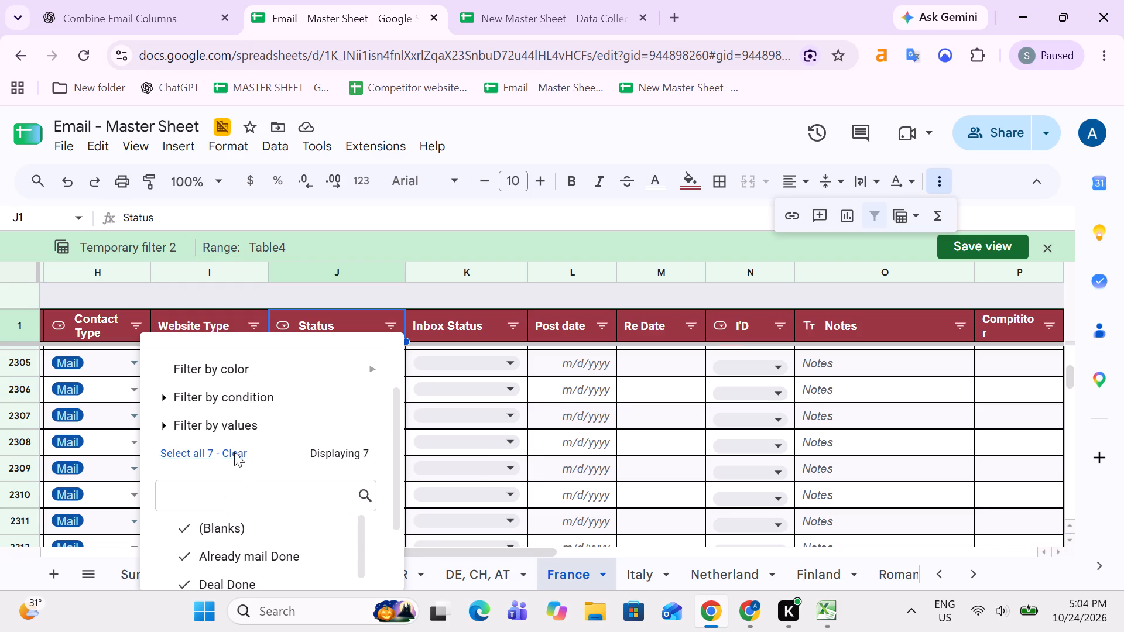
left_click(234, 452)
left_click(244, 458)
left_click(224, 530)
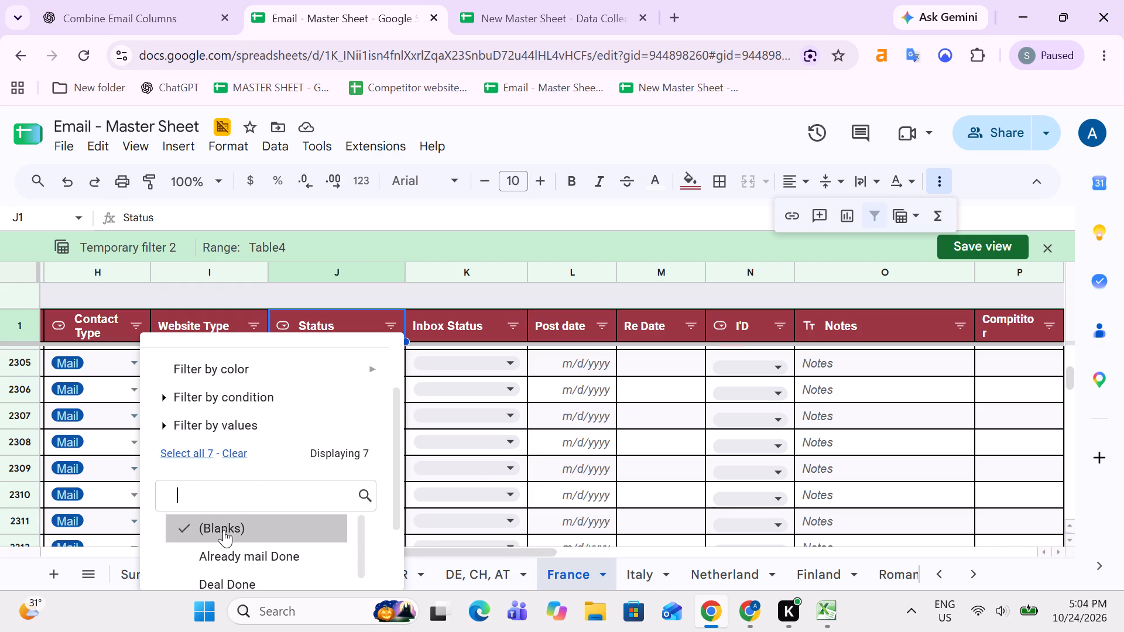
scroll(275, 524, "down", 3)
left_click(258, 504)
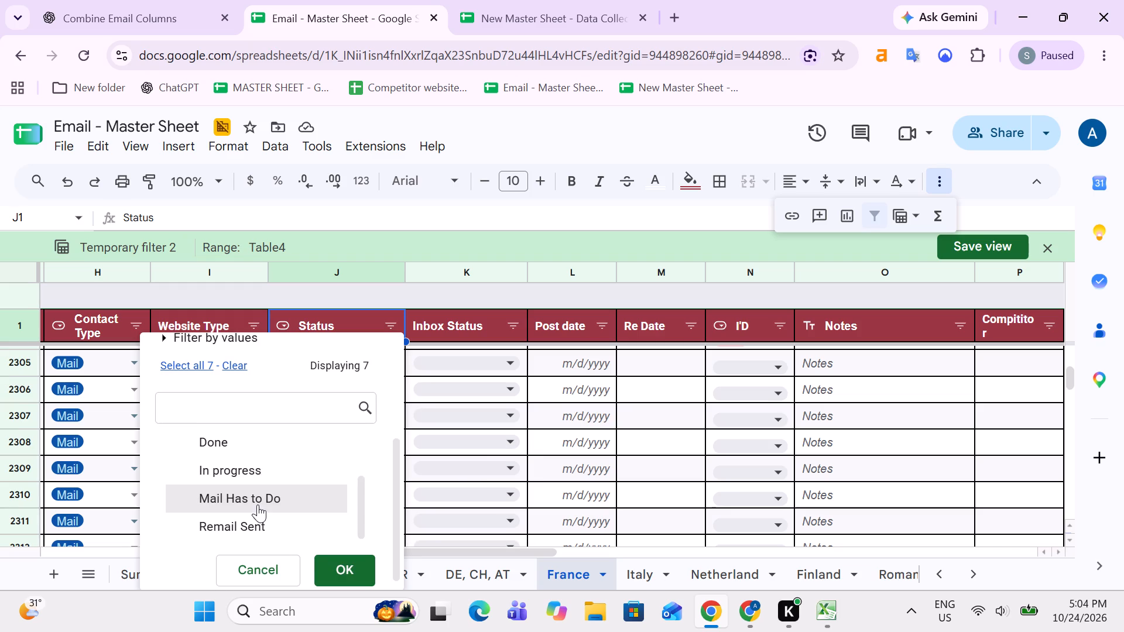
left_click(348, 573)
key("Up")
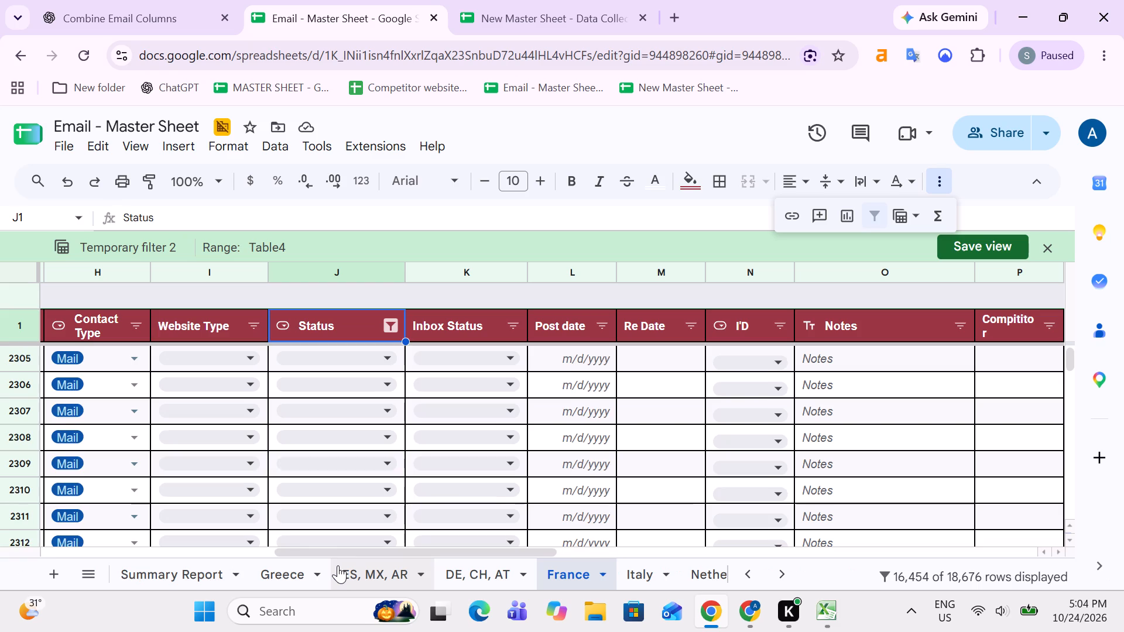
Examine the filtered France rows from the Domain column across to the Post date column.
key("Down")
key("Up")
key("Down")
key("Left")
key("Left")
key("Left")
key("Left")
key("Left")
key("Left")
key("Left")
key("Left")
key("Left")
key("Left")
key("Left")
key("Left")
key("Left")
key("Left")
key("Left")
key("Left")
key("Left")
key("Left")
key("Left")
key("Left")
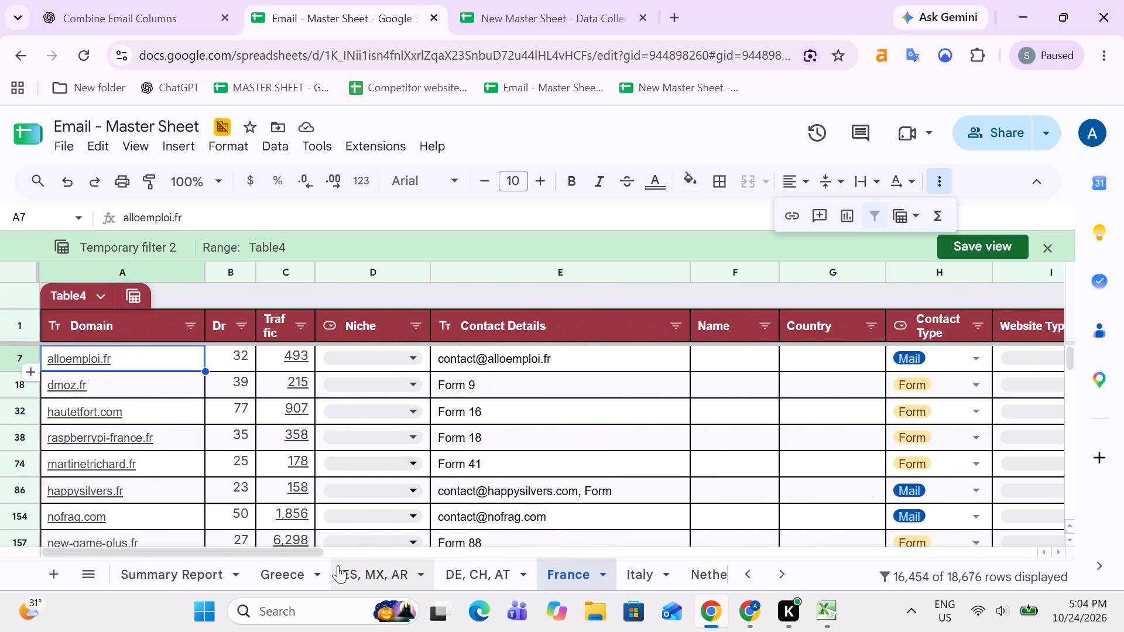
key("Right")
key("Right")
key("Right")
key("Right")
key("Right")
key("Right")
key("Right")
key("Right")
key("Right")
key("Right")
key("Right")
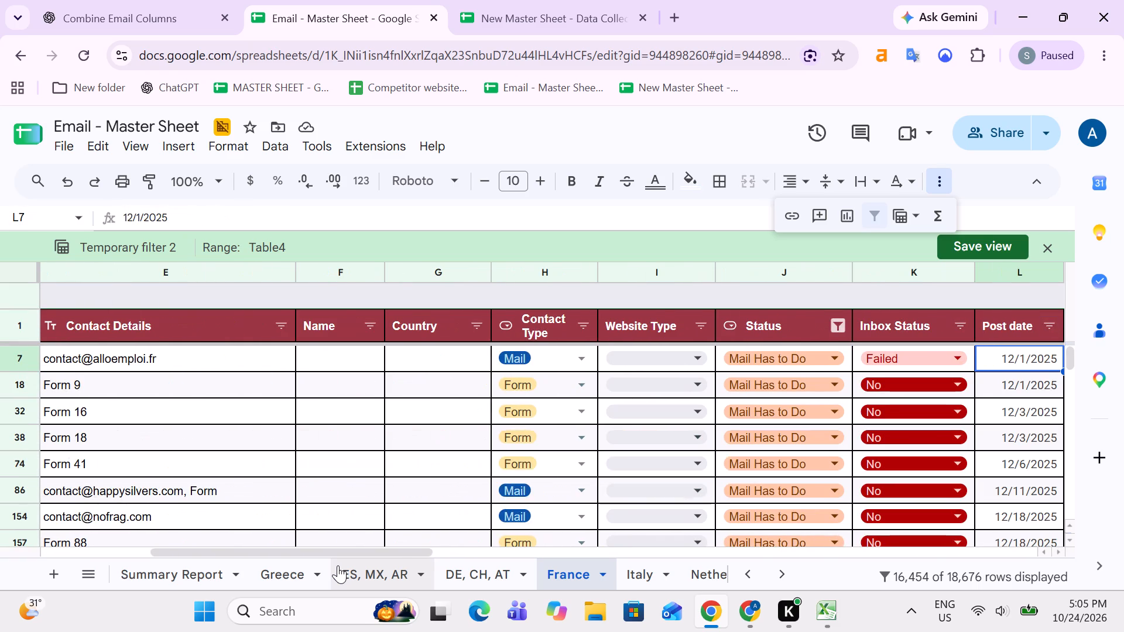
Filter the France table's Website Type column to only (Blanks), Full List and Uniqe.
key("Left")
key("Left")
key("Left")
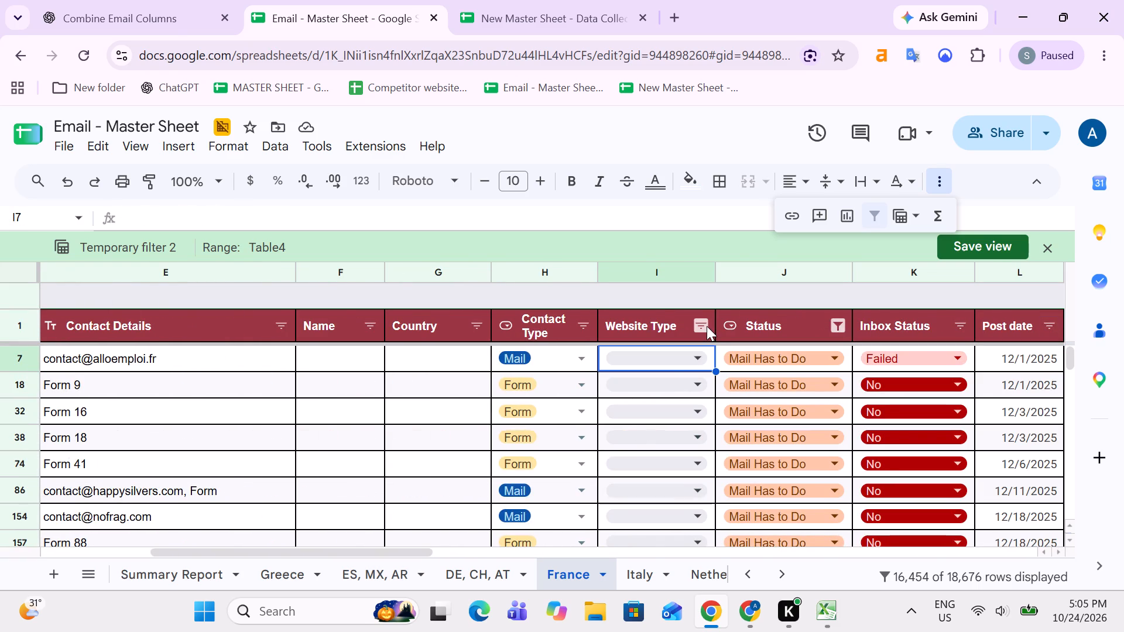
left_click(707, 326)
scroll(616, 397, "down", 4)
left_click(543, 355)
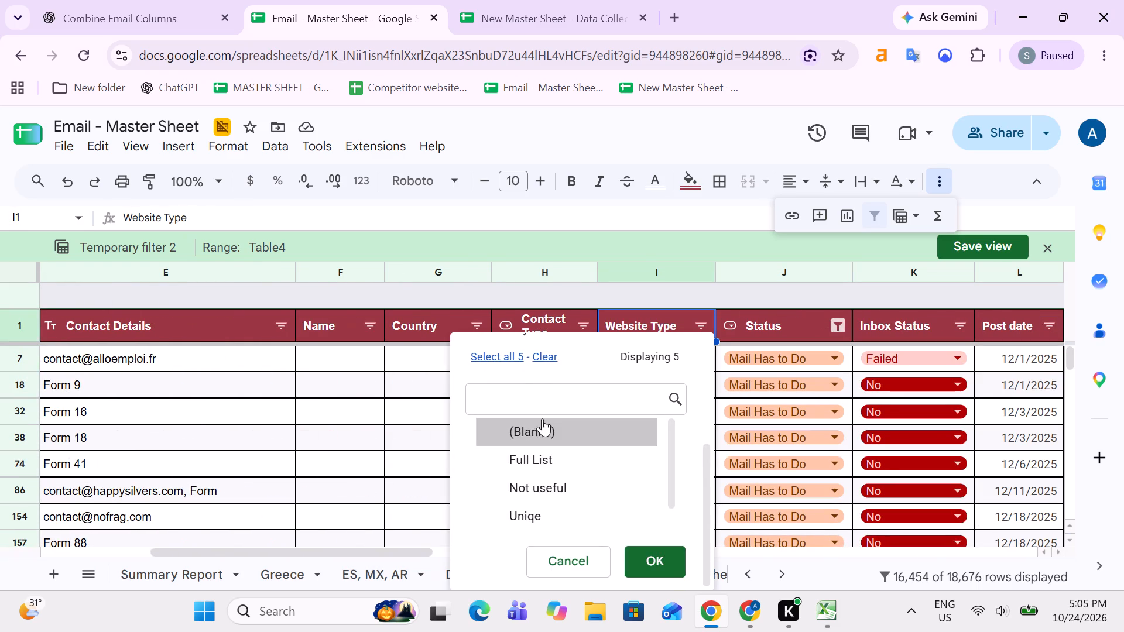
left_click(542, 427)
left_click(549, 465)
left_click(550, 525)
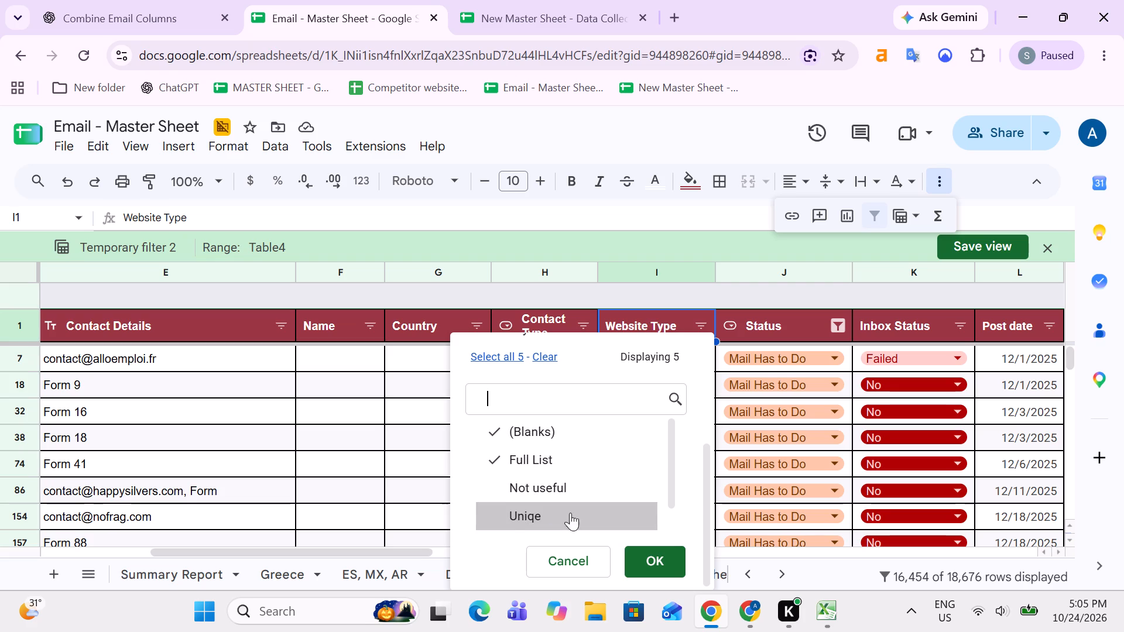
scroll(576, 475, "down", 3)
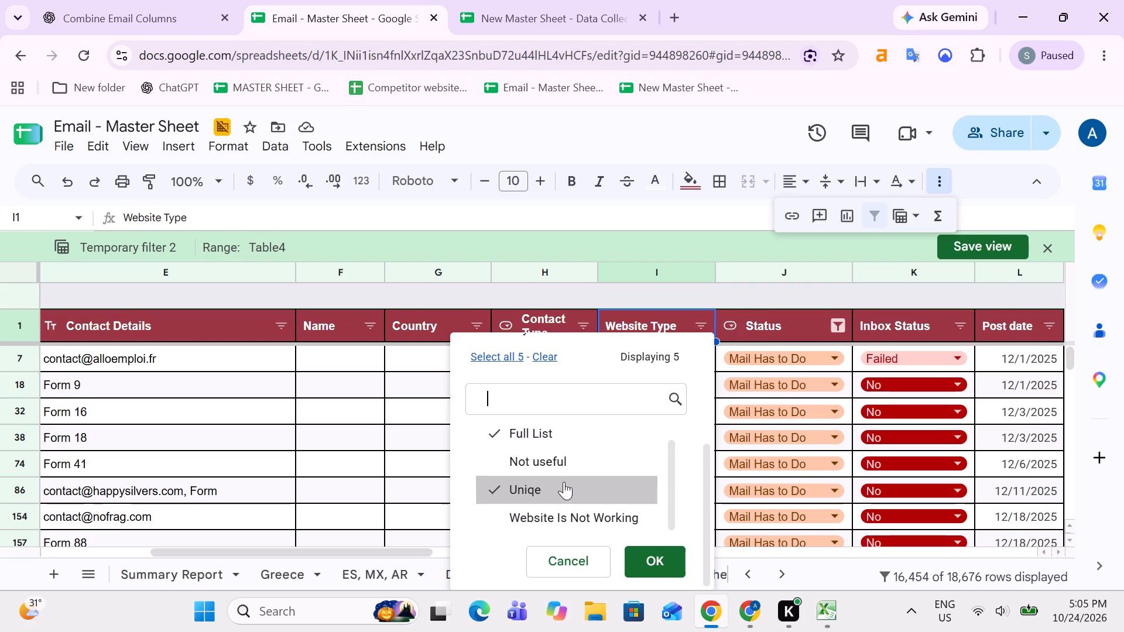
scroll(563, 480, "up", 1)
scroll(569, 475, "down", 3)
left_click(649, 560)
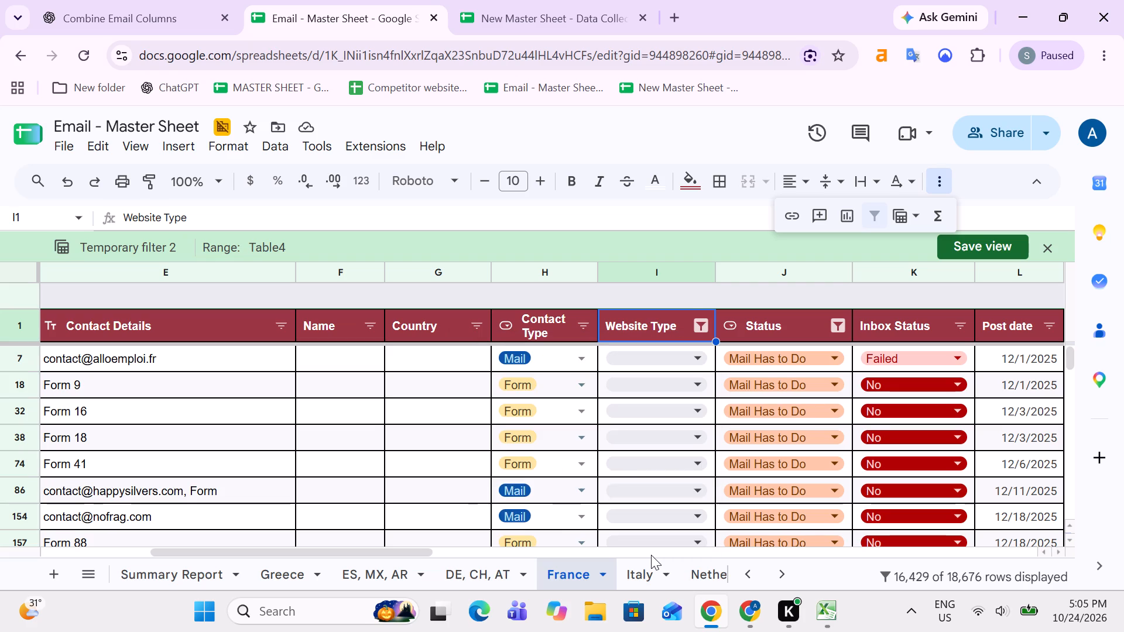
scroll(651, 423, "down", 8)
scroll(629, 418, "up", 9)
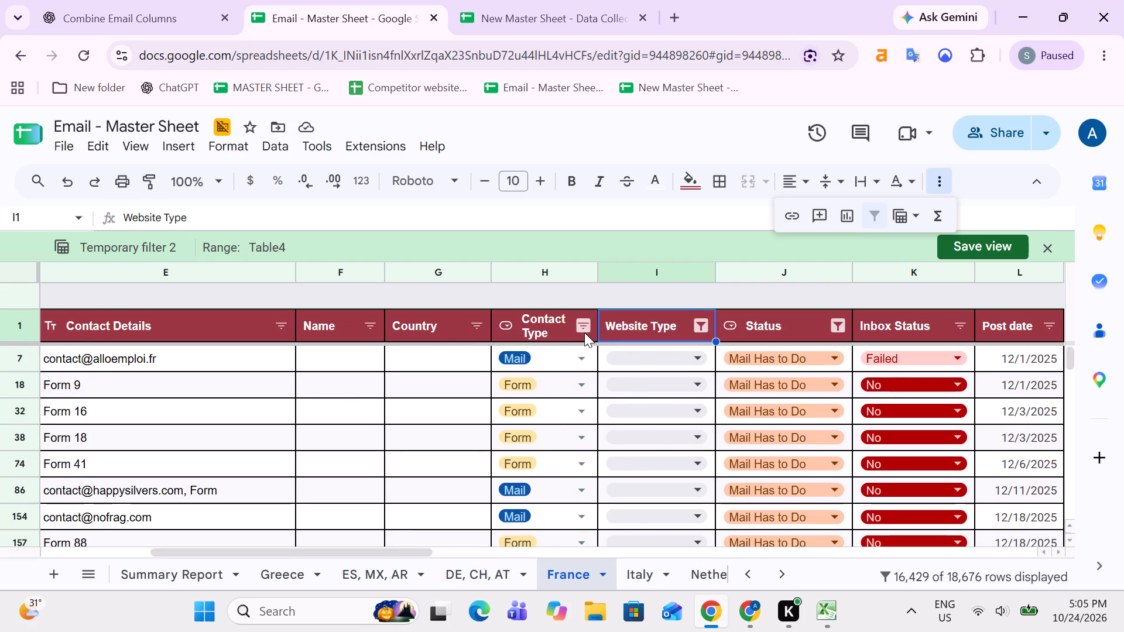
Check the Contact Type column's filter options in the France table, leaving its selection as it is.
left_click(584, 332)
scroll(436, 406, "down", 4)
scroll(441, 493, "down", 3)
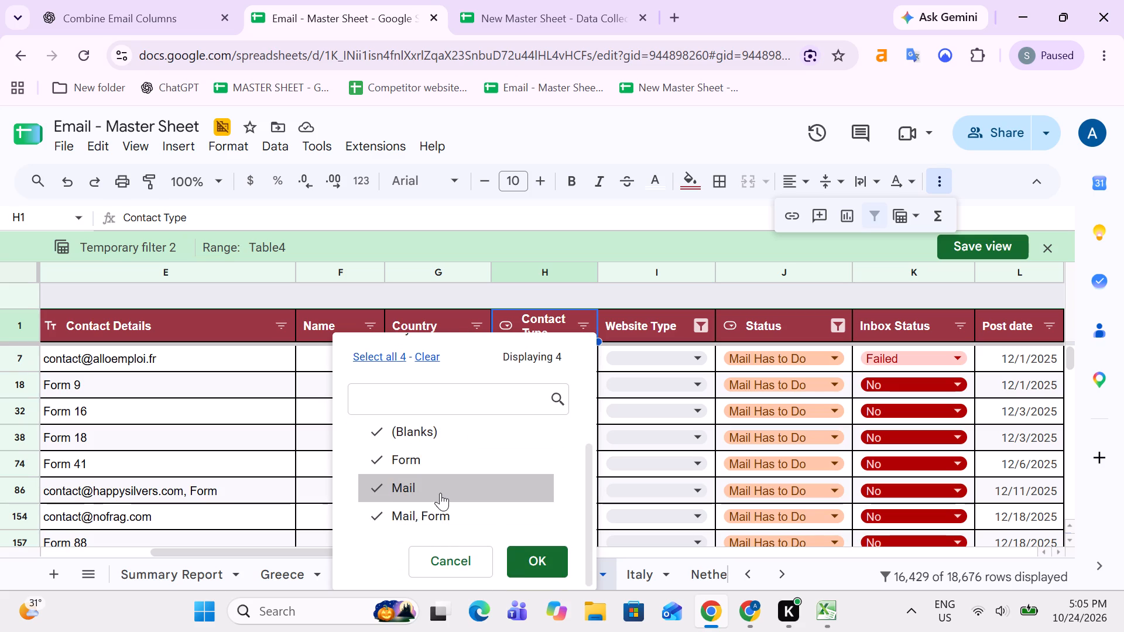
left_click(522, 555)
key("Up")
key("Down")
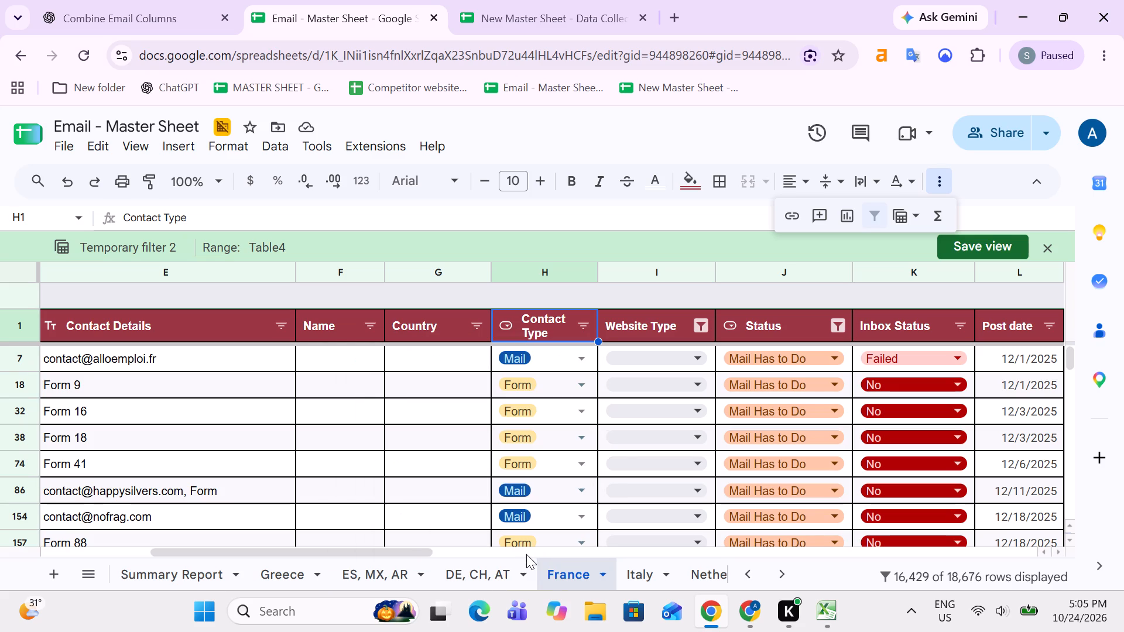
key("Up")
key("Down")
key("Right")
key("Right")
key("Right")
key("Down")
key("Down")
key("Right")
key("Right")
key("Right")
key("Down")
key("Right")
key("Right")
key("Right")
Copy the filtered France domains from alloemploi.fr in A7 through tentatrice.net in A3547.
left_click(344, 411)
key("Left")
key("Left")
key("Left")
key("Left")
key("Left")
key("Left")
key("Left")
key("Left")
key("Left")
key("Left")
key("Left")
key("Left")
key("Left")
key("Left")
key("Left")
key("Left")
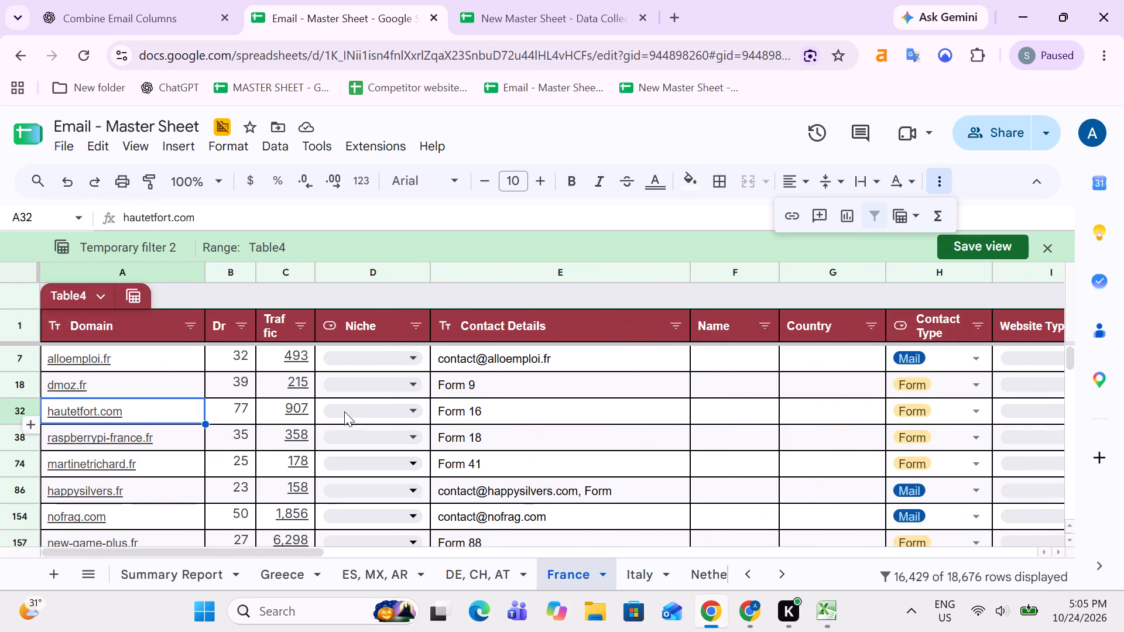
key("ctrl+Up")
key("Down")
key("Up")
key("Down")
key("ctrl+shift+Down")
key("ctrl+shift+Down")
key("ctrl+shift+Down")
key("ctrl+shift+Down")
key("ctrl+shift+Down")
key("ctrl+shift+Down")
key("ctrl+shift+Down")
key("ctrl+shift+Down")
key("ctrl+shift+Down")
key("ctrl+shift+Down")
key("ctrl+shift+Down")
key("ctrl+shift+Down")
key("ctrl+shift+Down")
key("ctrl+shift+Down")
key("ctrl+shift+Down")
key("ctrl+shift+Down")
key("ctrl+shift+Down")
key("ctrl+shift+Down")
key("ctrl+shift+Down")
key("ctrl+shift+Down")
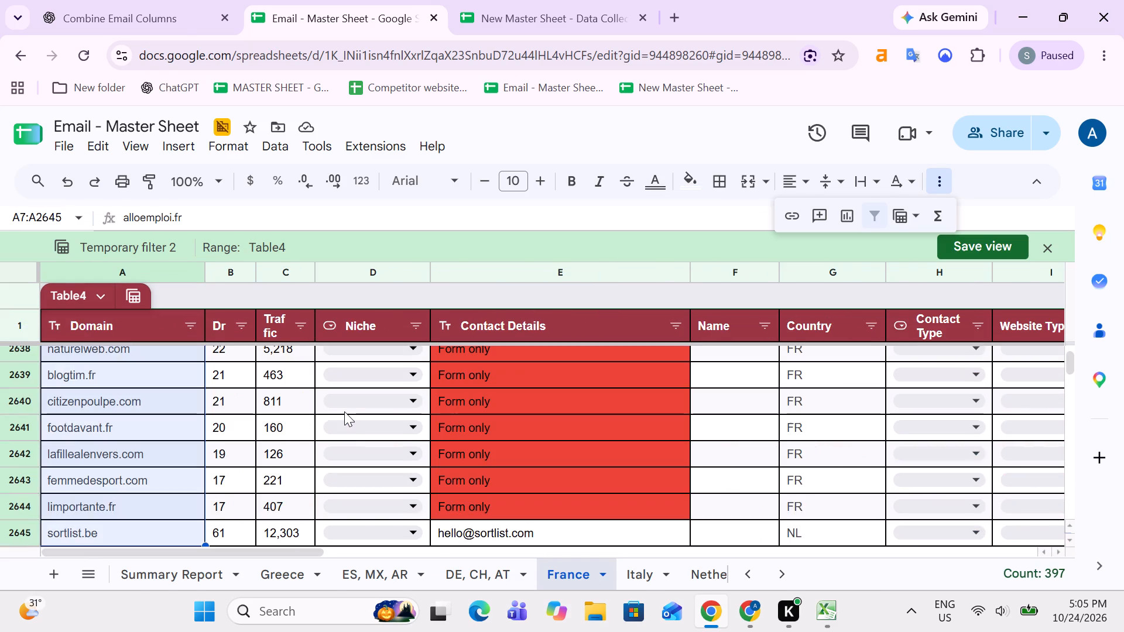
key("ctrl+shift+Up")
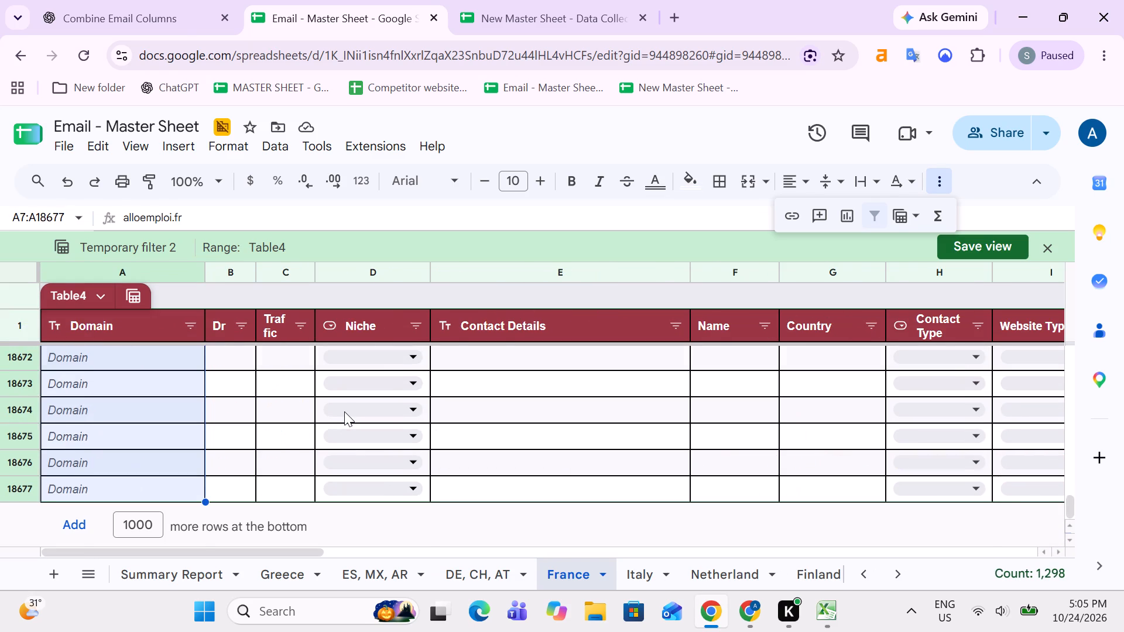
key("ctrl+c")
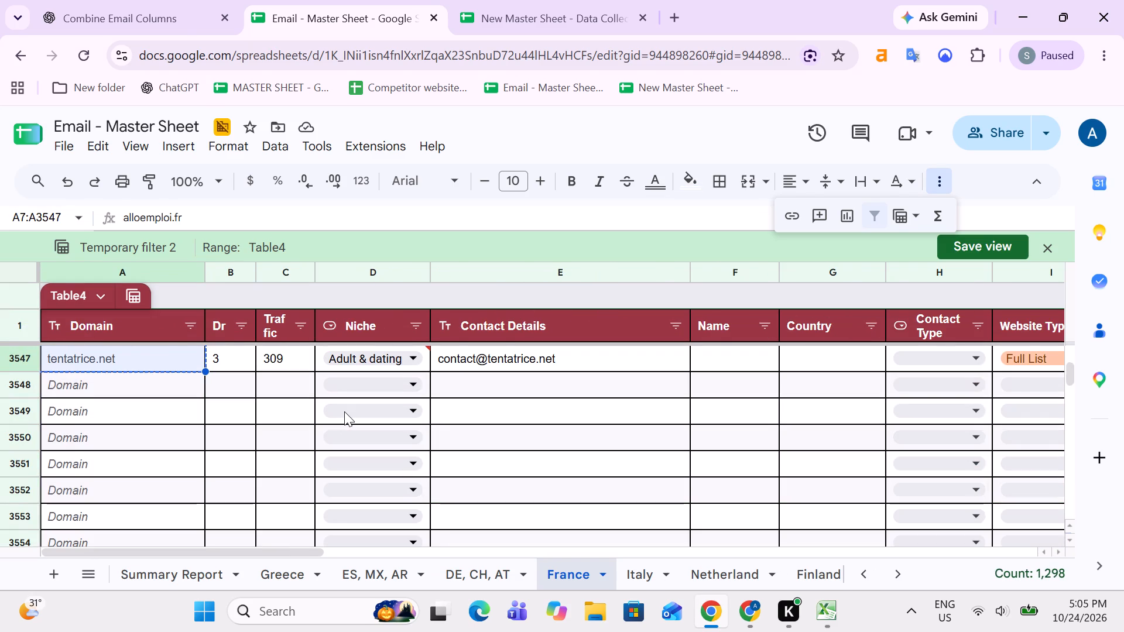
Switch to Excel and paste the France domains into Sheet2 from A1645, matching the destination formatting.
key("alt+Tab")
key("Down")
key("Up")
key("ctrl+v")
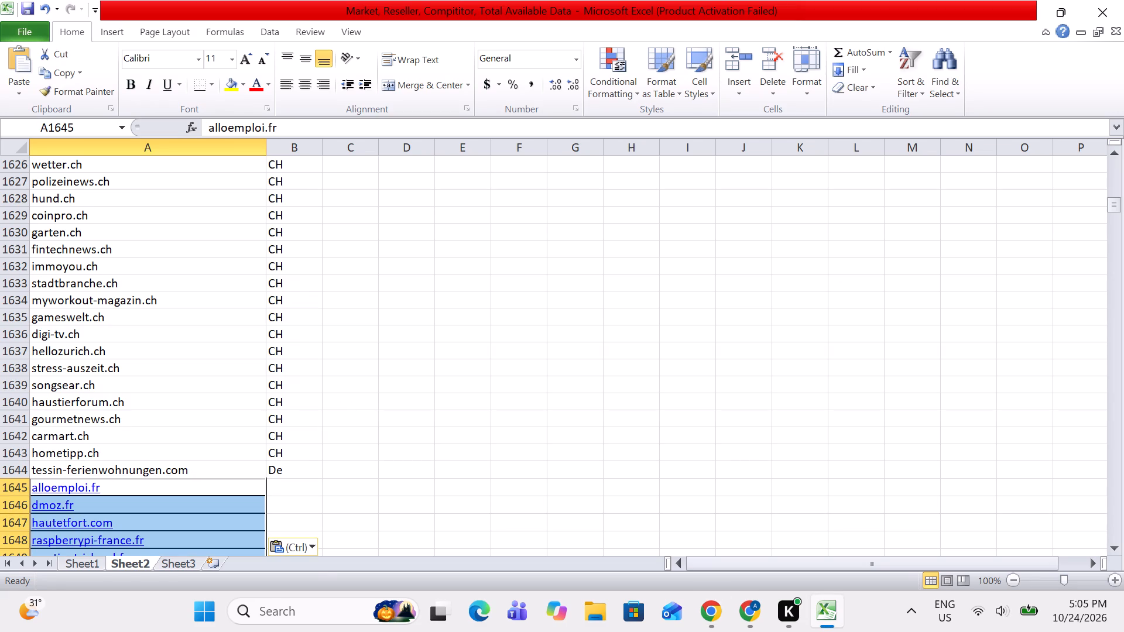
left_click(311, 543)
left_click(304, 523)
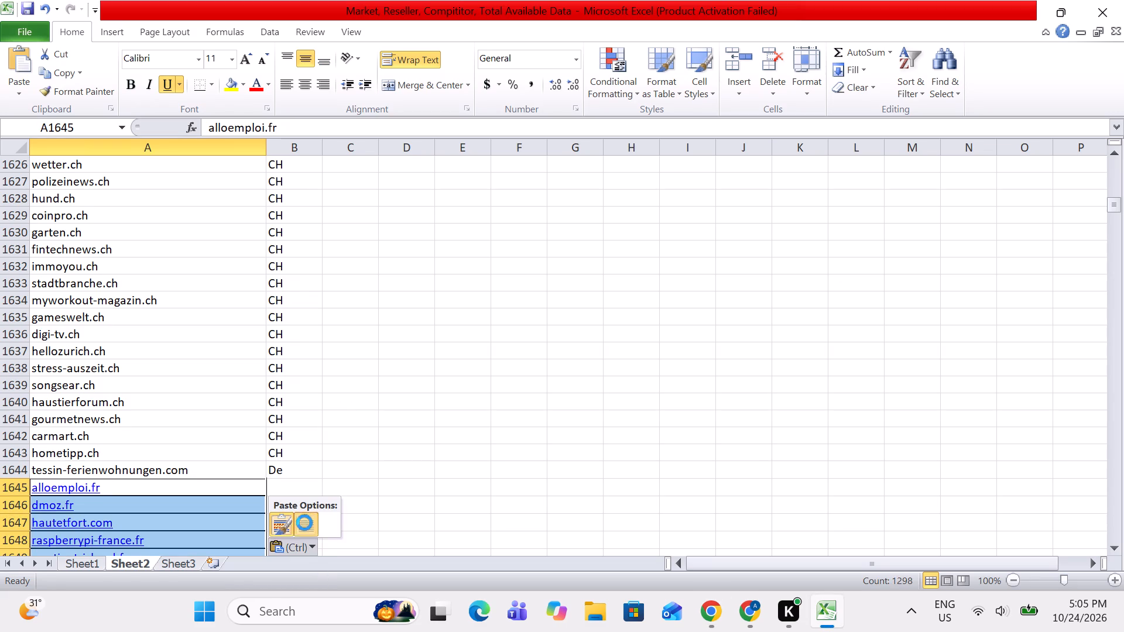
scroll(246, 391, "down", 14)
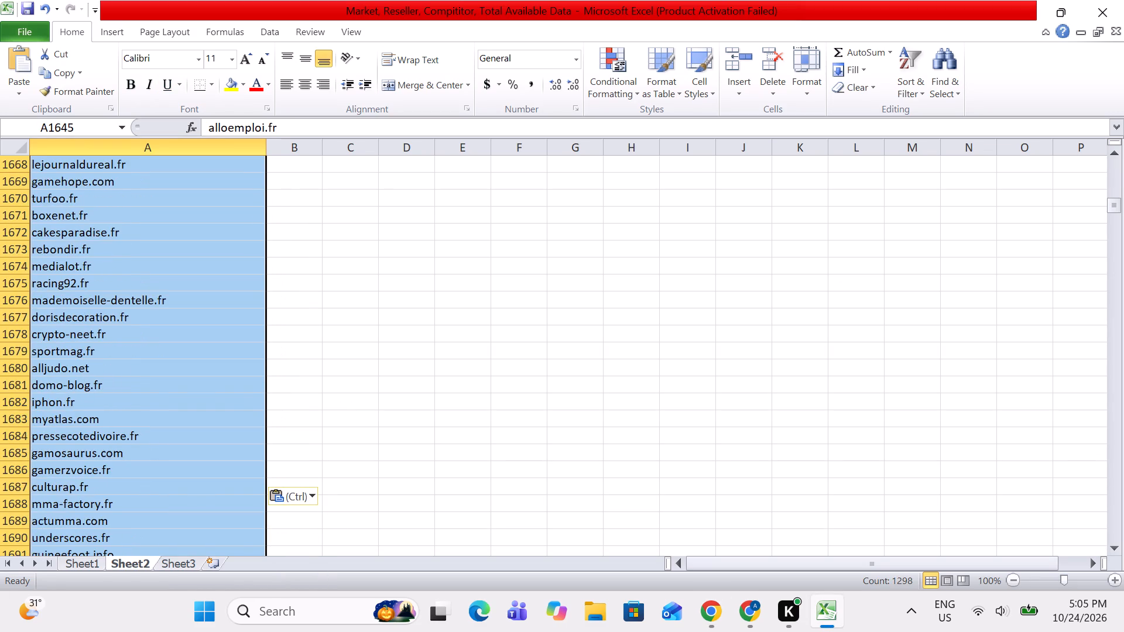
scroll(248, 400, "up", 5)
key("alt+Tab")
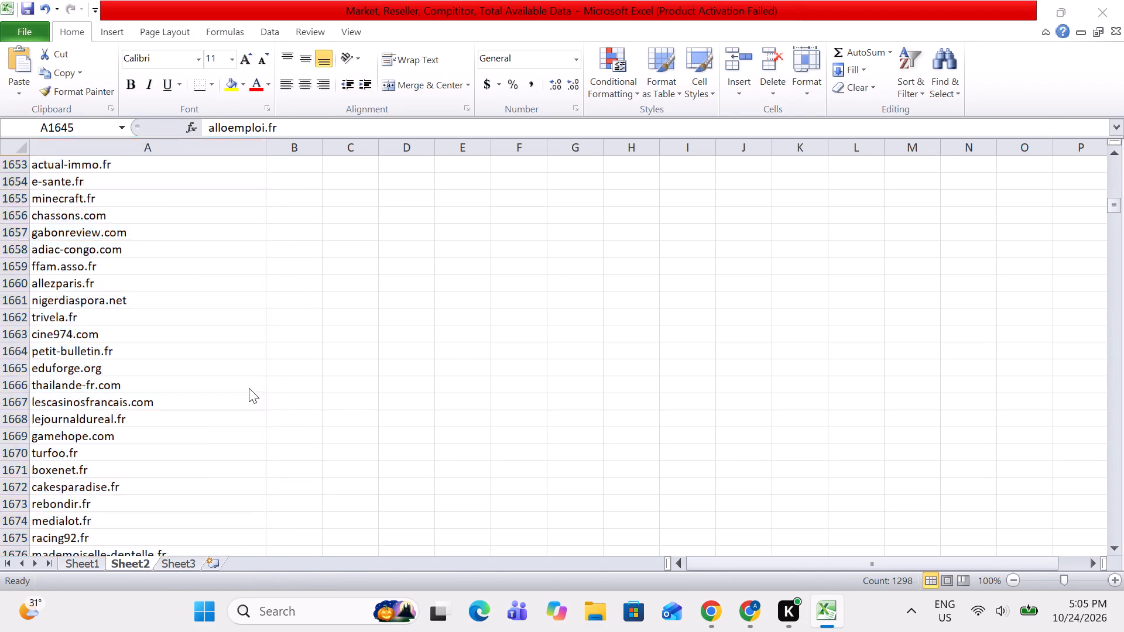
key("alt+Tab")
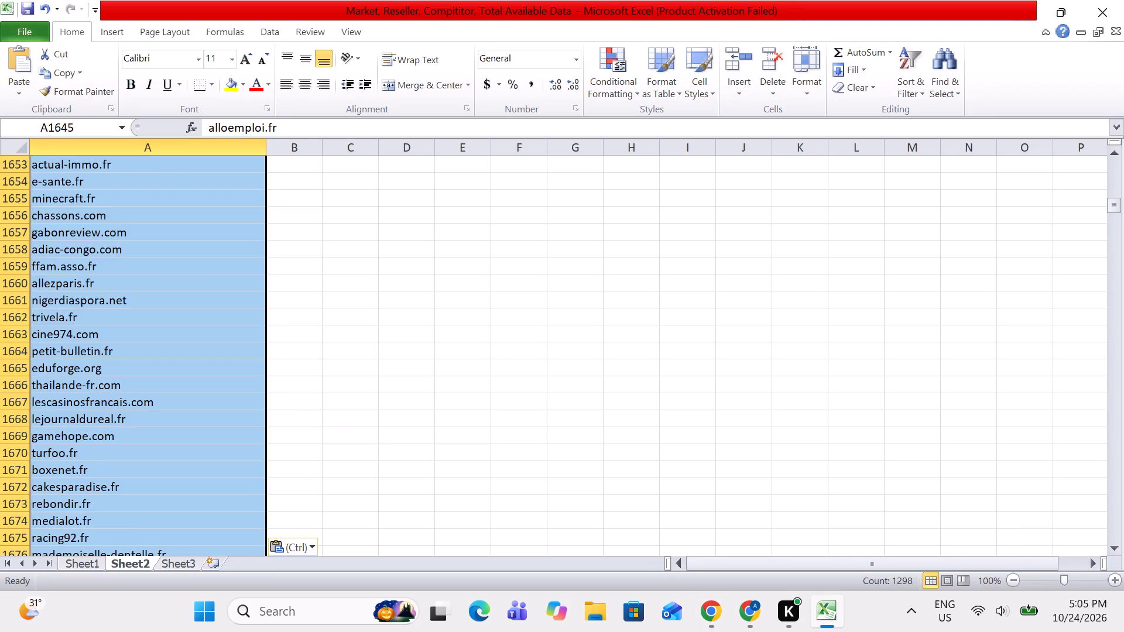
Enter FR as the market for alloemploi.fr in B1645 and copy it to every row through sortlist.be in row 2041.
key("Up")
key("Down")
key("Right")
type("FR")
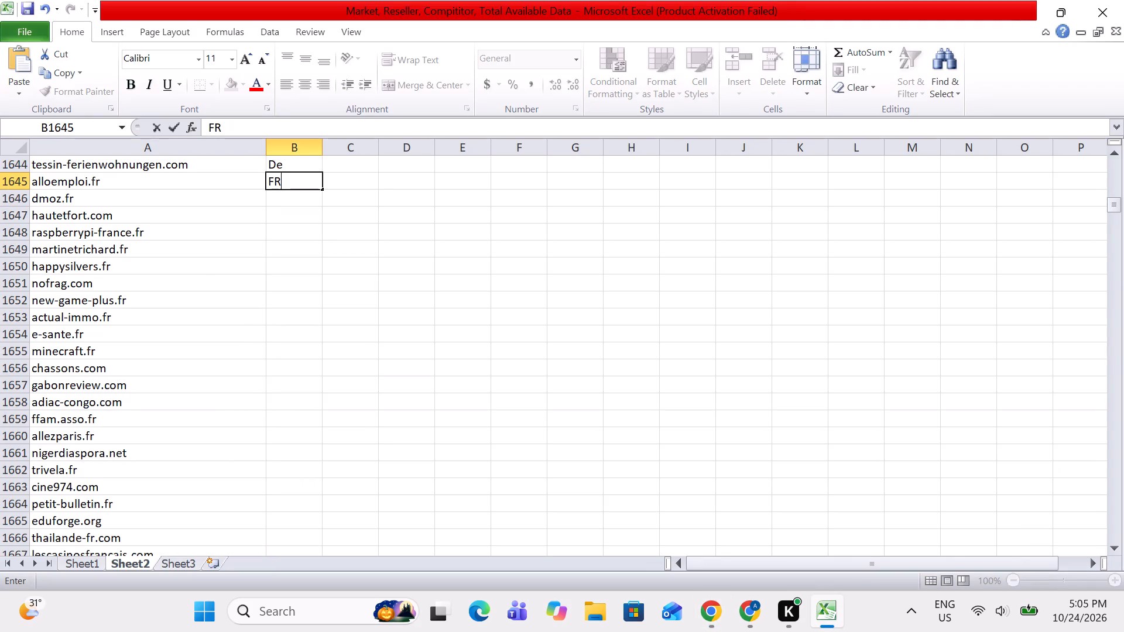
key("Right")
key("Left")
key("ctrl+c")
key("Left")
key("ctrl+Down")
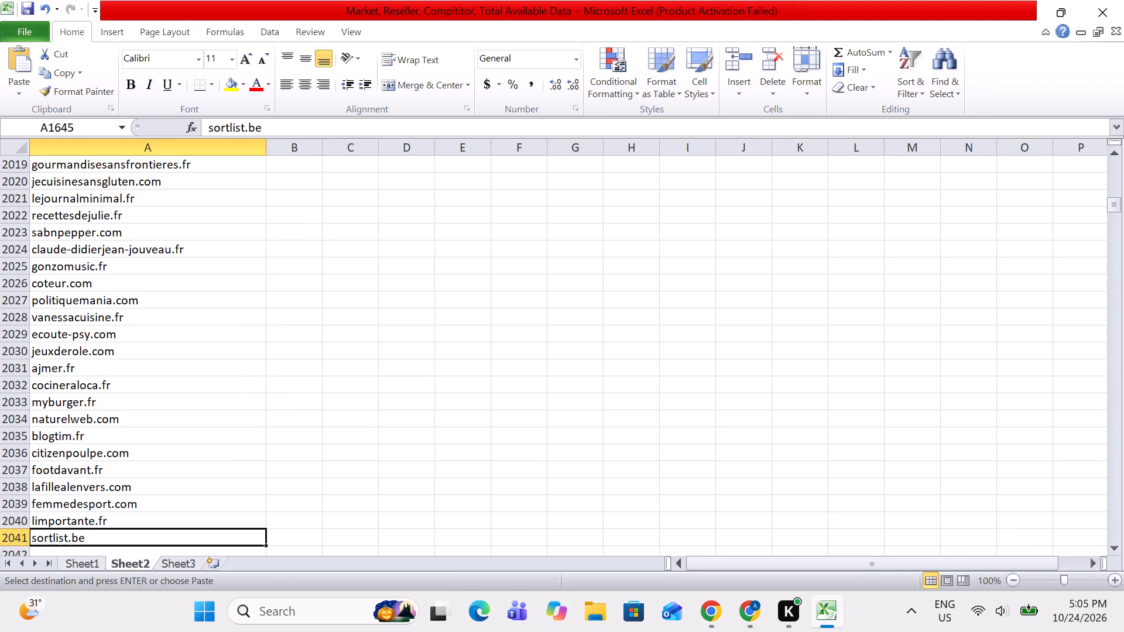
key("Down")
key("Down")
key("Up")
key("Up")
key("Right")
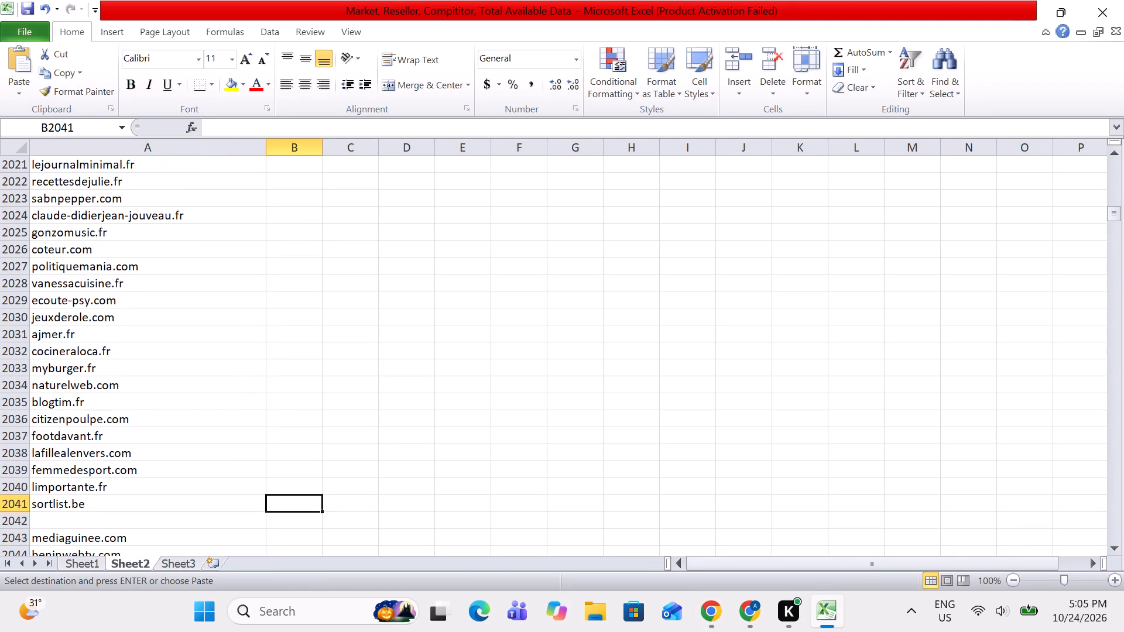
key("ctrl+v")
key("ctrl+shift+Up")
key("shift+Down")
key("ctrl+v")
key("Down")
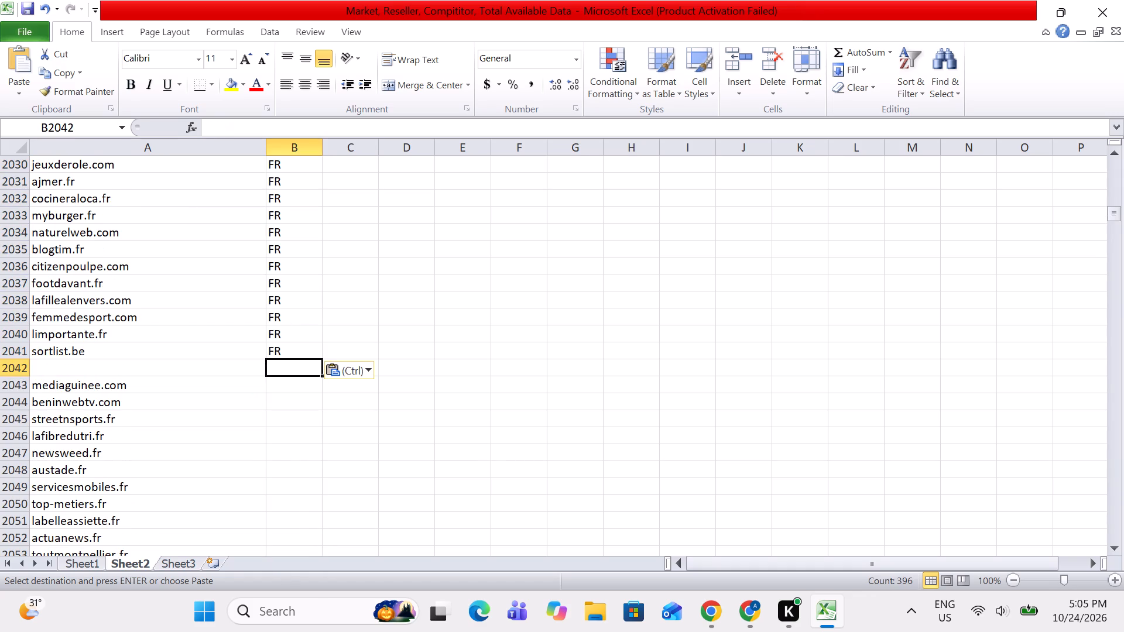
Delete the empty row 2042 between sortlist.be and mediaguinee.com.
key("Down")
key("Left")
key("Up")
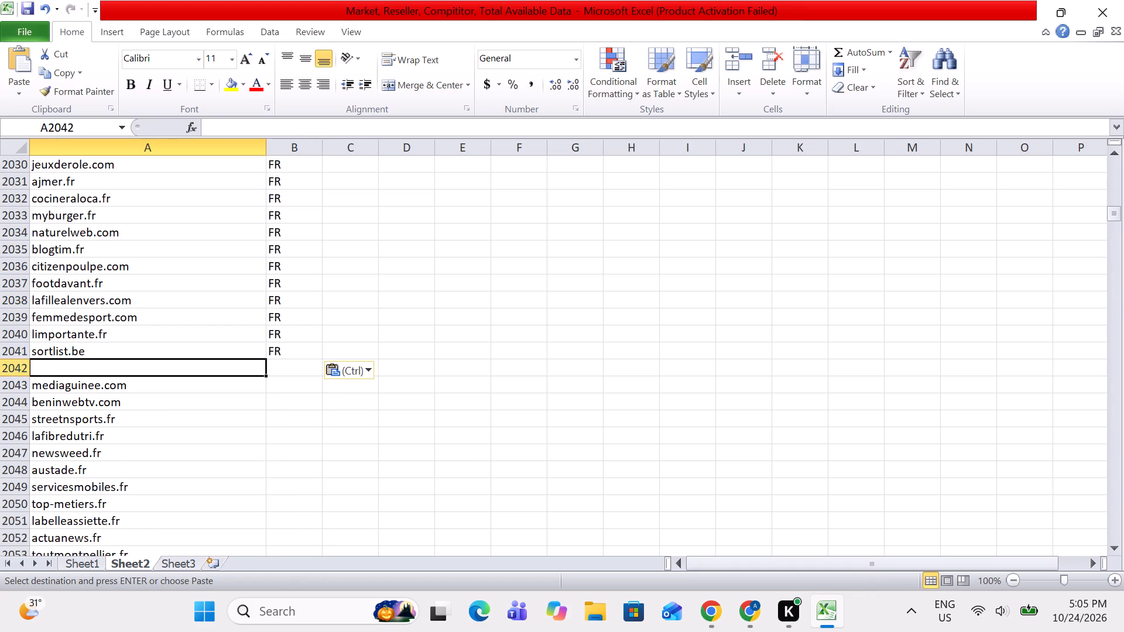
left_click(0, 372)
right_click(0, 372)
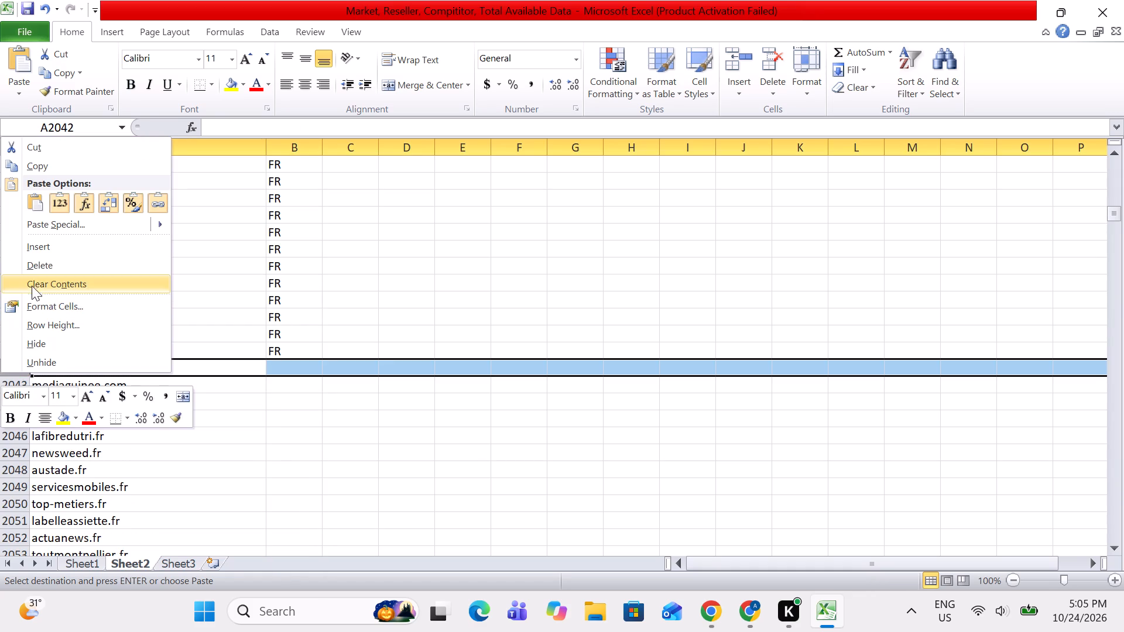
left_click(33, 269)
key("Right")
key("Right")
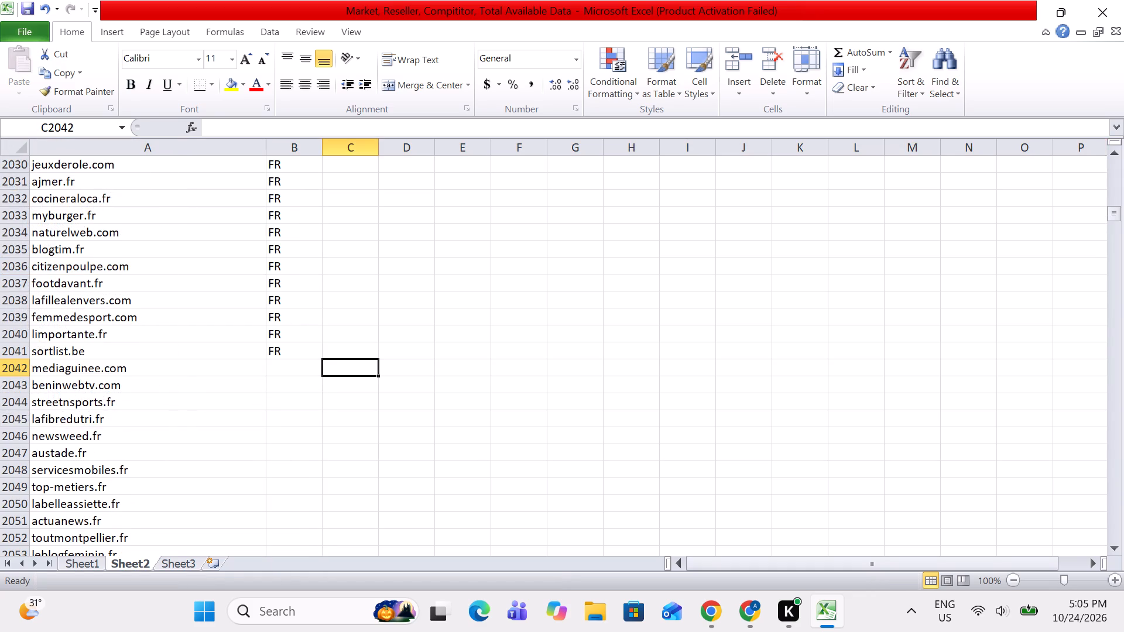
Copy the FR market into column B for the remaining domains, from mediaguinee.com in row 2042 through tentatrice.net in row 2942.
key("Left")
key("Up")
key("ctrl+c")
key("Left")
key("Down")
key("Right")
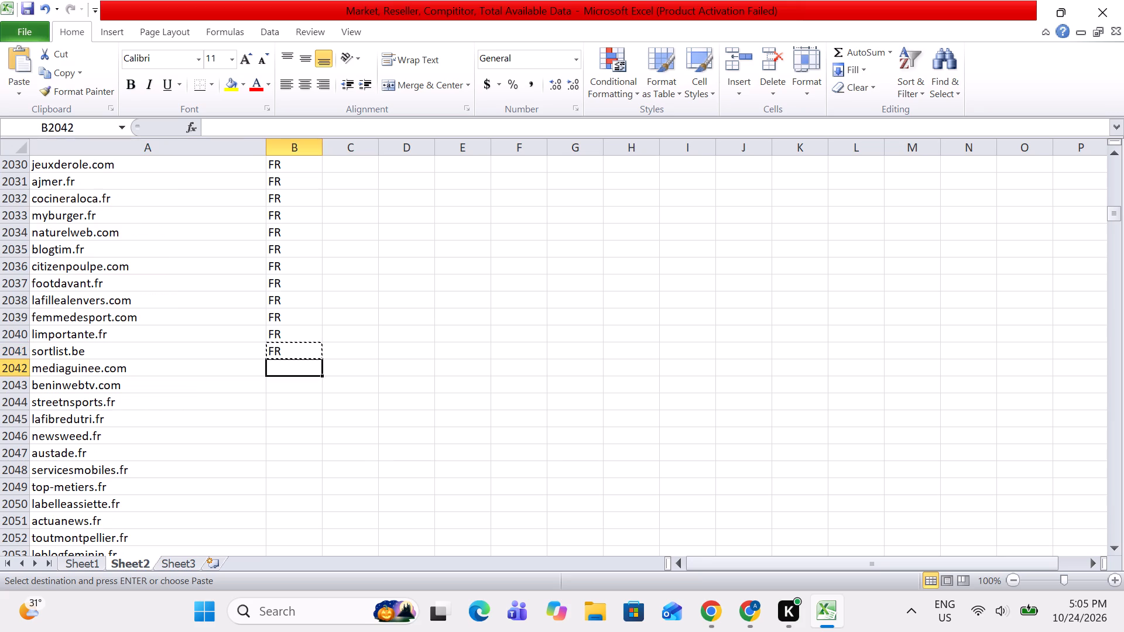
key("Left")
key("ctrl+Down")
key("Right")
key("ctrl+v")
key("ctrl+shift+Up")
key("shift+Down")
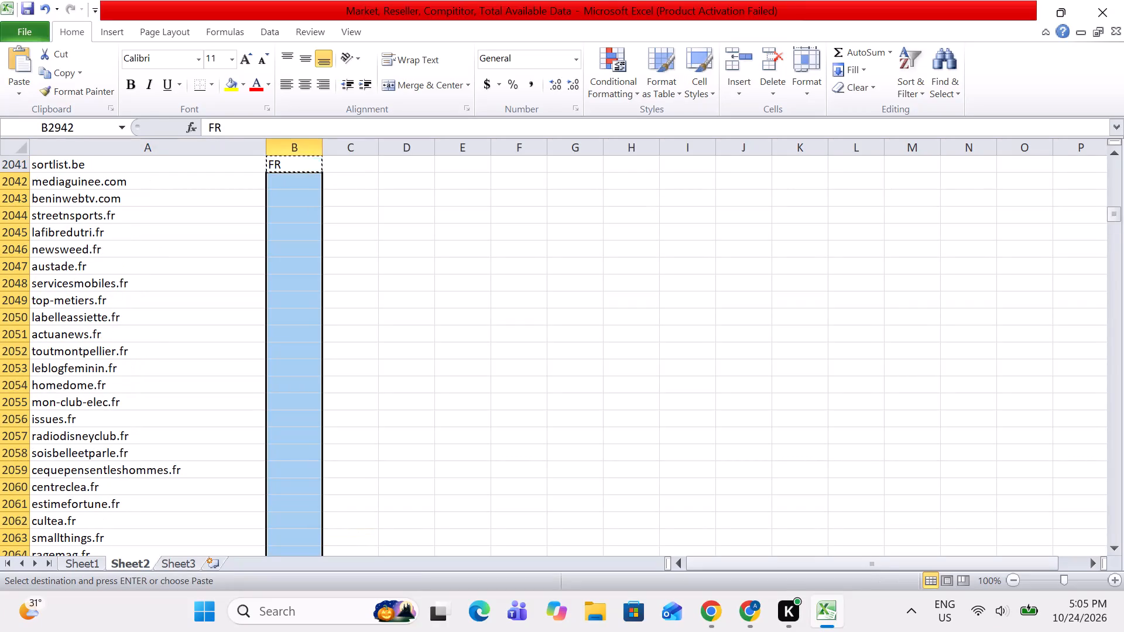
key("ctrl+v")
key("Down")
key("Left")
key("Left")
key("Up")
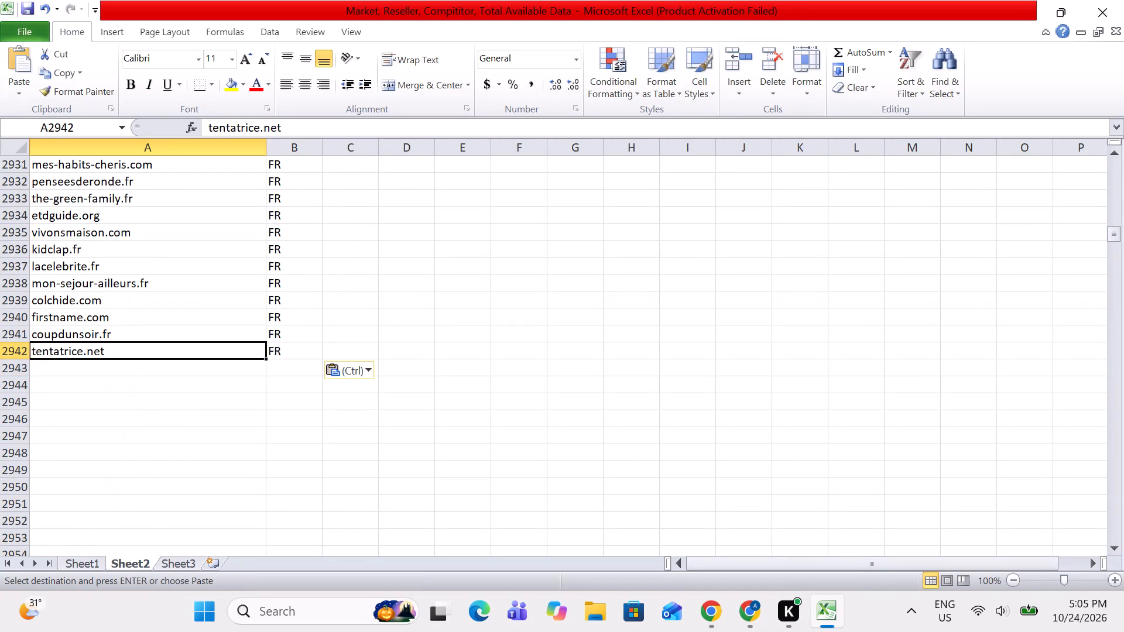
key("ctrl+Up")
key("Up")
key("Down")
key("Right")
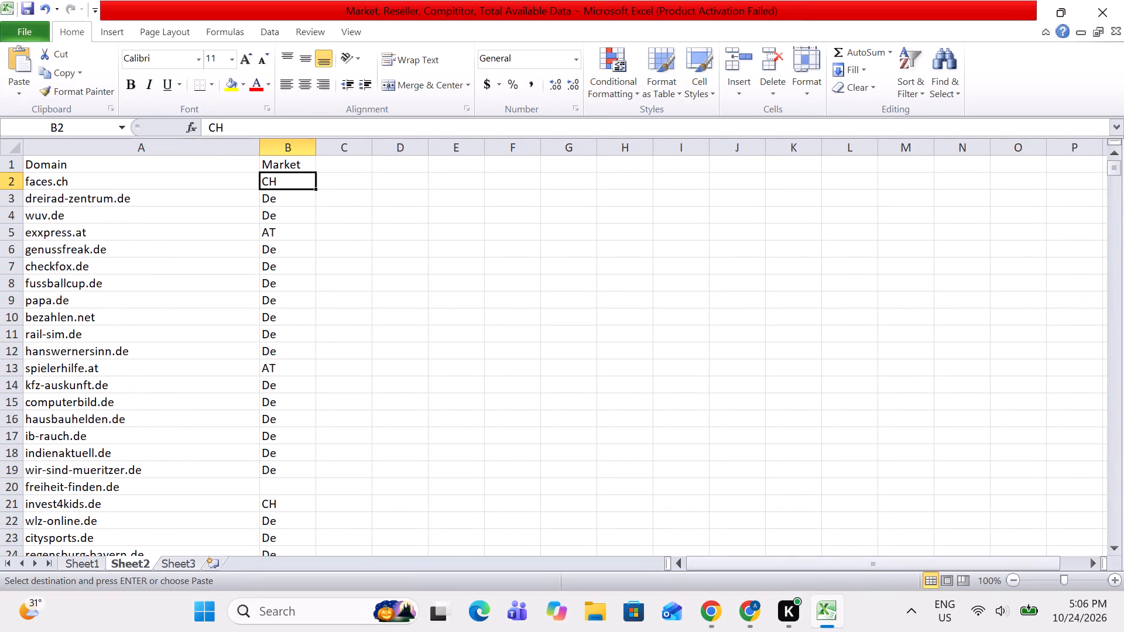
Switch to Email - Master Sheet in Chrome and reselect the filtered France domains from alloemploi.fr to tentatrice.net to check their count.
key("alt+Tab")
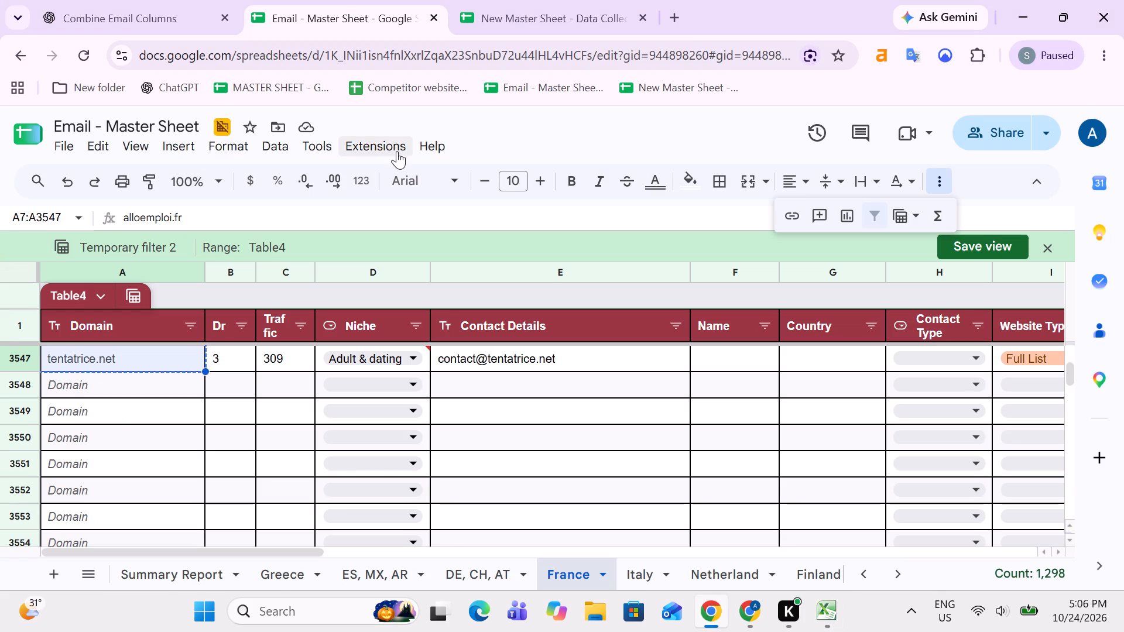
key("Up")
key("Up")
key("Down")
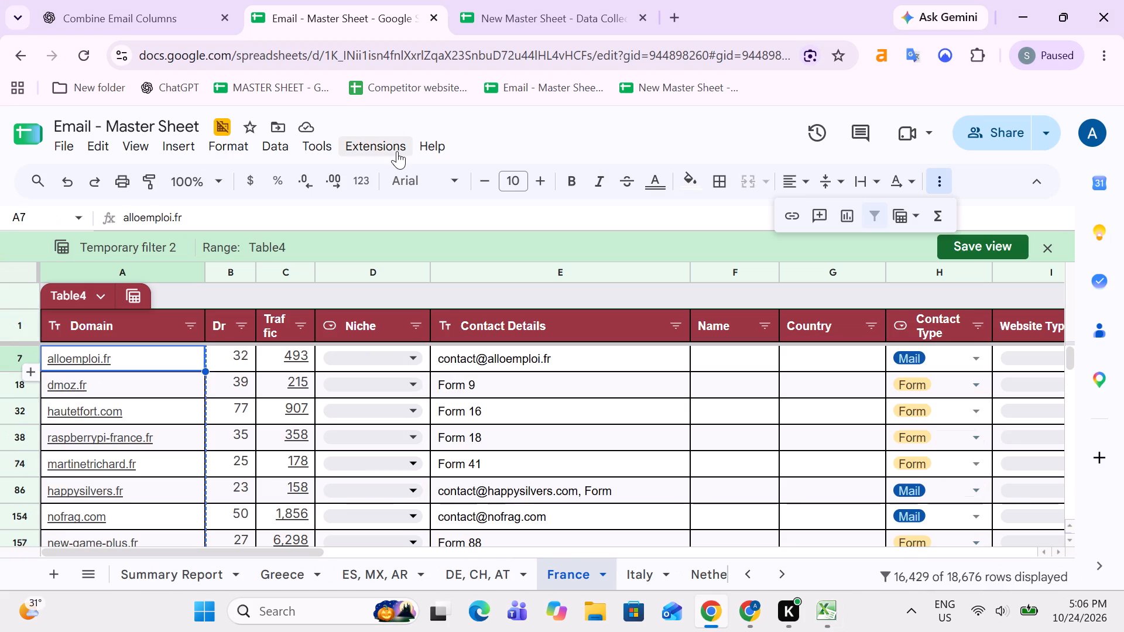
key("Up")
key("Up")
key("Down")
key("ctrl+shift+Down")
key("ctrl+shift+Down")
key("ctrl+shift+Down")
key("ctrl+shift+Down")
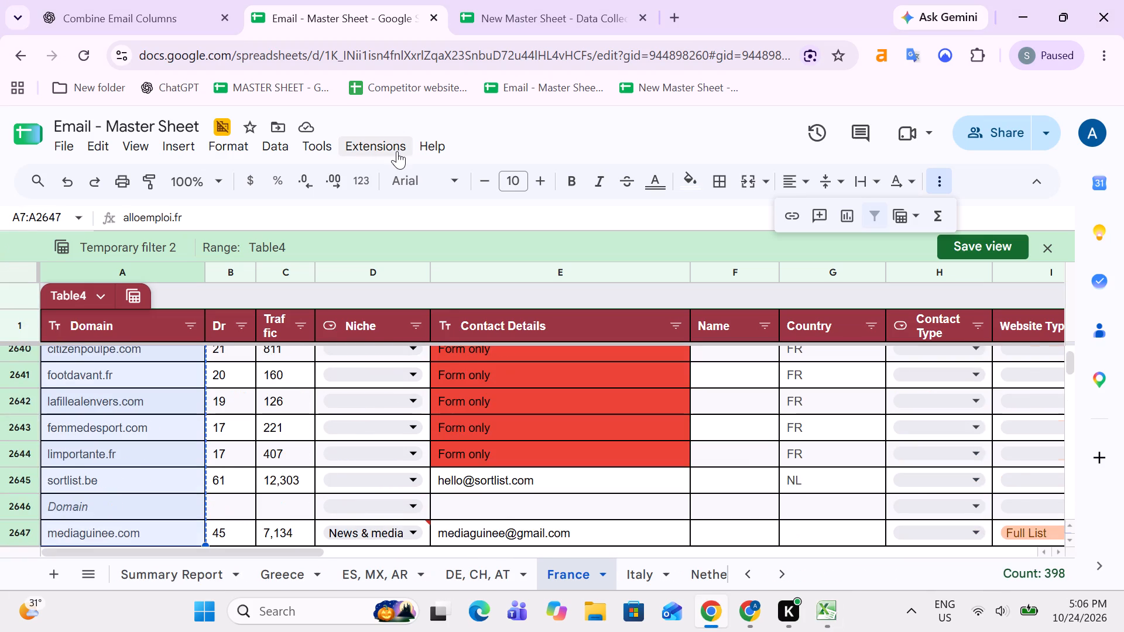
key("ctrl+shift+Down")
key("ctrl+shift+Up")
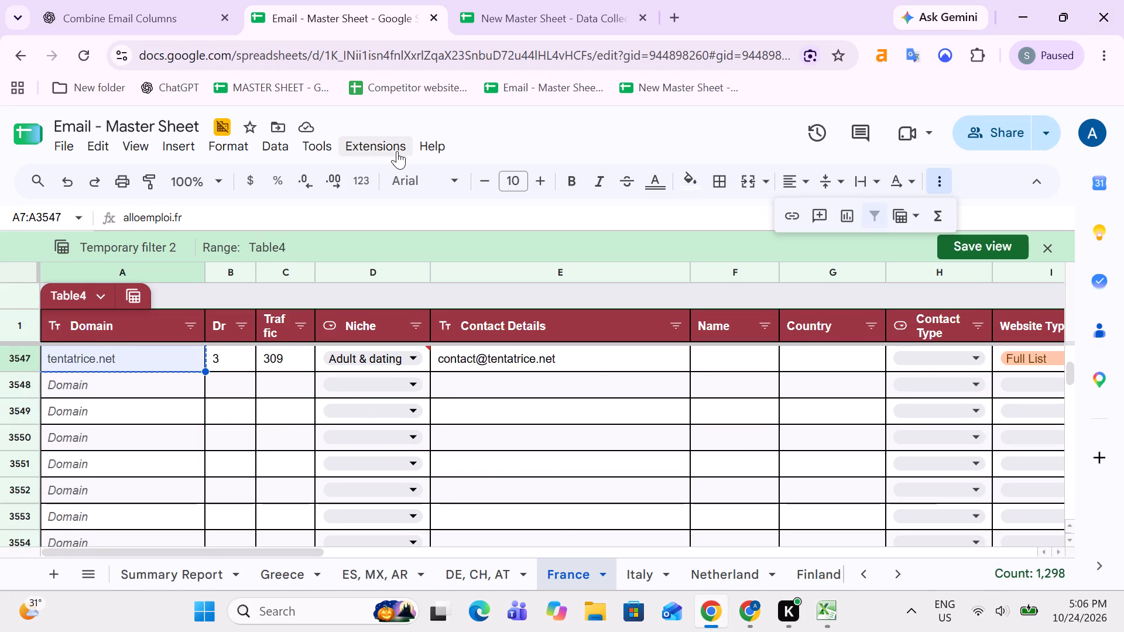
key("Up")
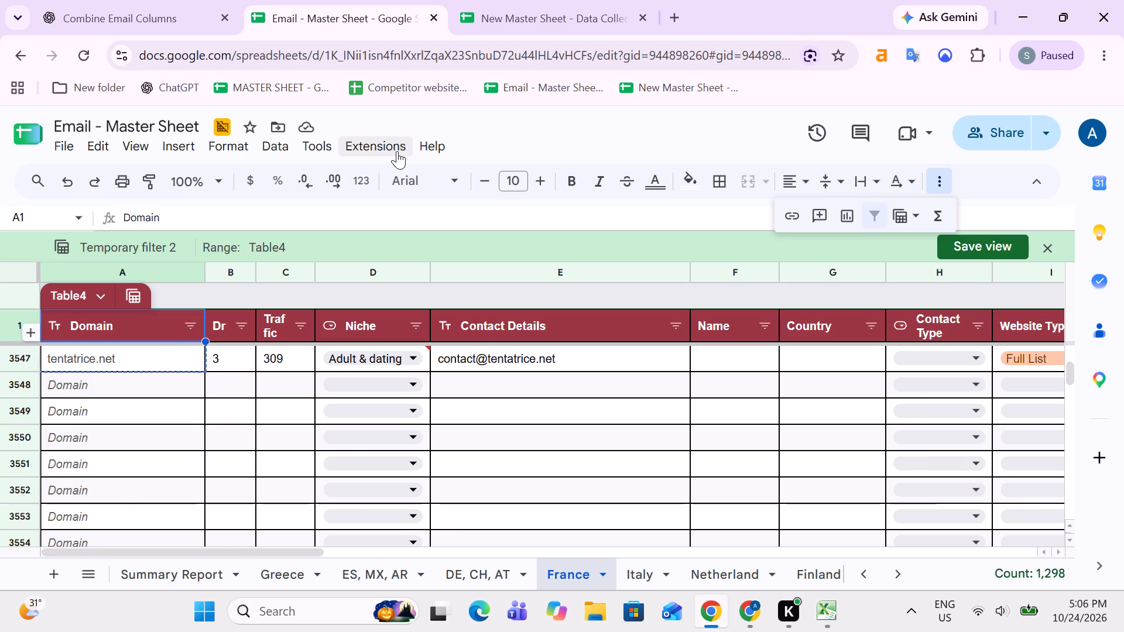
Examine the filtered France rows across the contact type, website type, status, inbox status, notes and follow-up columns.
key("Down")
key("Right")
key("Right")
key("Right")
key("Right")
key("Right")
key("Right")
key("Right")
key("Right")
key("Right")
key("Right")
key("Right")
key("Right")
key("Right")
key("Left")
key("Left")
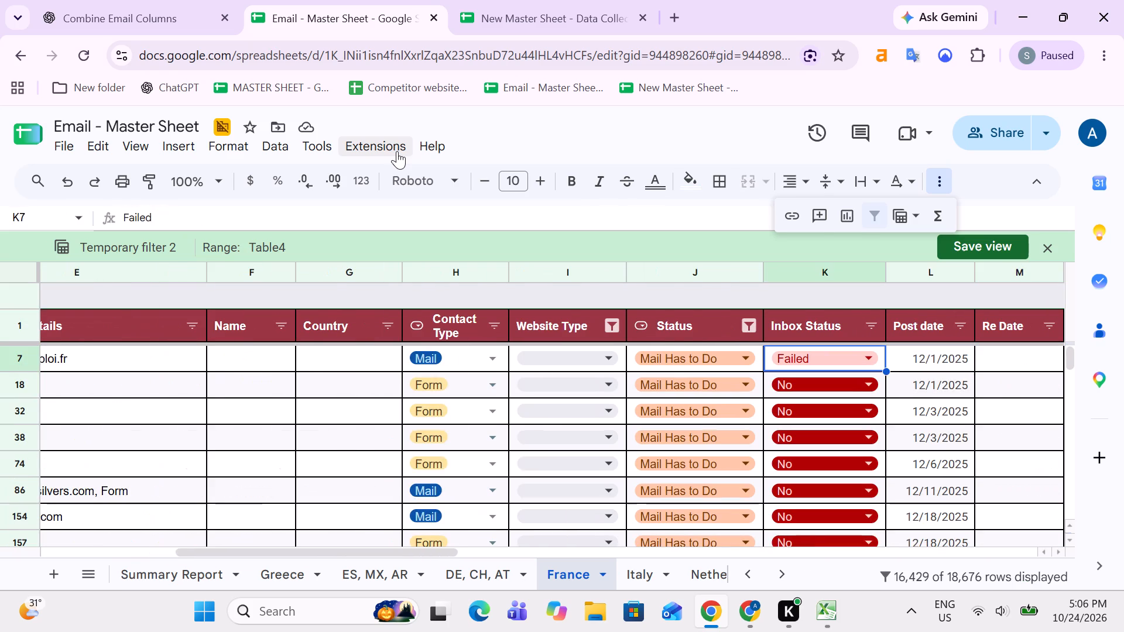
key("Down")
key("Left")
key("ctrl+Down")
key("Down")
key("Down")
key("Down")
key("Down")
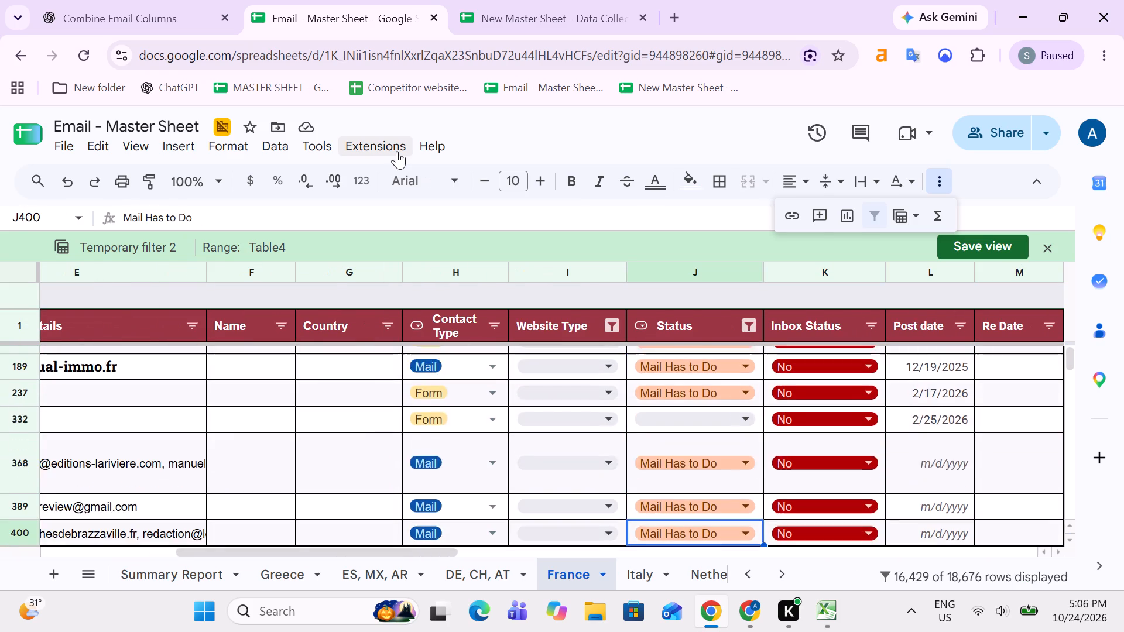
key("Down")
key("Down")
key("Down")
key("Down")
key("Down")
key("Down")
key("Down")
key("Down")
key("Down")
key("Down")
key("Down")
key("Down")
key("Right")
key("Right")
key("Right")
key("Right")
key("Right")
key("Right")
key("Right")
key("Right")
key("Right")
key("Right")
key("Right")
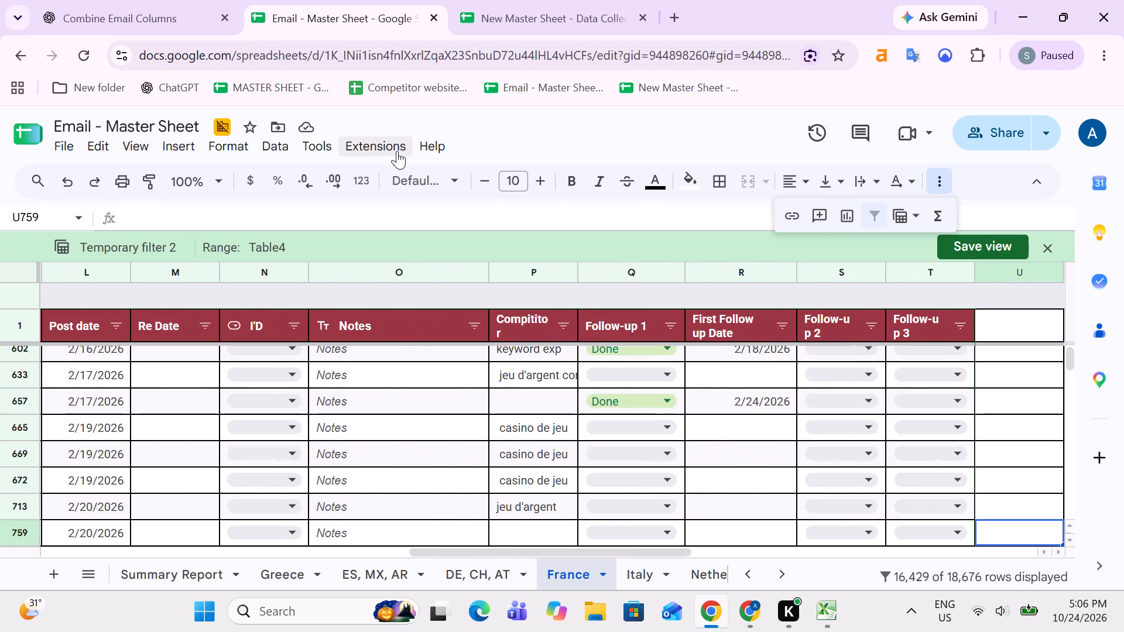
key("Left")
key("Left")
key("Left")
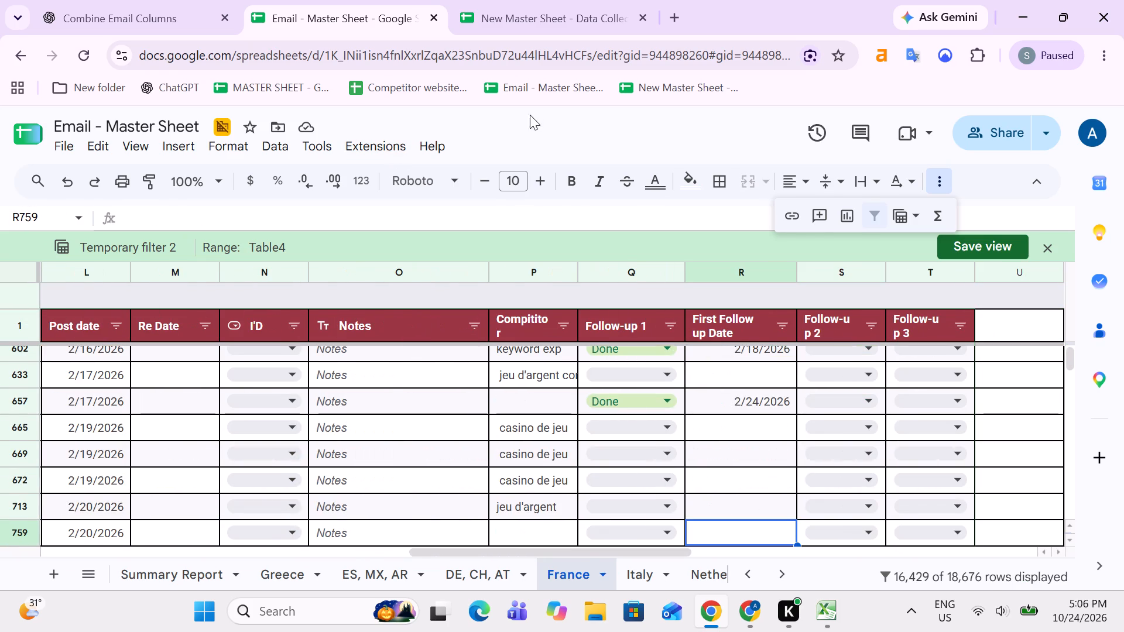
Filter the France table's Notes column to show only blank entries, excluding notes such as Adult Website, English Website and Website Is Not Working.
left_click(479, 327)
scroll(340, 462, "down", 7)
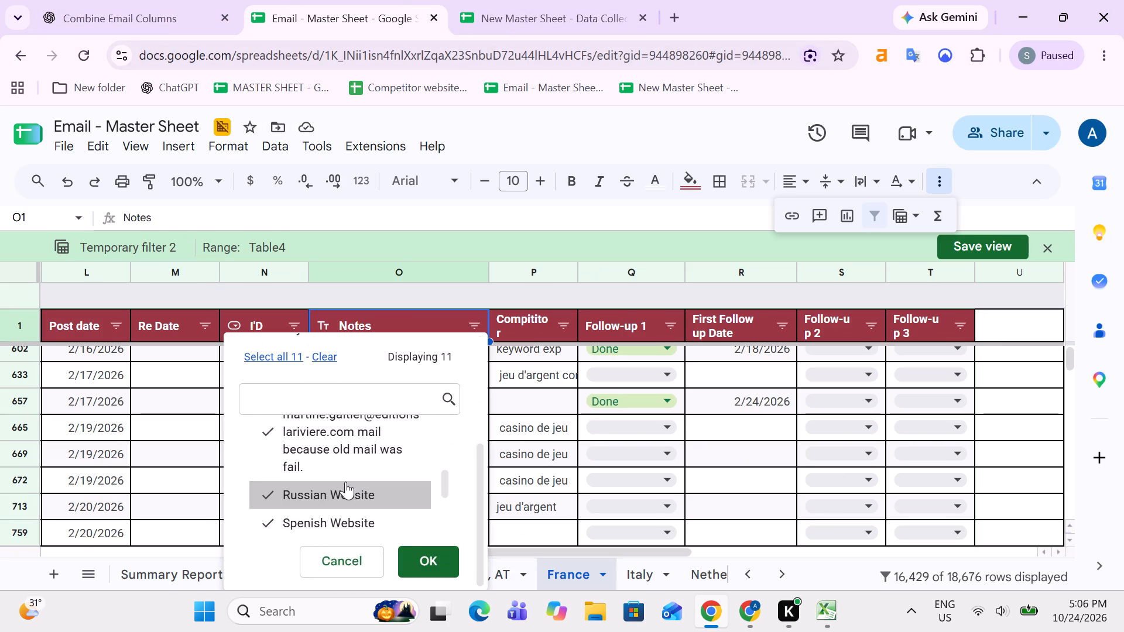
scroll(346, 480, "down", 6)
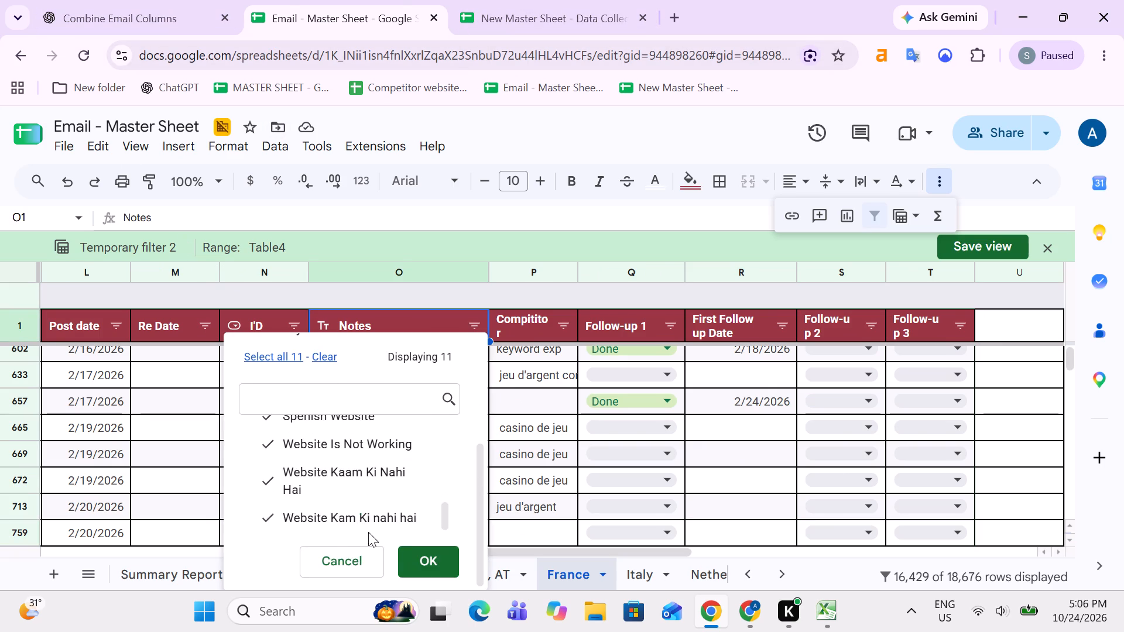
scroll(328, 475, "up", 3)
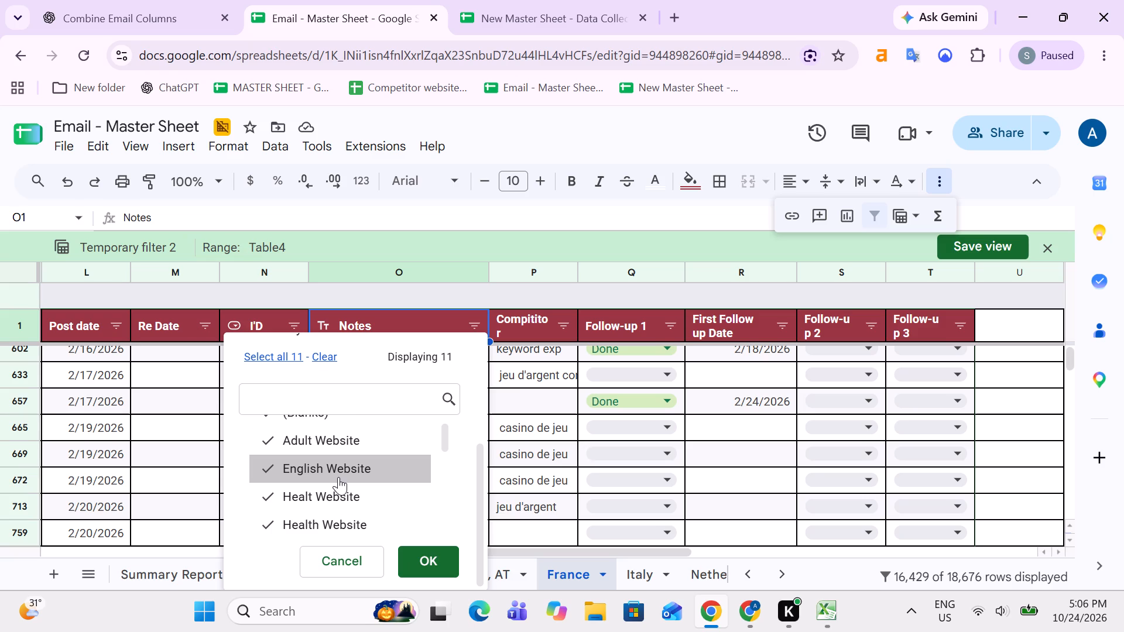
left_click(302, 444)
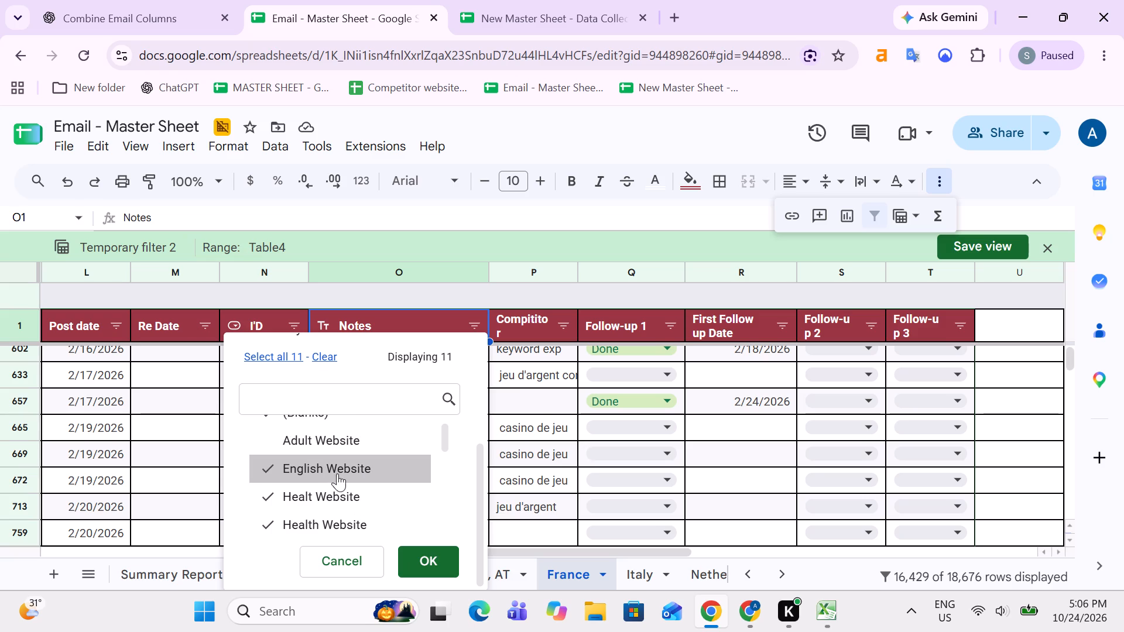
left_click(330, 469)
left_click(338, 492)
left_click(346, 521)
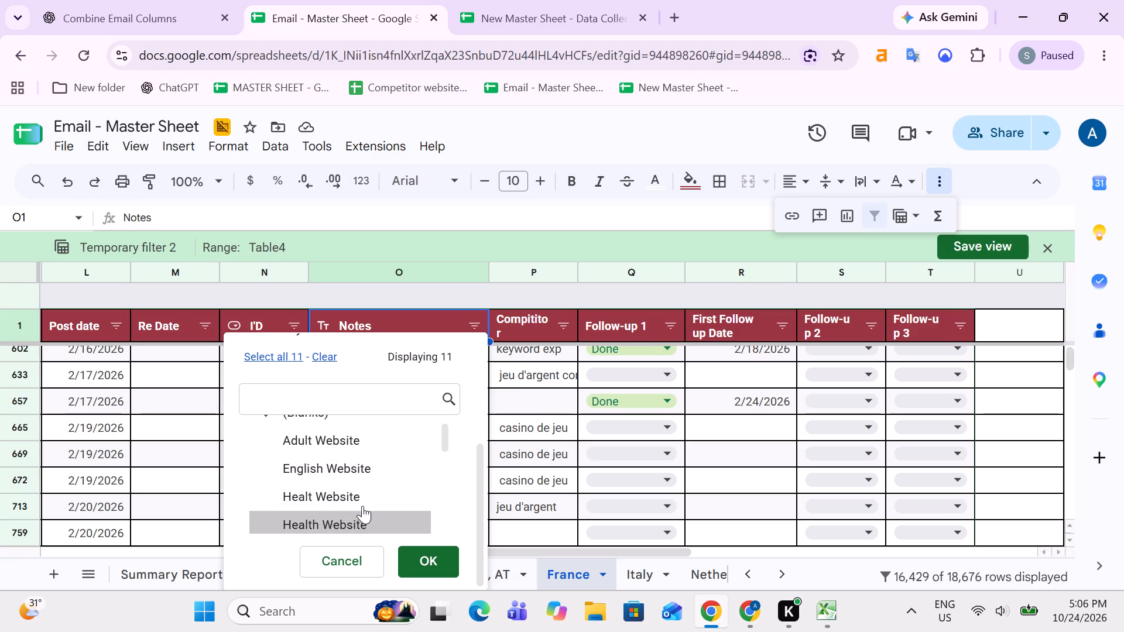
scroll(363, 505, "down", 1)
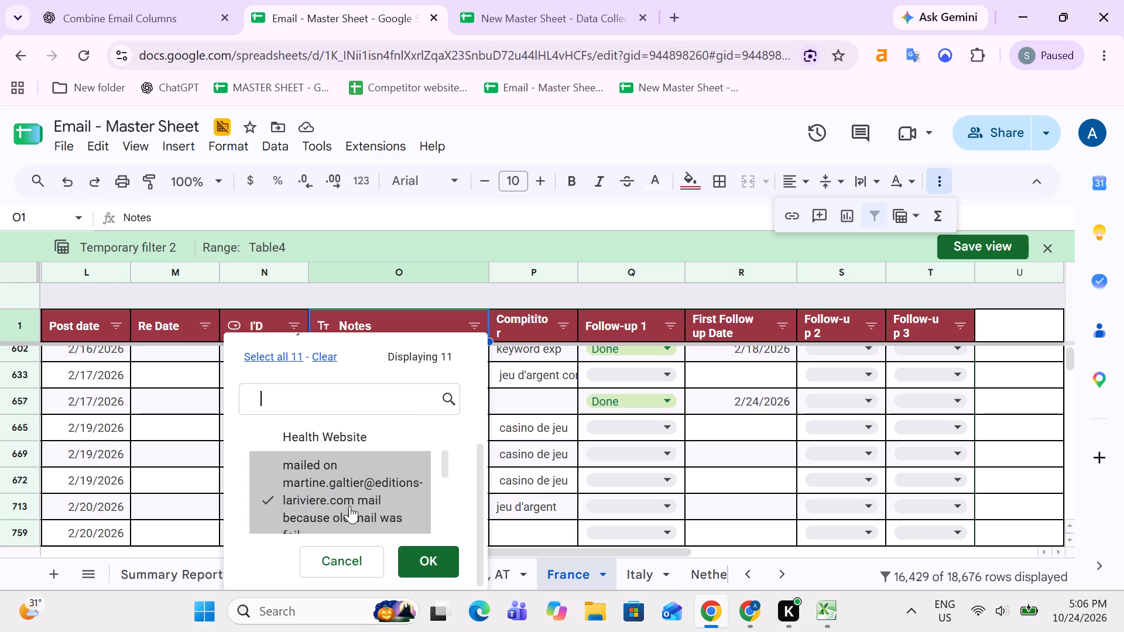
scroll(366, 500, "down", 1)
left_click(314, 483)
left_click(323, 510)
scroll(355, 493, "down", 2)
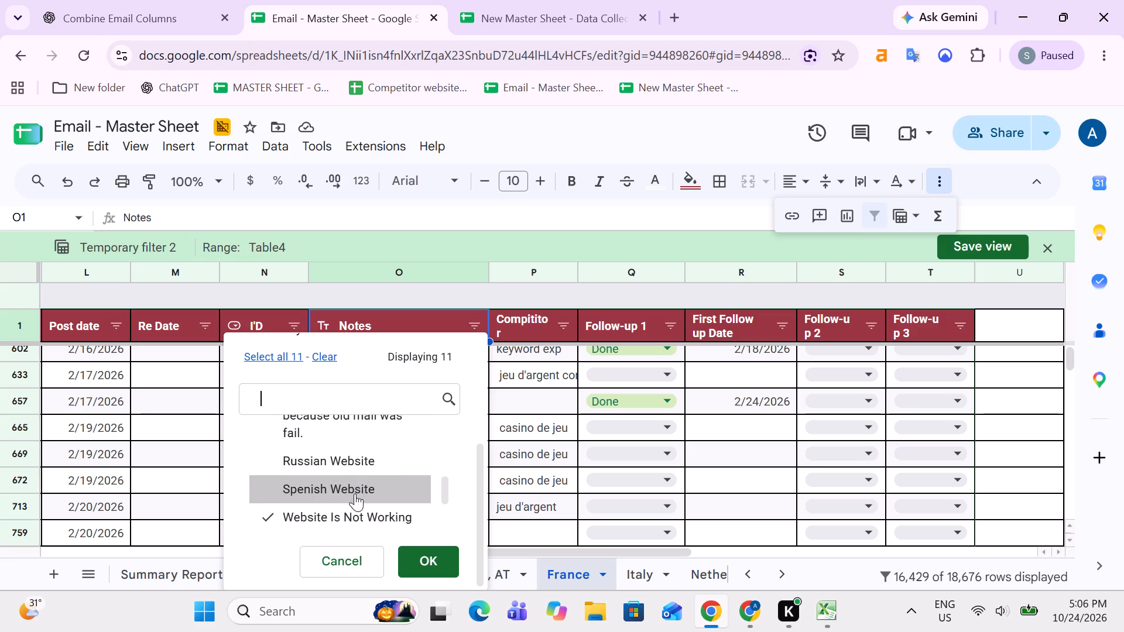
left_click(342, 445)
left_click(336, 473)
left_click(327, 503)
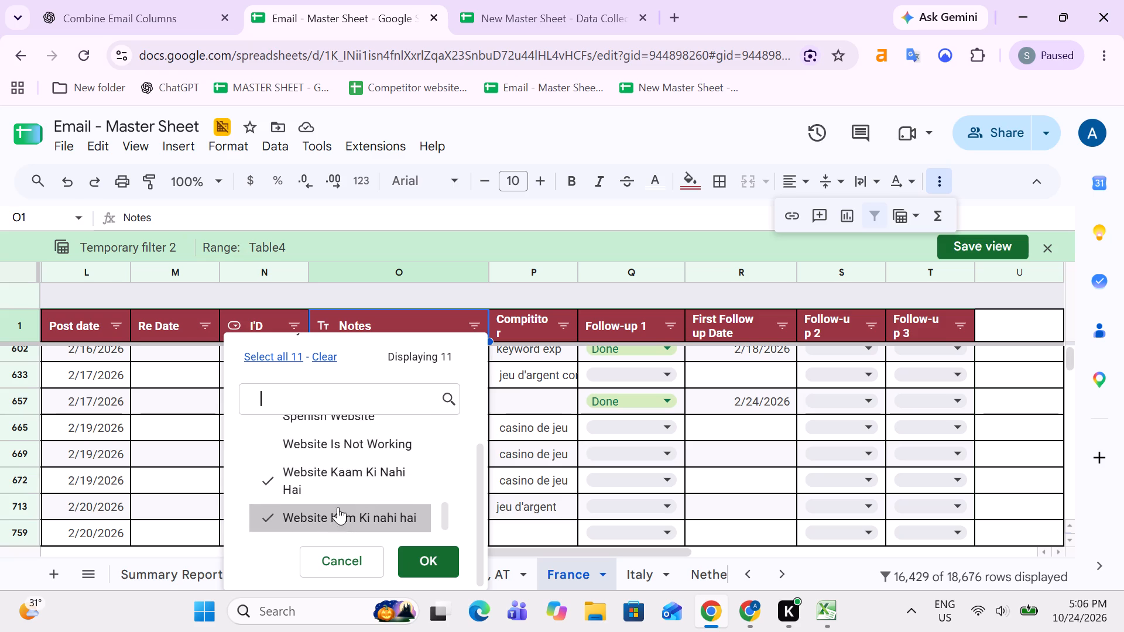
scroll(337, 493, "up", 4)
left_click(321, 353)
left_click(320, 432)
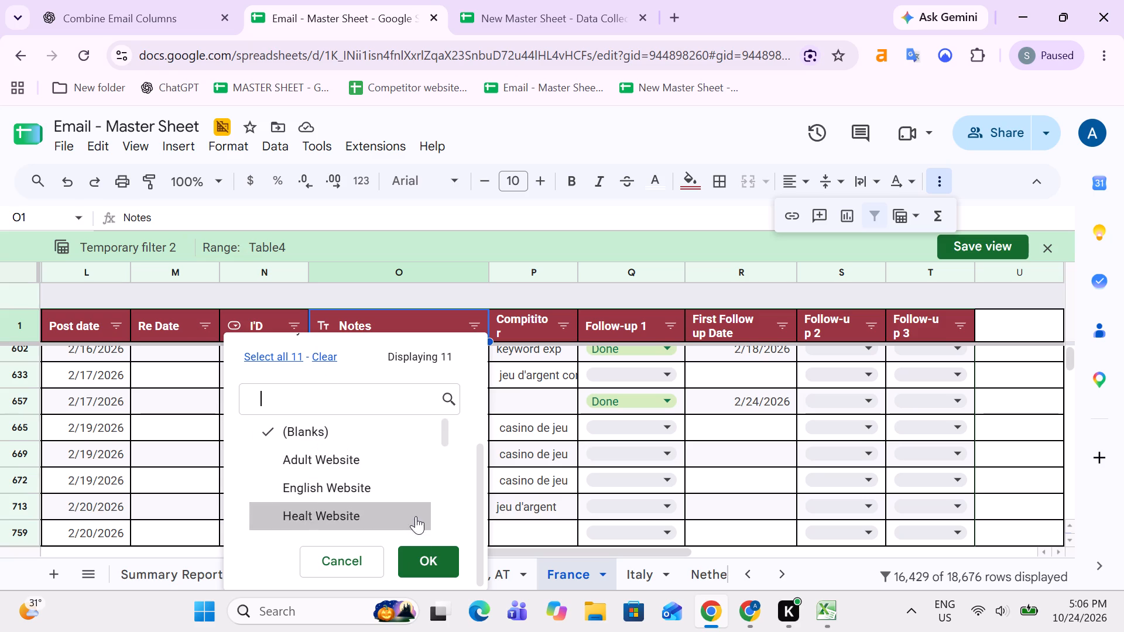
left_click(427, 561)
Copy the filtered France domains in the Domain column from alloemploi.fr in row 7 through tentatrice.net in row 3547.
key("Up")
key("Down")
key("Up")
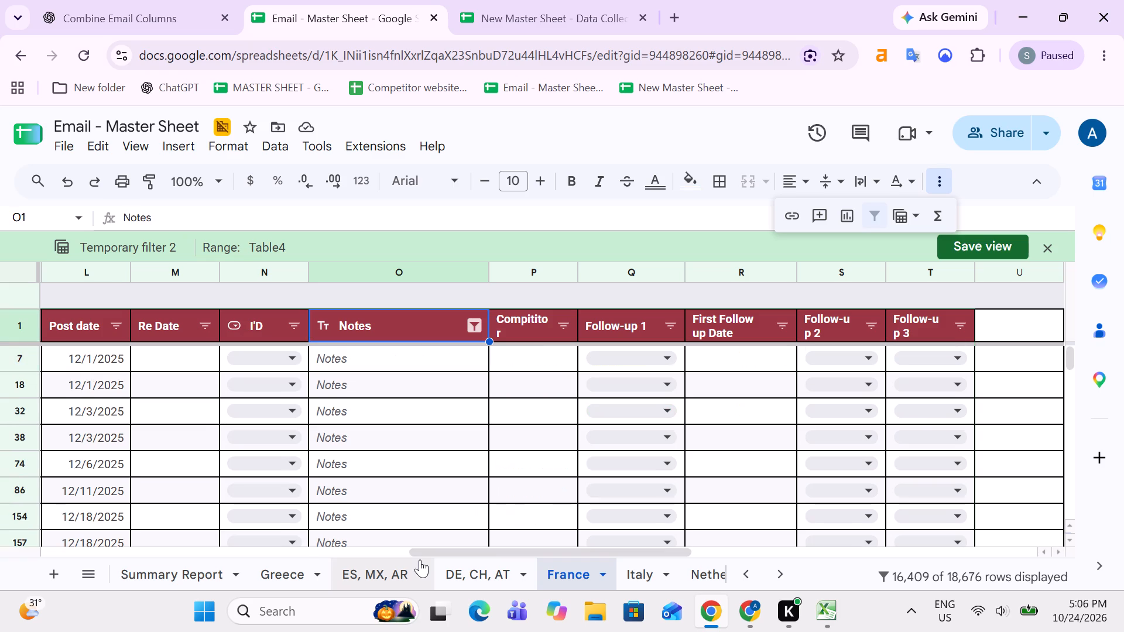
key("Up")
key("Down")
key("Left")
key("Left")
key("Left")
key("Left")
key("Left")
key("Left")
key("Left")
key("Left")
key("Left")
key("Left")
key("Left")
key("Left")
key("Left")
key("Left")
key("Left")
key("Left")
key("Left")
key("Left")
key("Left")
key("Left")
key("Up")
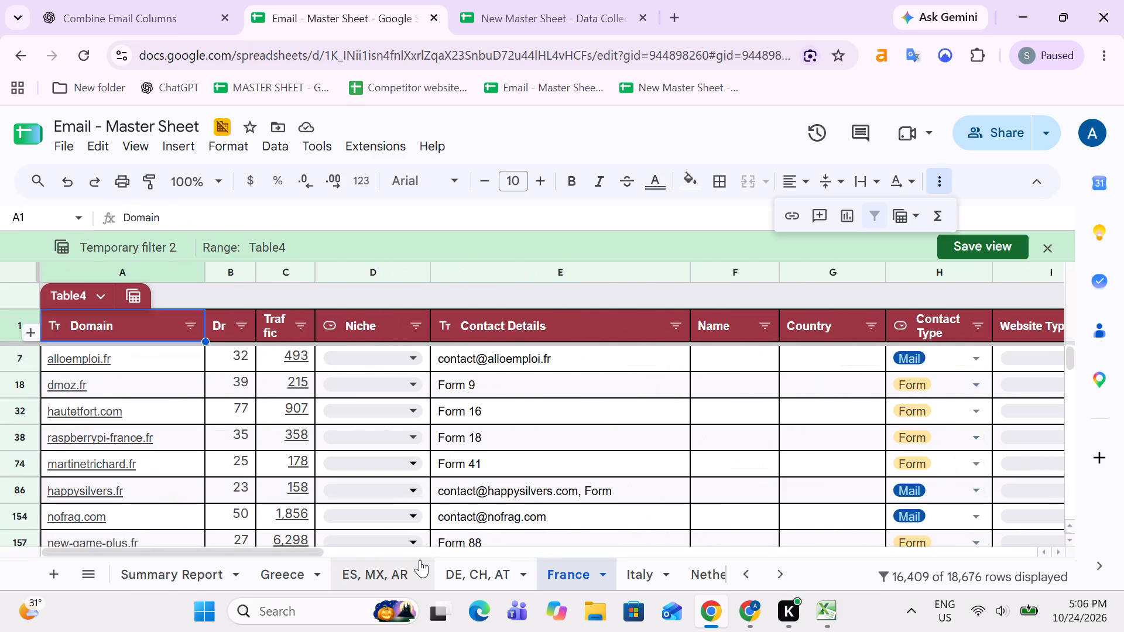
key("Down")
key("Up")
key("Down")
key("ctrl+shift+Down")
key("ctrl+shift+Down")
key("ctrl+shift+Down")
key("ctrl+shift+Down")
key("ctrl+shift+Down")
key("ctrl+shift+Down")
key("ctrl+shift+Down")
key("ctrl+shift+Down")
key("ctrl+shift+Down")
key("ctrl+shift+Down")
key("ctrl+shift+Down")
key("ctrl+shift+Down")
key("ctrl+shift+Down")
key("ctrl+shift+Down")
key("ctrl+shift+Down")
key("ctrl+shift+Down")
key("ctrl+shift+Down")
key("ctrl+shift+Down")
key("ctrl+shift+Down")
key("ctrl+shift+Down")
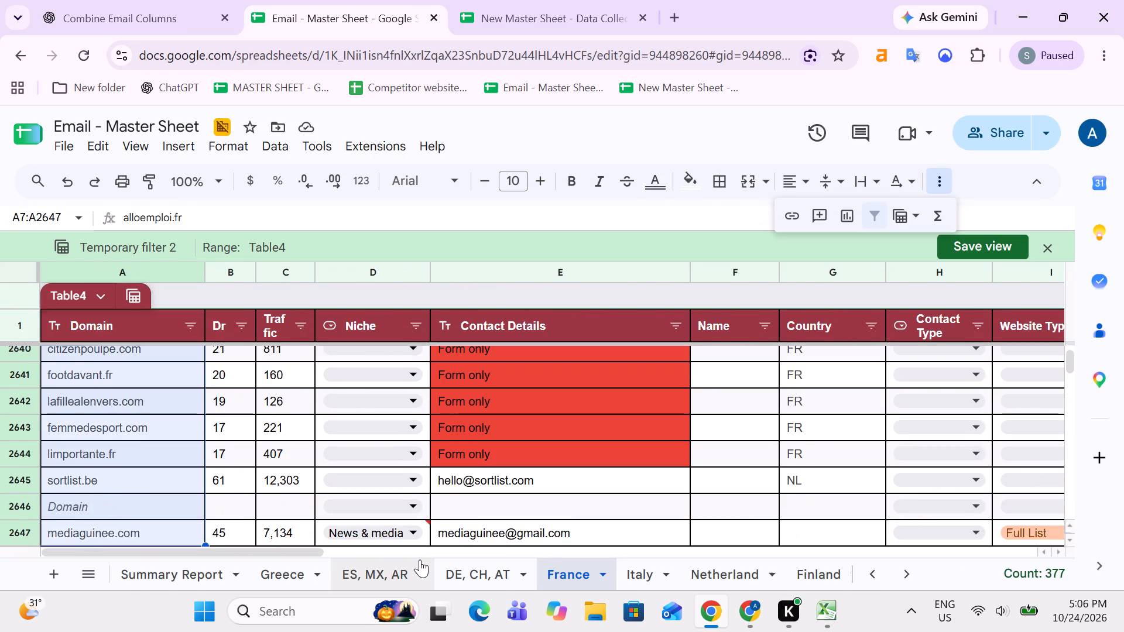
key("ctrl+shift+Up")
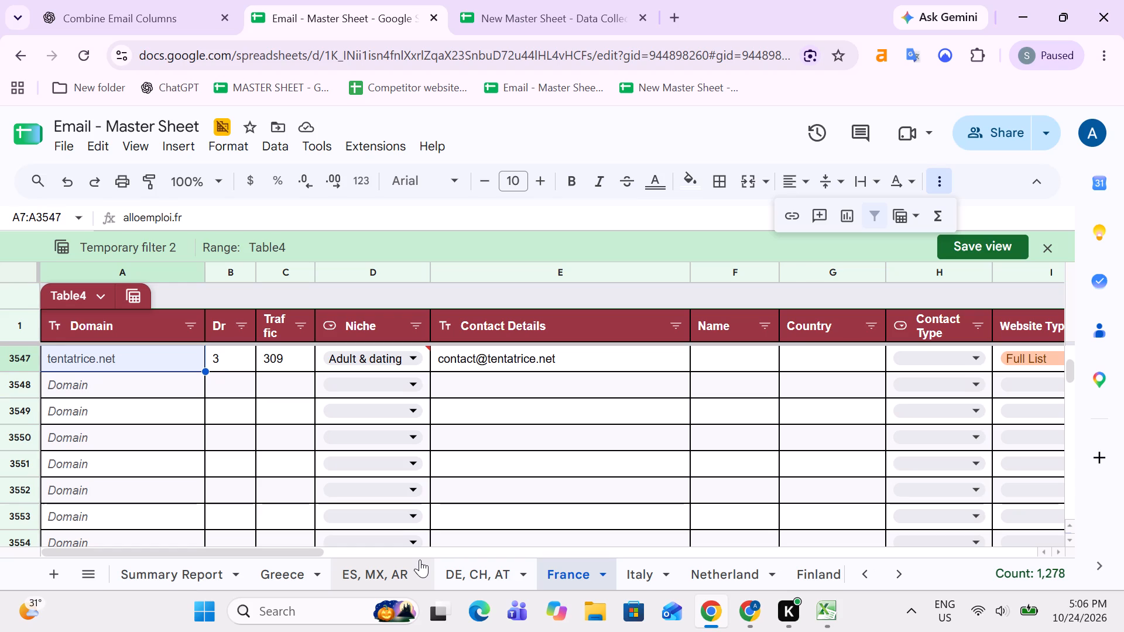
key("ctrl+c")
Switch to Excel and undo the FR market entries, the row 2042 deletion and the earlier France domain paste in Sheet2.
key("alt+Tab")
key("Down")
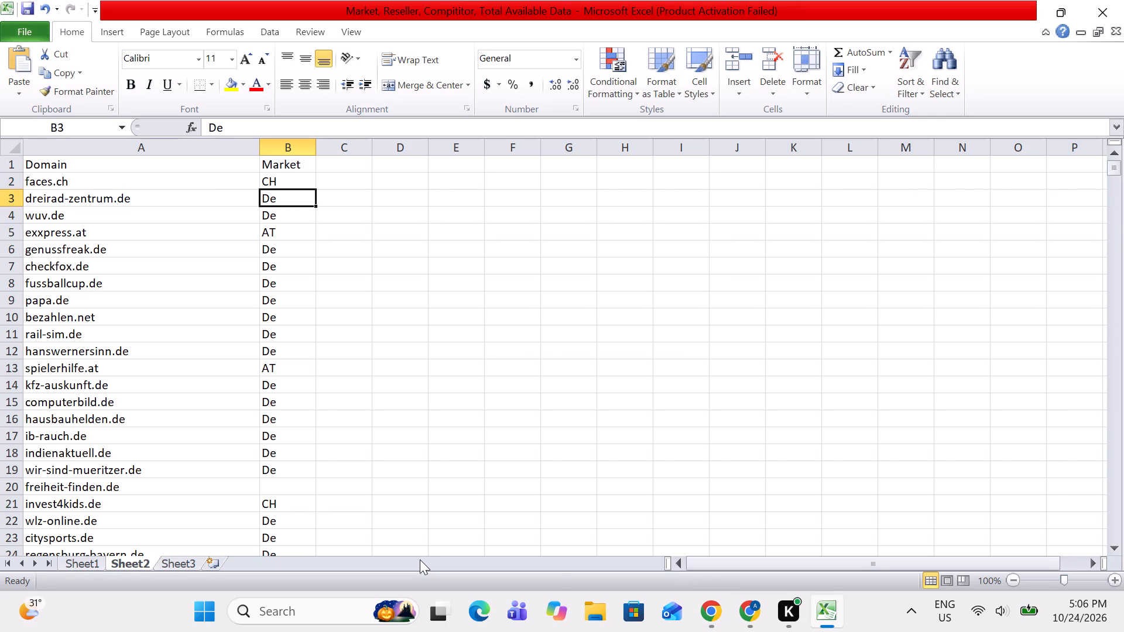
key("ctrl+z")
key("ctrl+z")
key("ctrl+z")
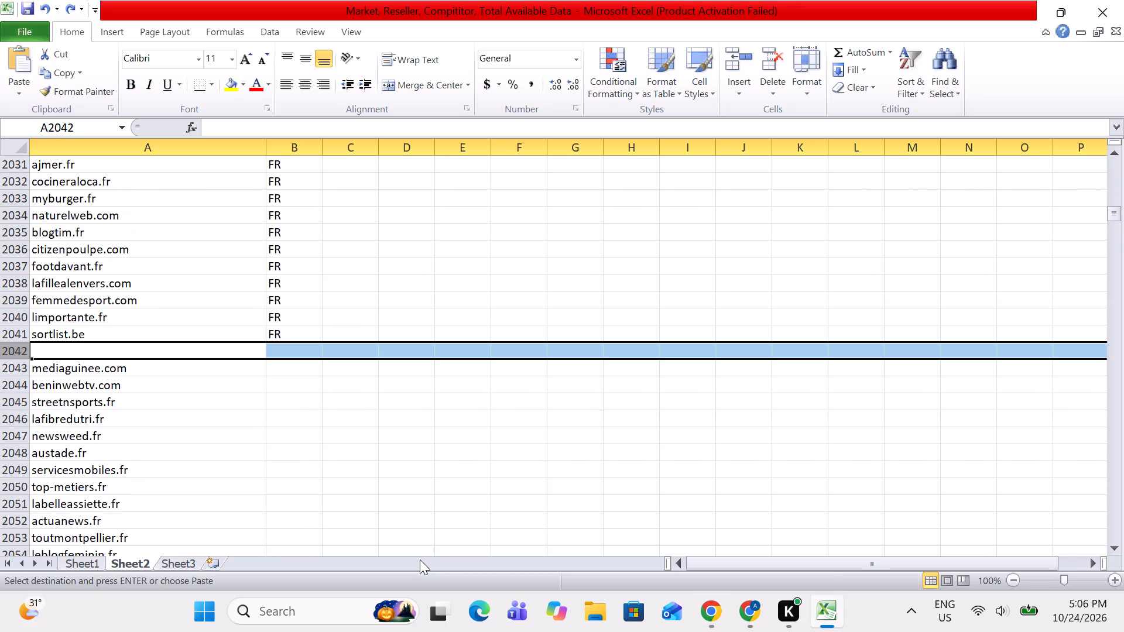
key("ctrl+z")
key("ctrl+z")
key("ctrl+z")
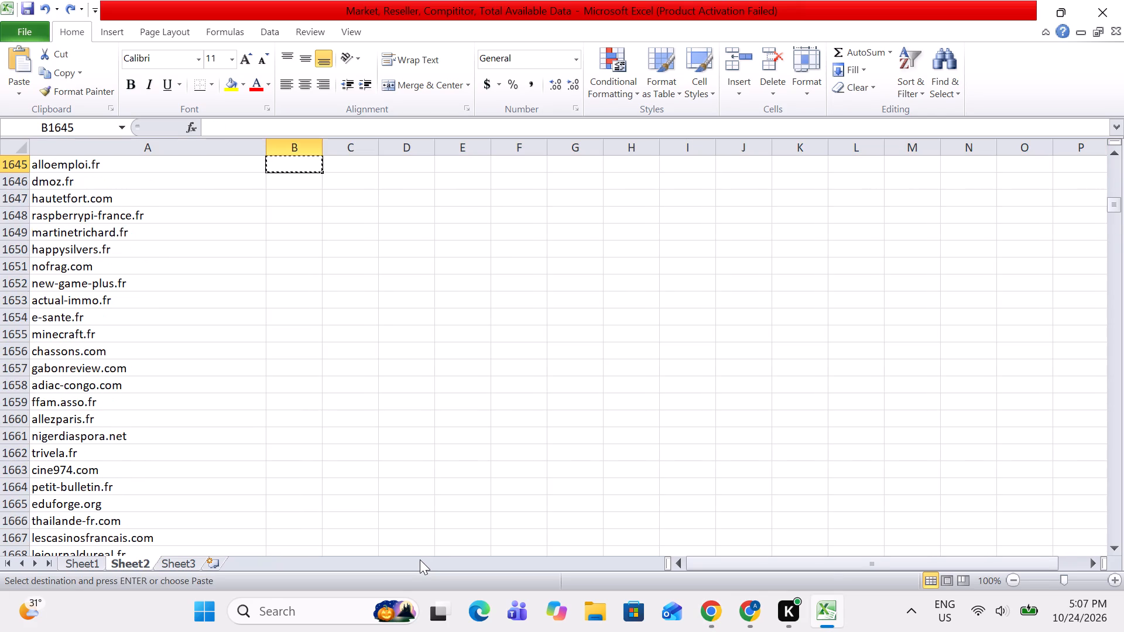
key("ctrl+z")
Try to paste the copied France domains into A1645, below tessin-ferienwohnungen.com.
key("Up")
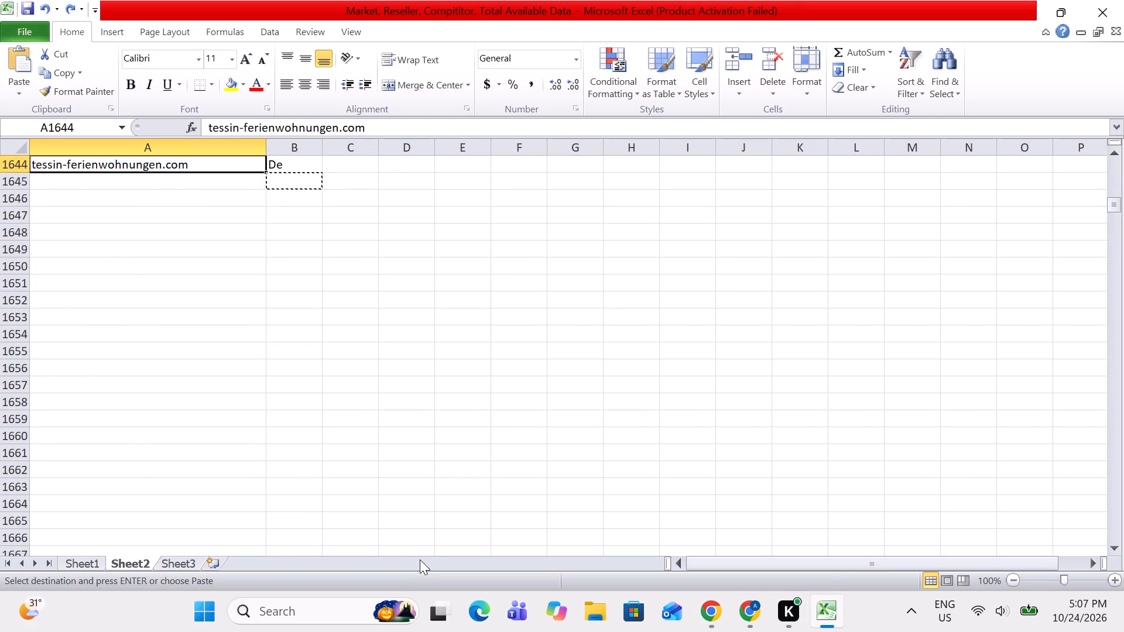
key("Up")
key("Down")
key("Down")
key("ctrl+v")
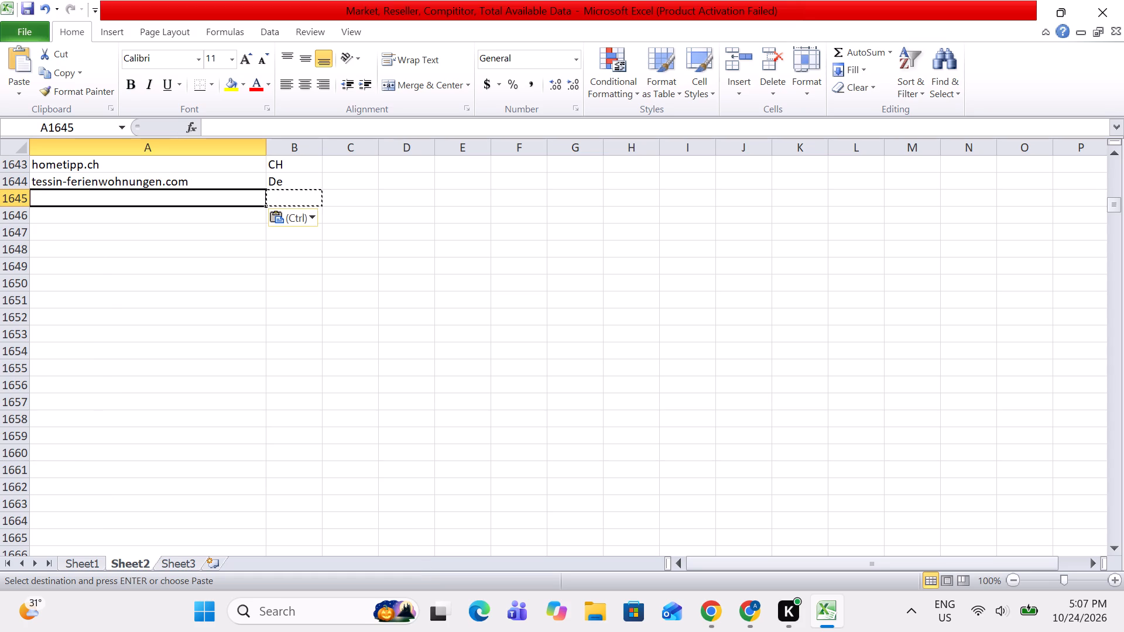
Recopy the selected France domains from Email - Master Sheet in Chrome and paste them into Excel's Sheet2 from A1645 without source formatting.
key("alt+Tab")
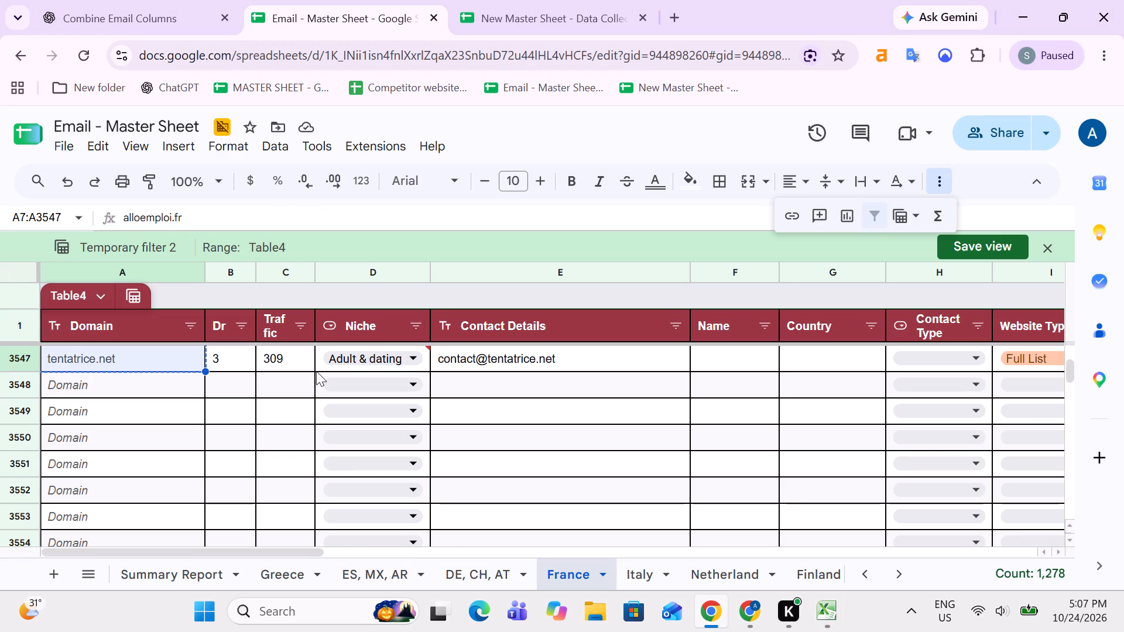
key("ctrl+c")
key("ctrl+c")
key("alt+Tab")
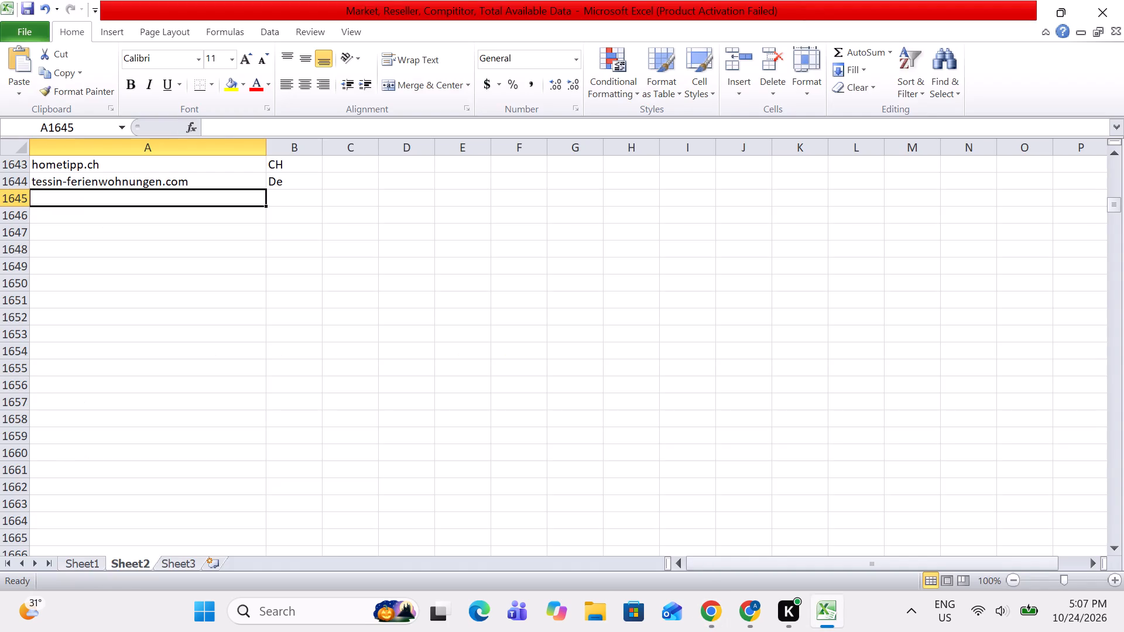
key("ctrl+v")
left_click(299, 547)
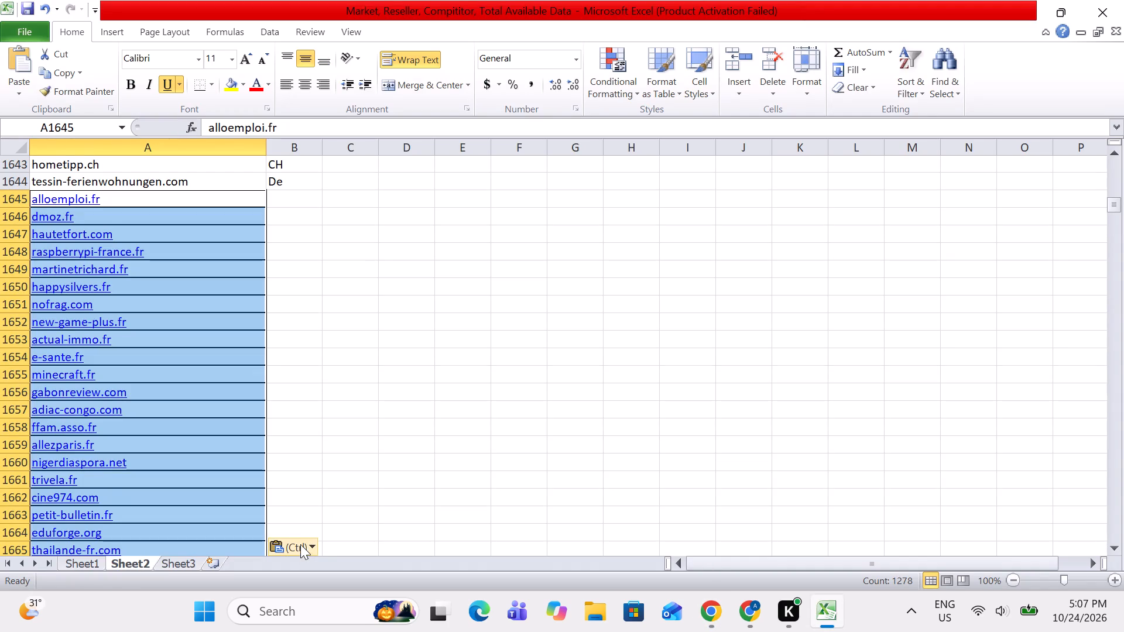
left_click(304, 521)
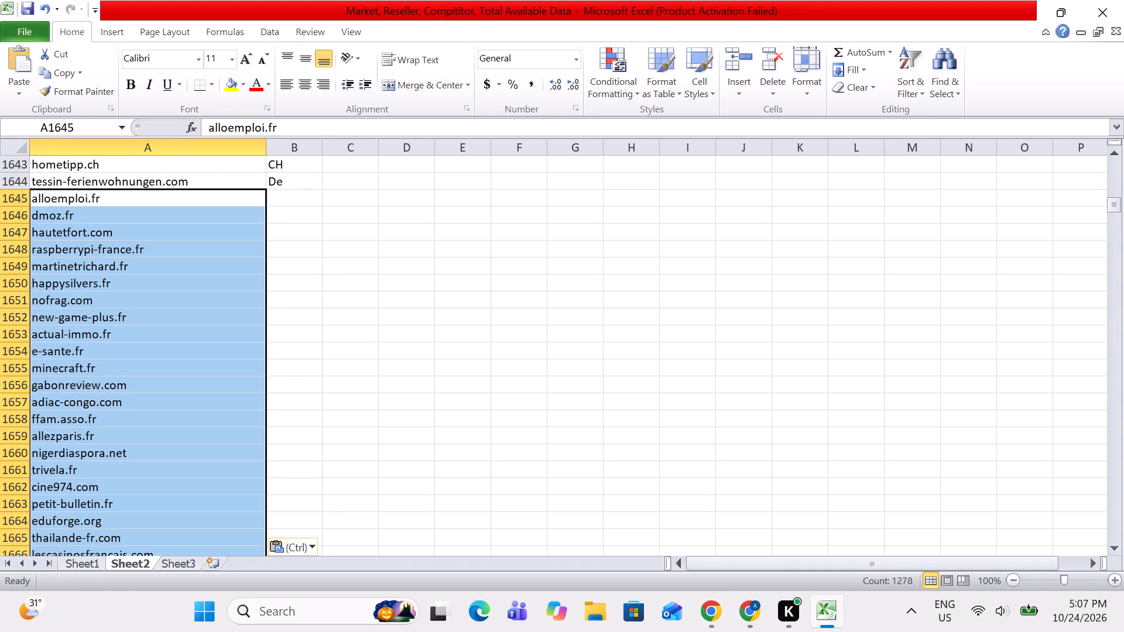
Enter FR as the market for alloemploi.fr in B1645 and copy that cell.
key("Right")
type("FR")
key("Right")
key("Left")
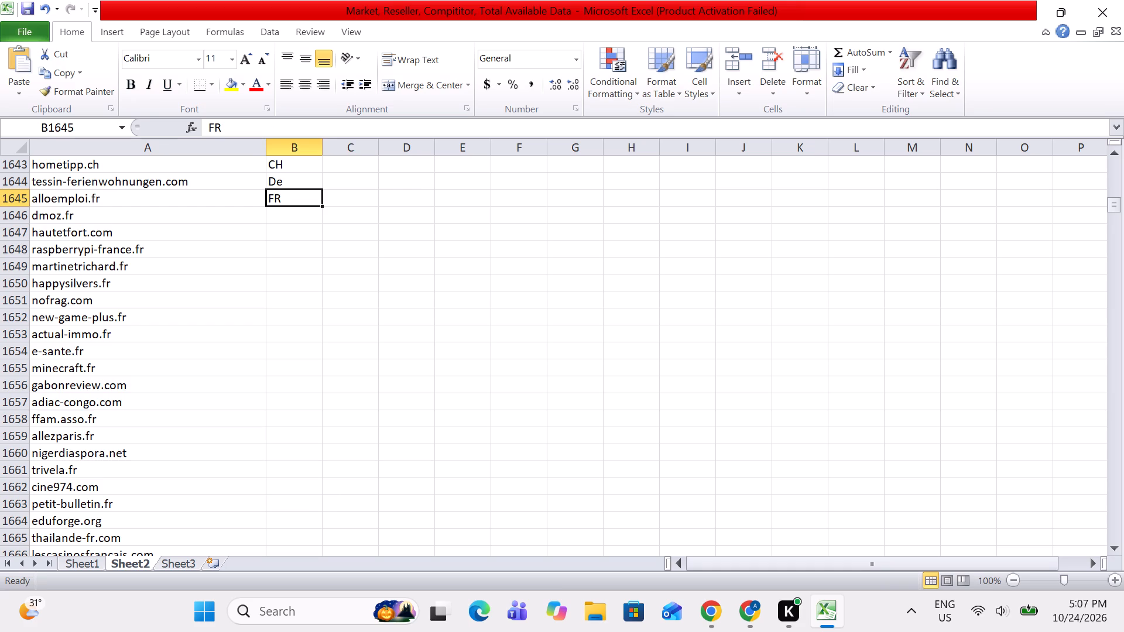
key("ctrl+c")
Delete the empty row 2022 between sortlist.be and mediaguinee.com.
key("Left")
key("ctrl+Down")
key("Down")
key("Down")
key("Down")
key("Up")
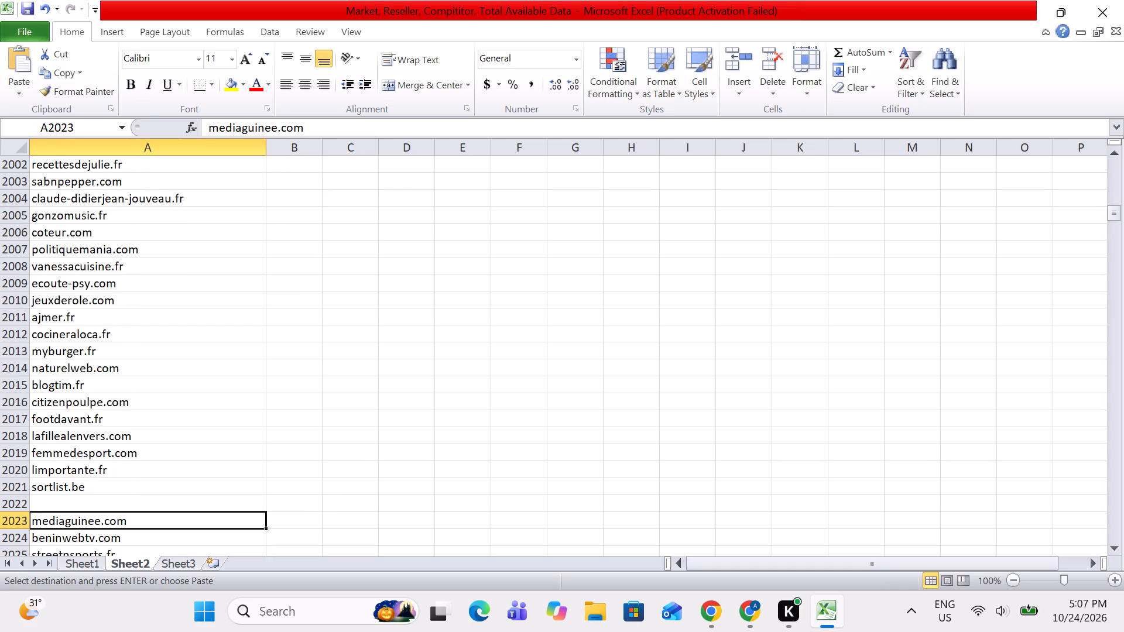
left_click(0, 507)
right_click(0, 507)
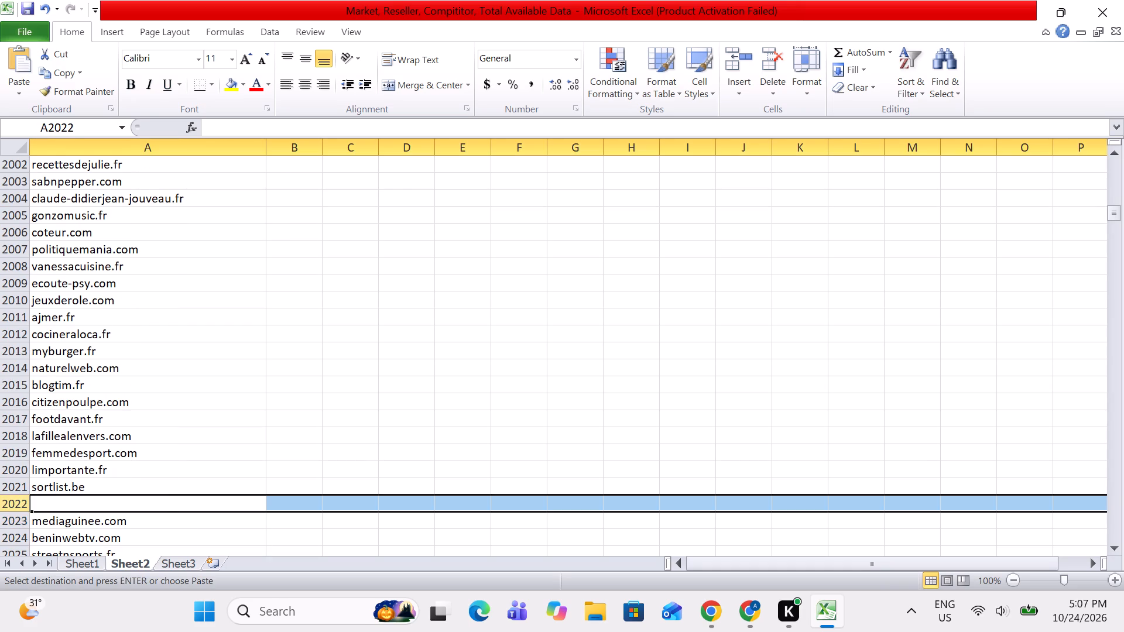
left_click(46, 401)
Fill the market label FR down column B for the remaining France domains, from B1646 to tentatrice.net in B2922.
key("Down")
key("ctrl+Down")
key("Down")
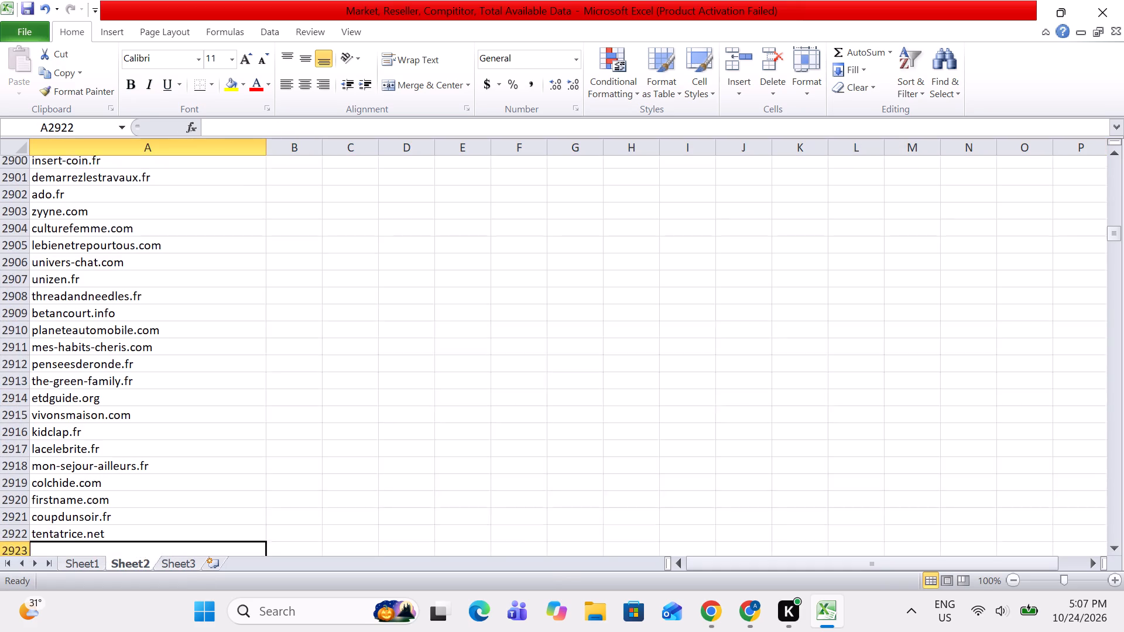
key("Up")
key("Right")
key("ctrl+v")
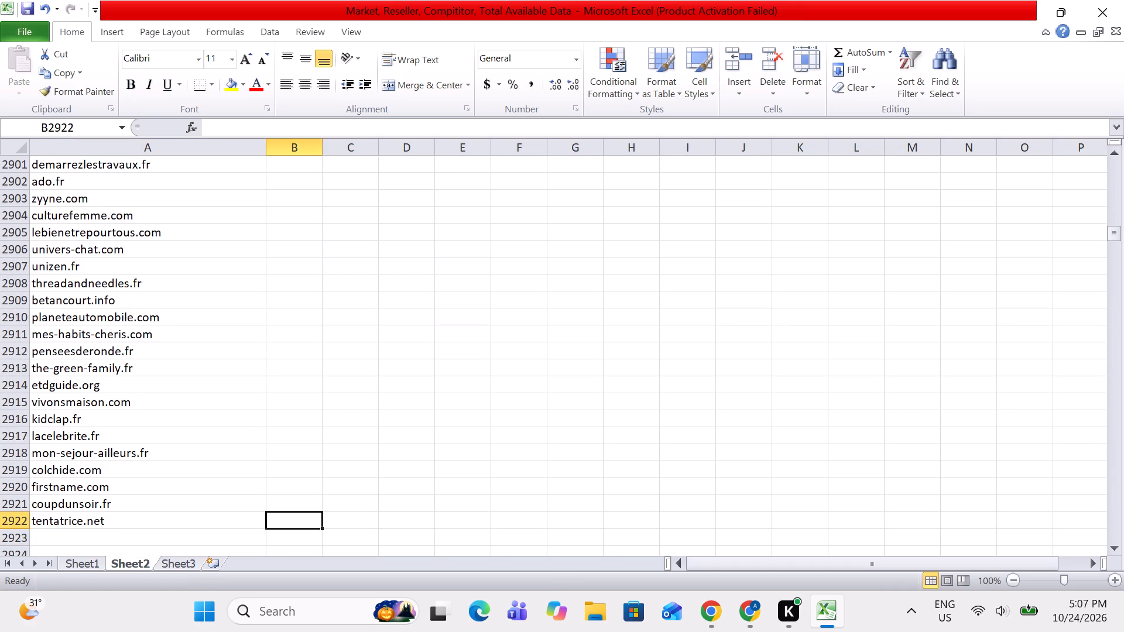
key("Down")
key("Left")
key("Up")
key("Right")
type("FR")
key("Right")
key("Left")
key("ctrl+c")
key("ctrl+shift+Up")
key("shift+Down")
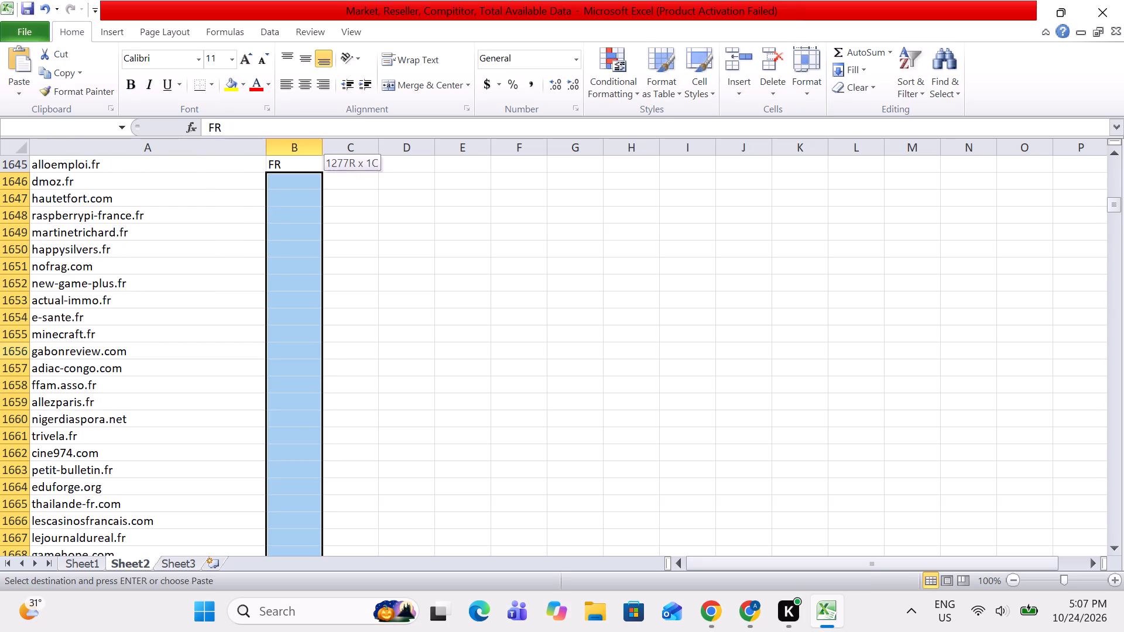
key("ctrl+v")
key("Up")
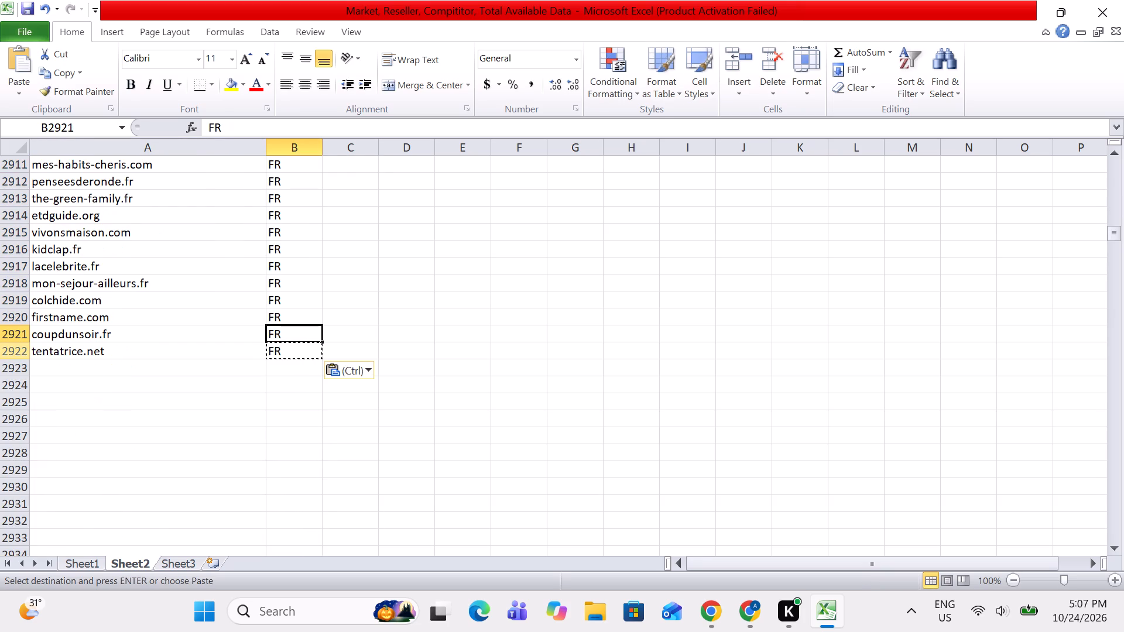
Enter 1278 in Sheet1 as France's total websites available as on 10/24/26.
left_click(87, 558)
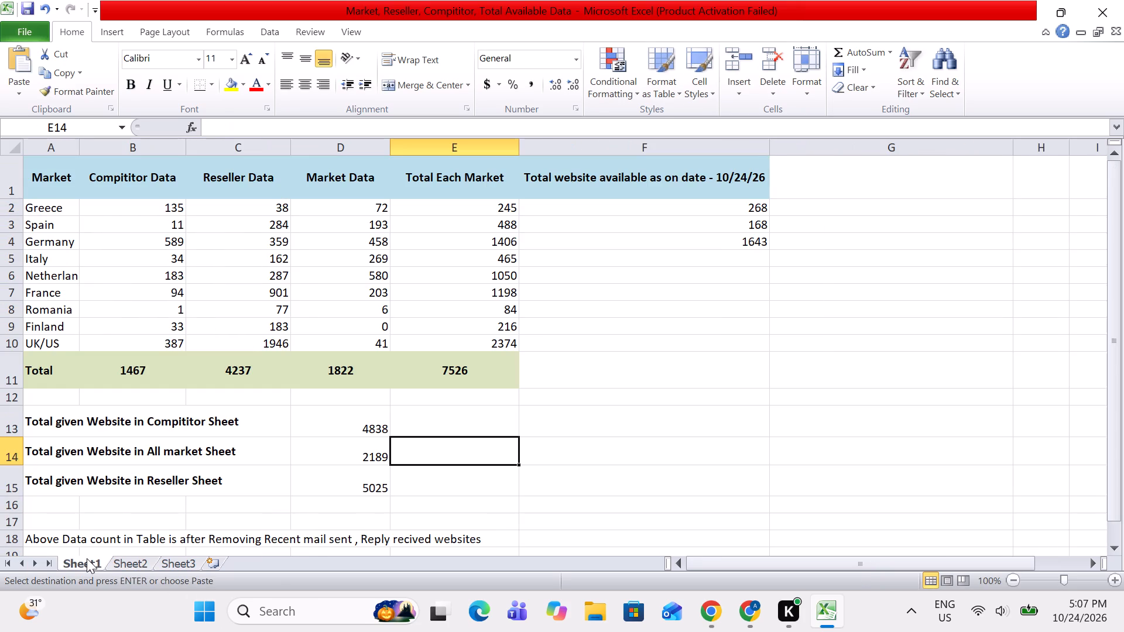
key("Up")
key("Up")
key("Up")
key("Up")
key("Up")
key("Up")
key("Up")
key("Up")
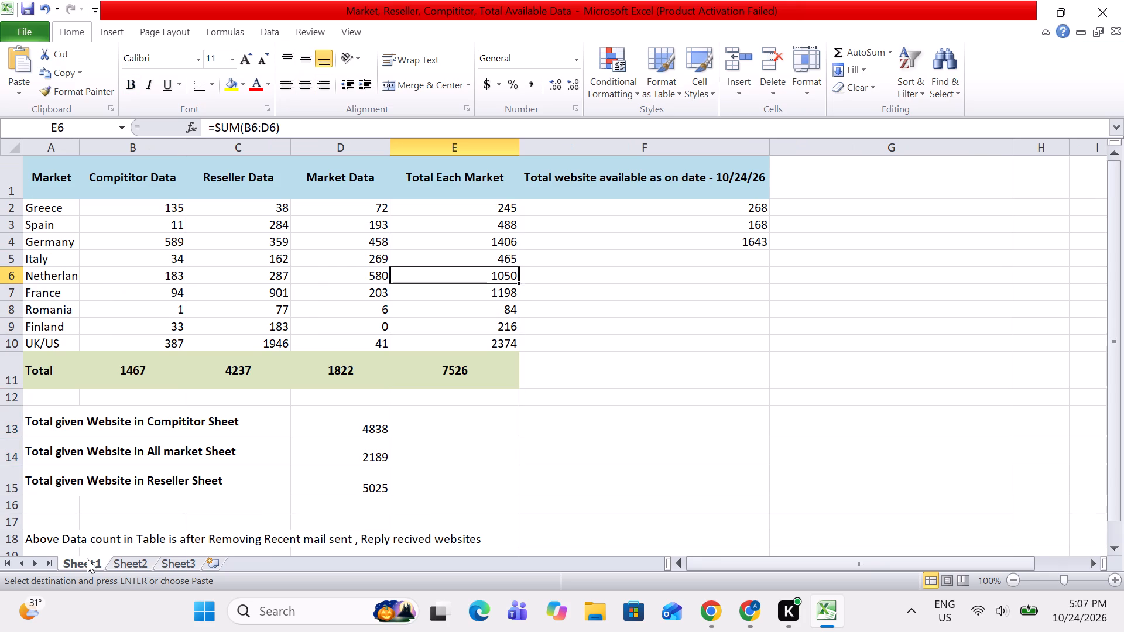
key("Up")
key("Left")
key("Left")
key("Left")
key("Left")
key("Left")
key("Left")
key("Left")
key("Down")
key("Down")
key("Right")
key("Right")
key("Right")
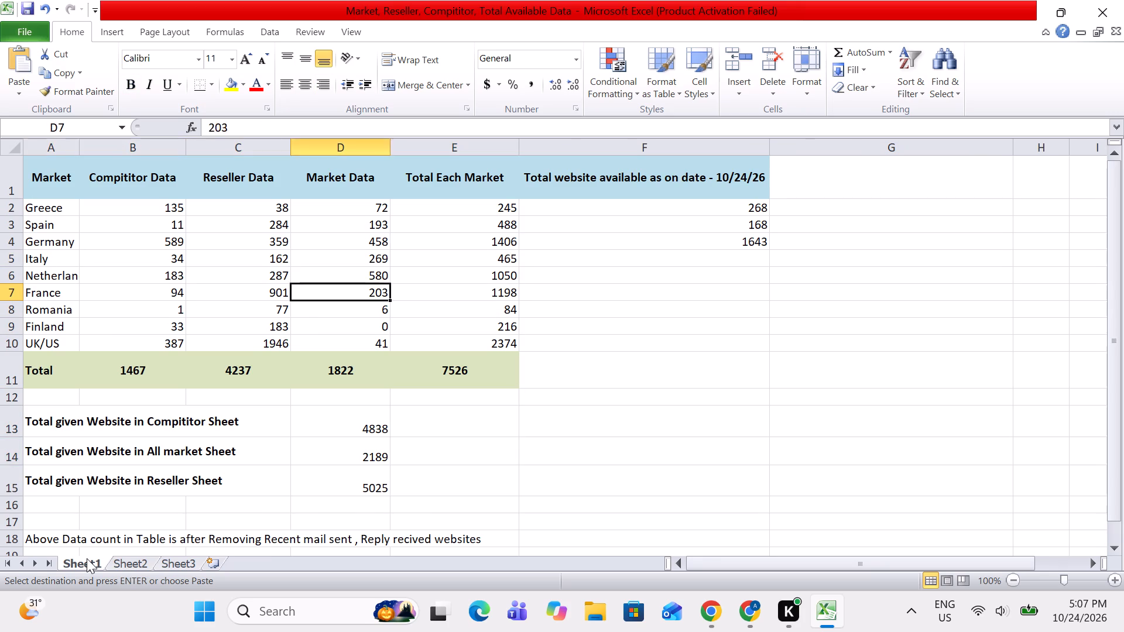
key("Right")
key("Right")
key("Right")
key("Left")
type("12")
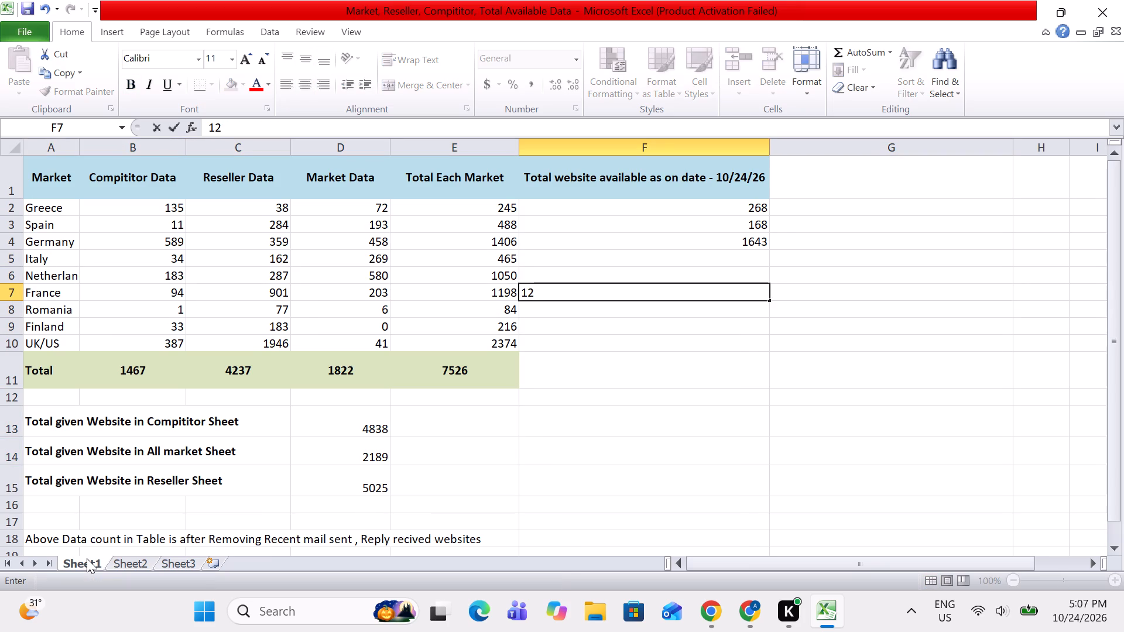
type("78")
key("Tab")
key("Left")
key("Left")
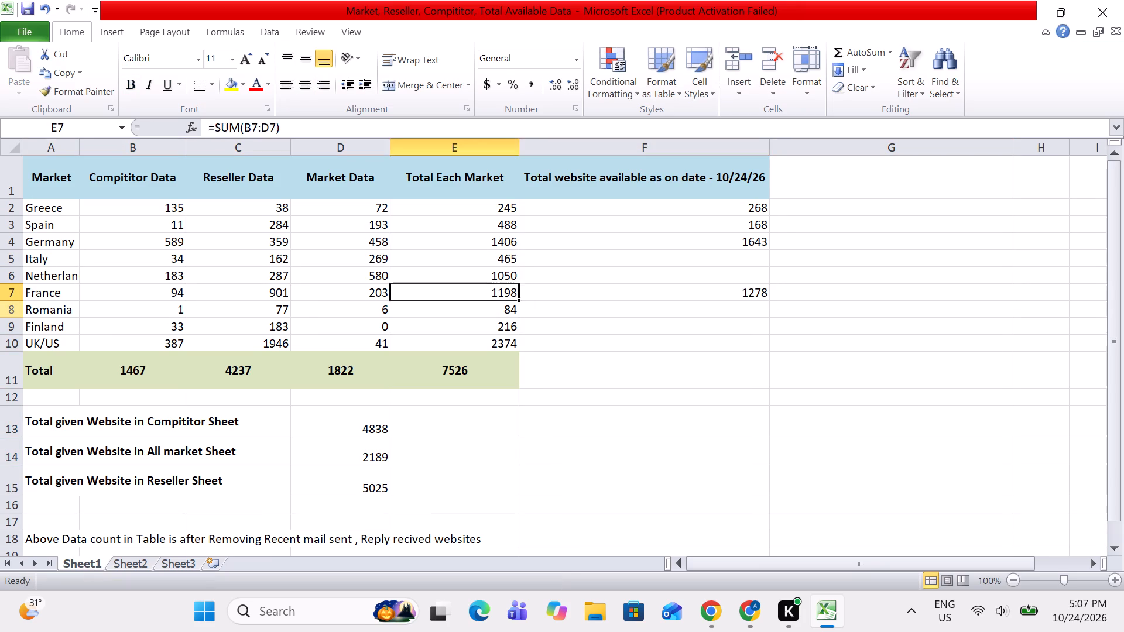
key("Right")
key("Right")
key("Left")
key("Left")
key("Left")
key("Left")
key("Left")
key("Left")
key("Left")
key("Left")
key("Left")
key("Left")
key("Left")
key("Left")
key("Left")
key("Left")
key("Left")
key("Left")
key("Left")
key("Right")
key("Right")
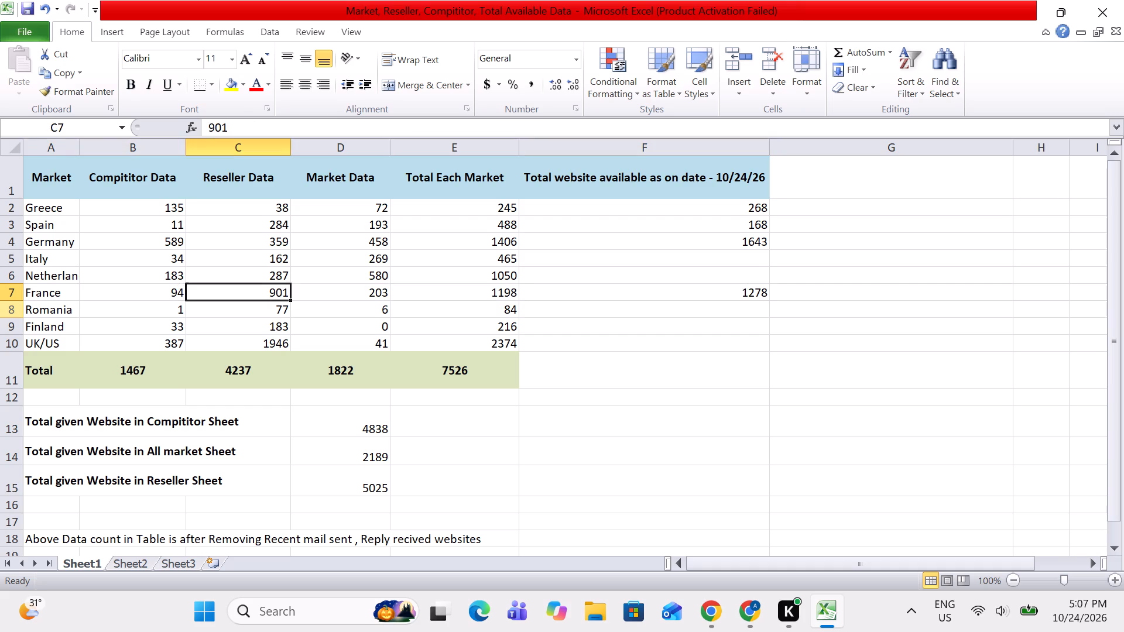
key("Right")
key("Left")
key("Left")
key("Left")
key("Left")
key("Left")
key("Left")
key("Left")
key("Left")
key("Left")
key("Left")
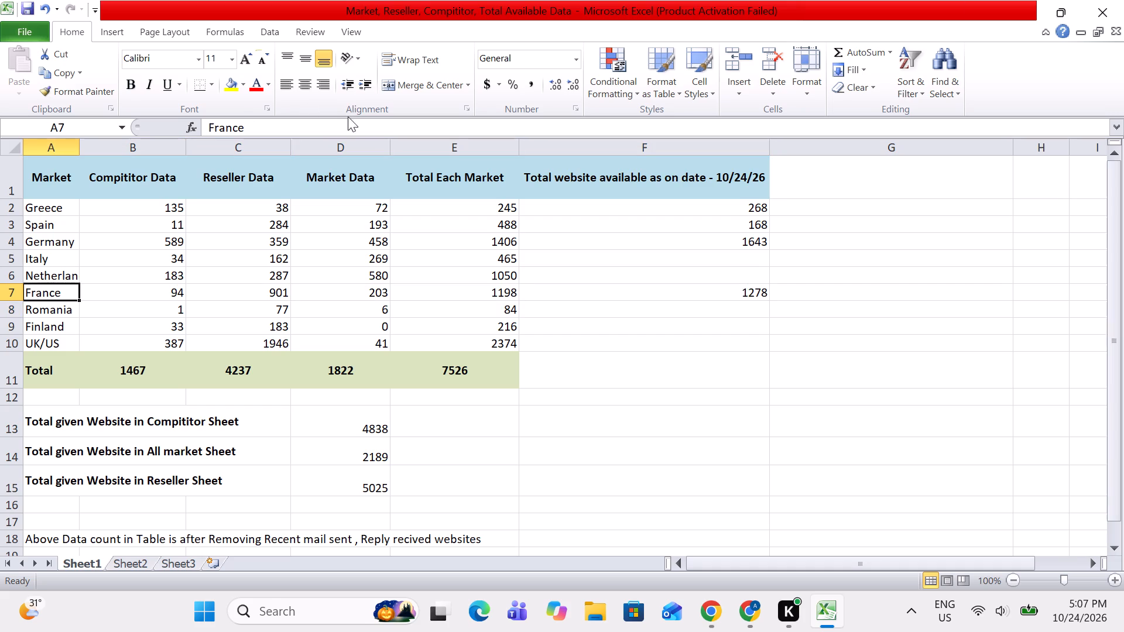
Switch to Email - Master Sheet in Chrome and close the France sheet's temporary filter view without saving it.
key("alt+Tab")
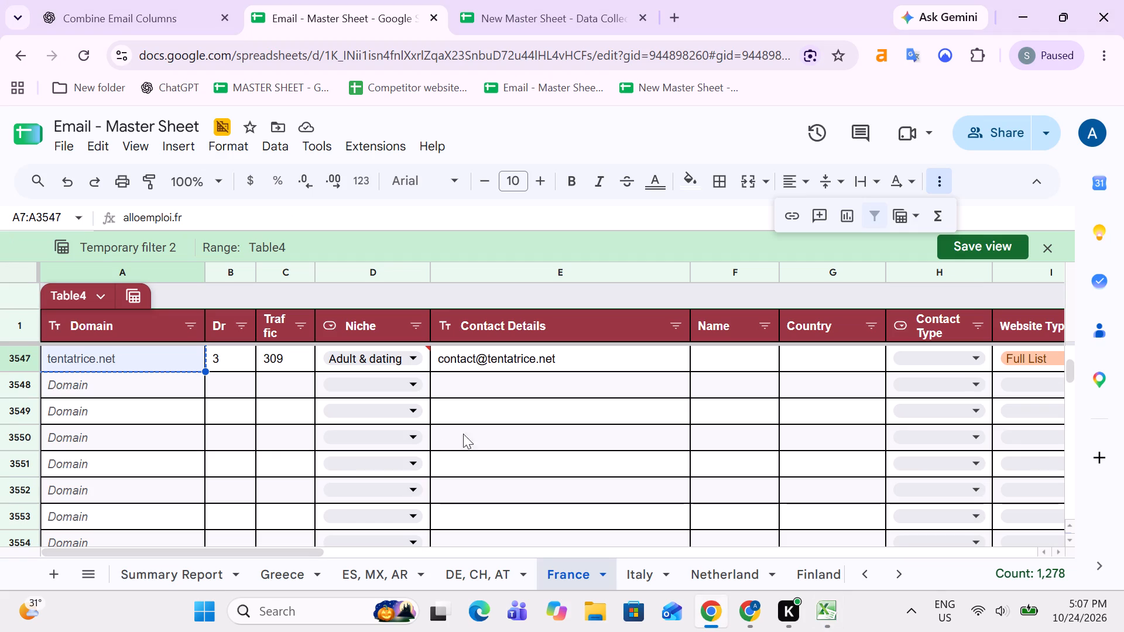
left_click(646, 571)
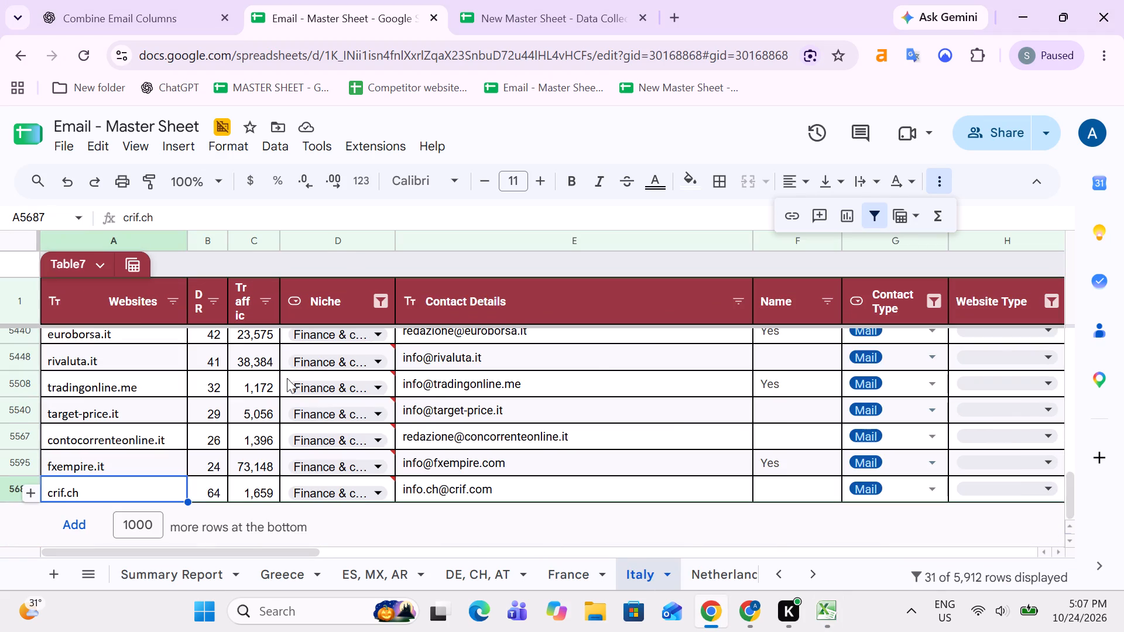
left_click(558, 579)
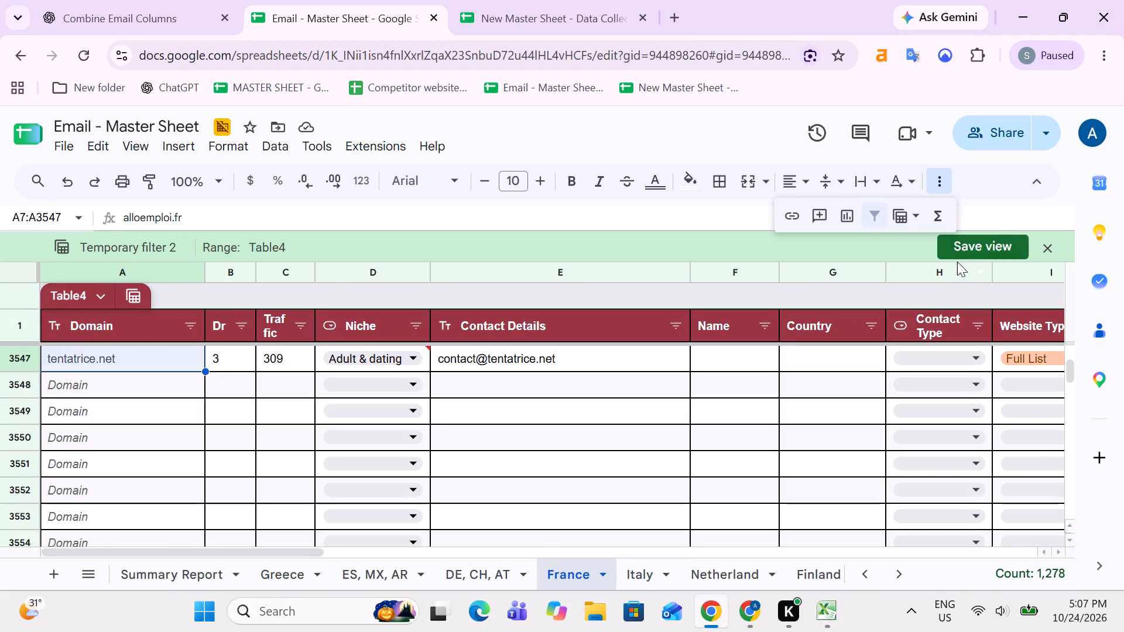
left_click(1043, 242)
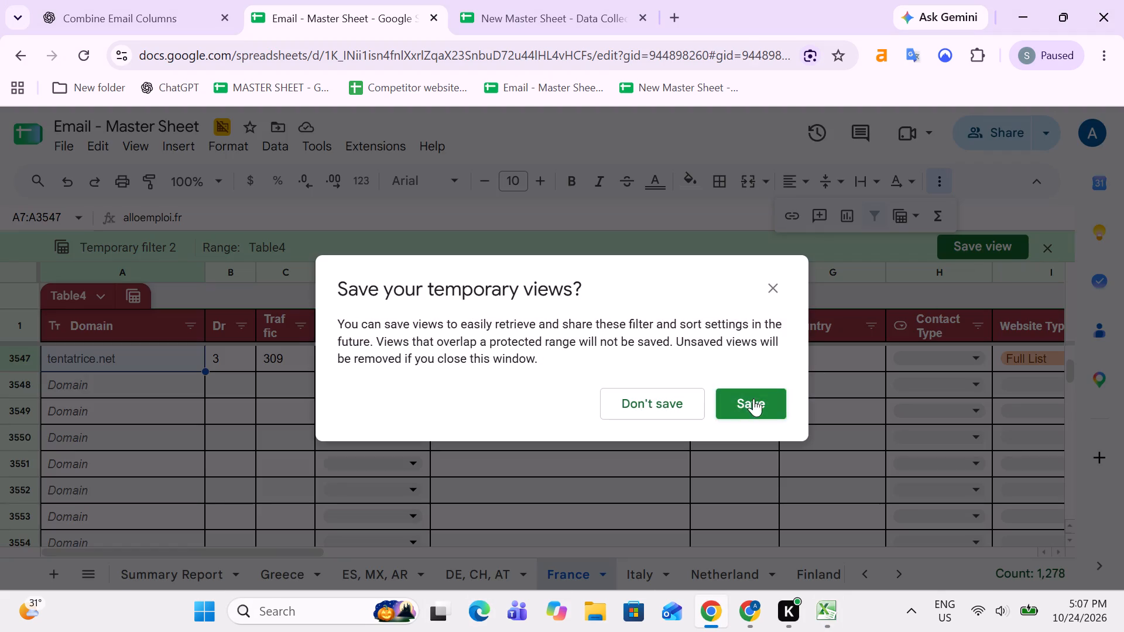
left_click(667, 407)
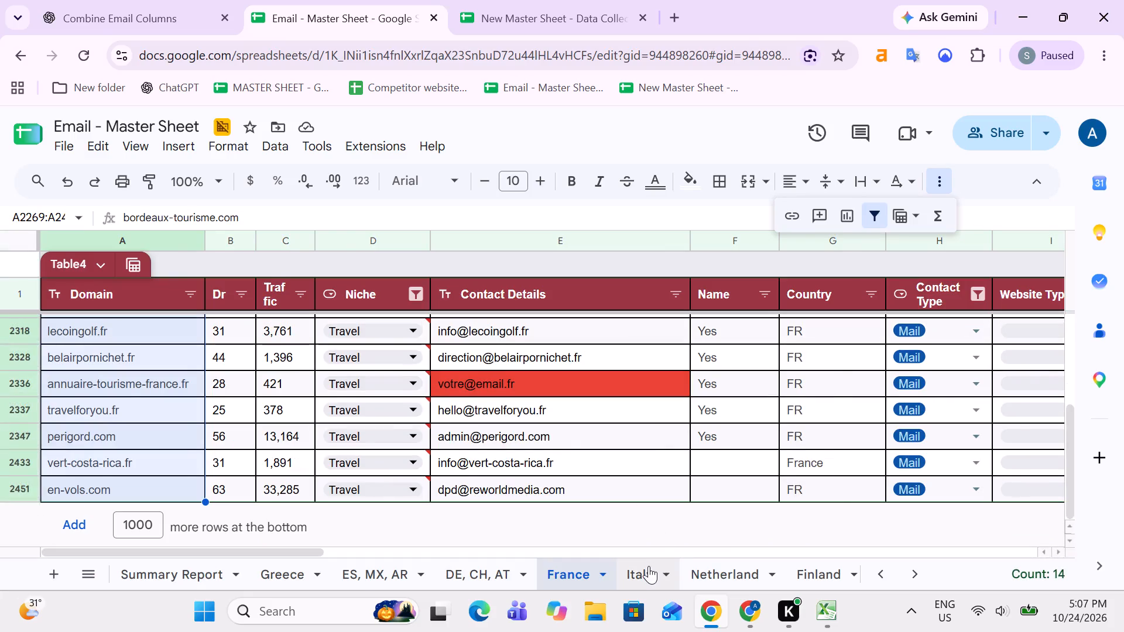
Create a new temporary filter view for the Italy sheet's table.
left_click(646, 569)
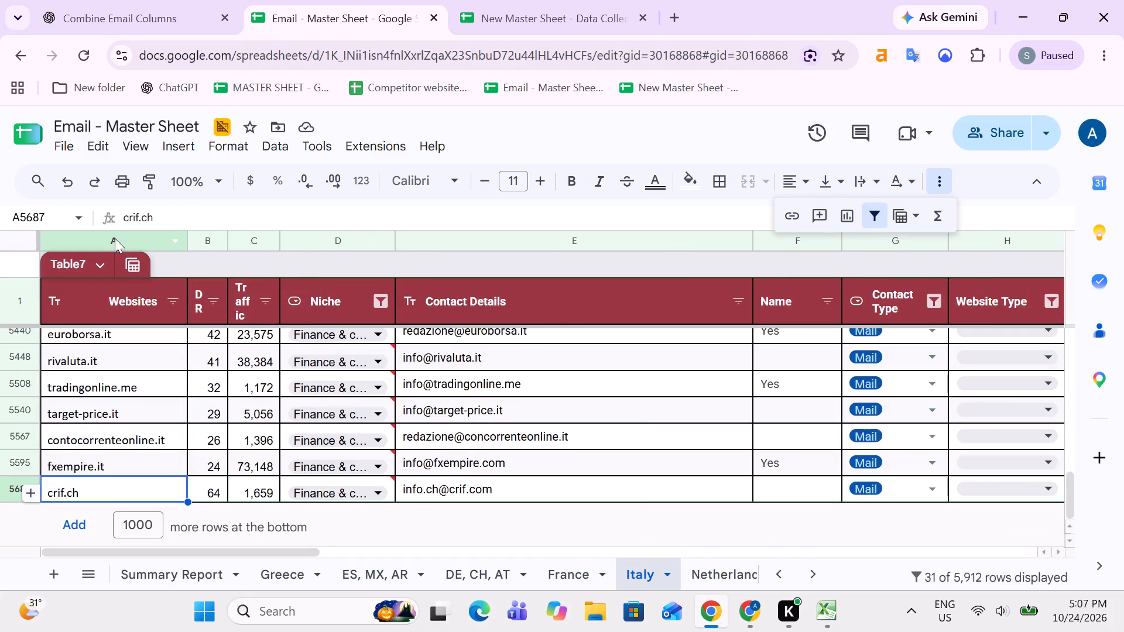
left_click(131, 255)
left_click(192, 318)
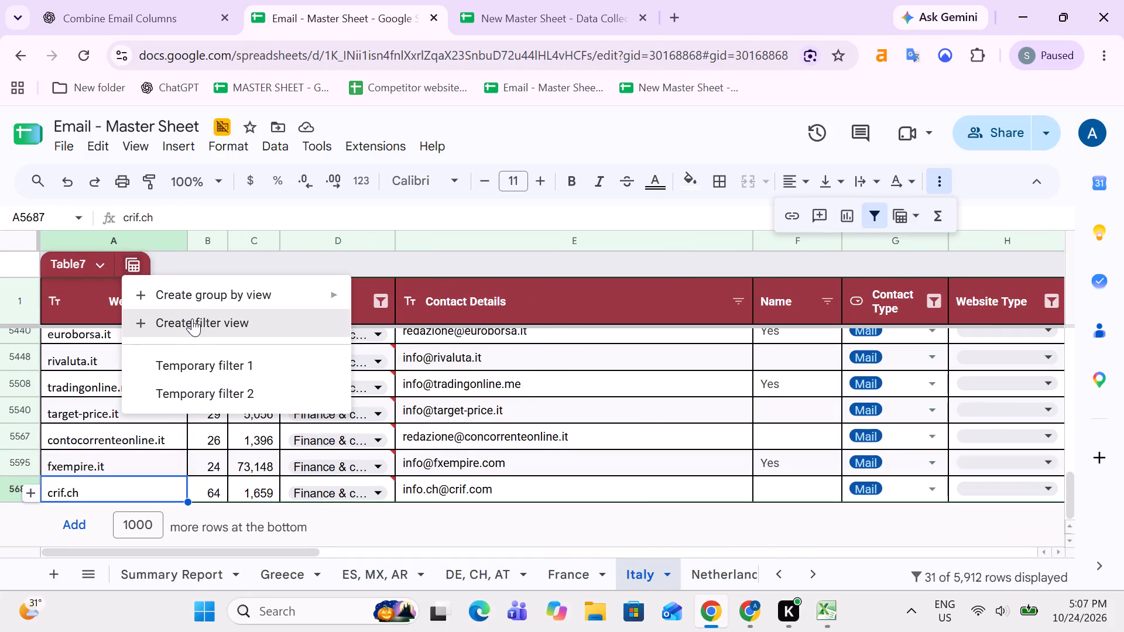
left_click(636, 462)
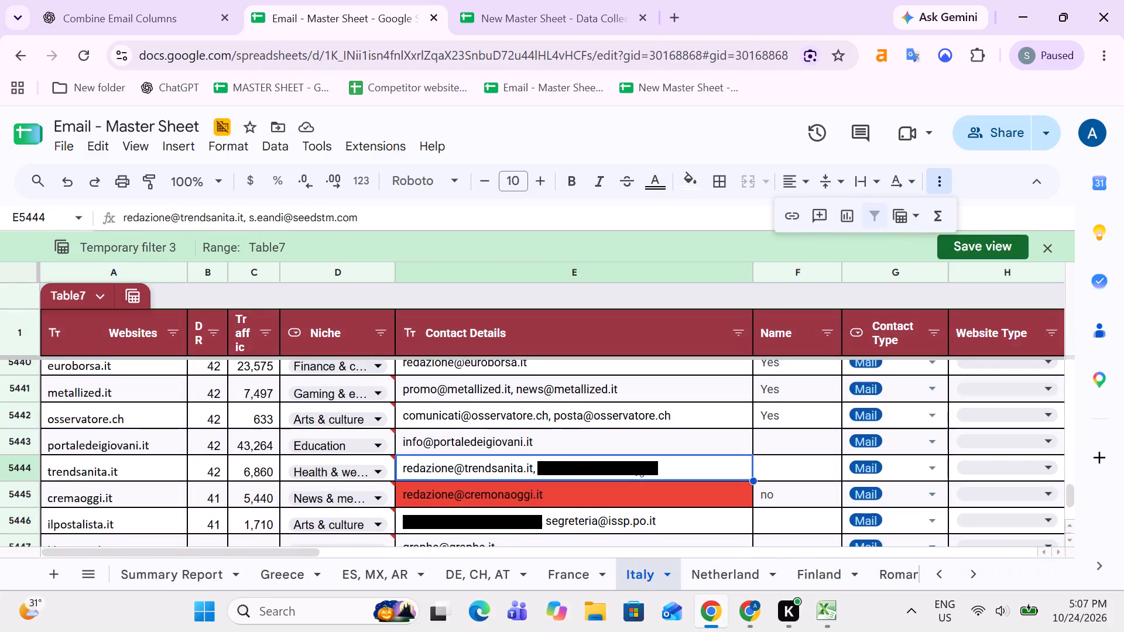
Filter the Italy table's Status column to show only blanks and "Mail has to done again".
key("Right")
key("Right")
key("Right")
key("Right")
key("Right")
key("Right")
key("Right")
key("Right")
key("Right")
key("Right")
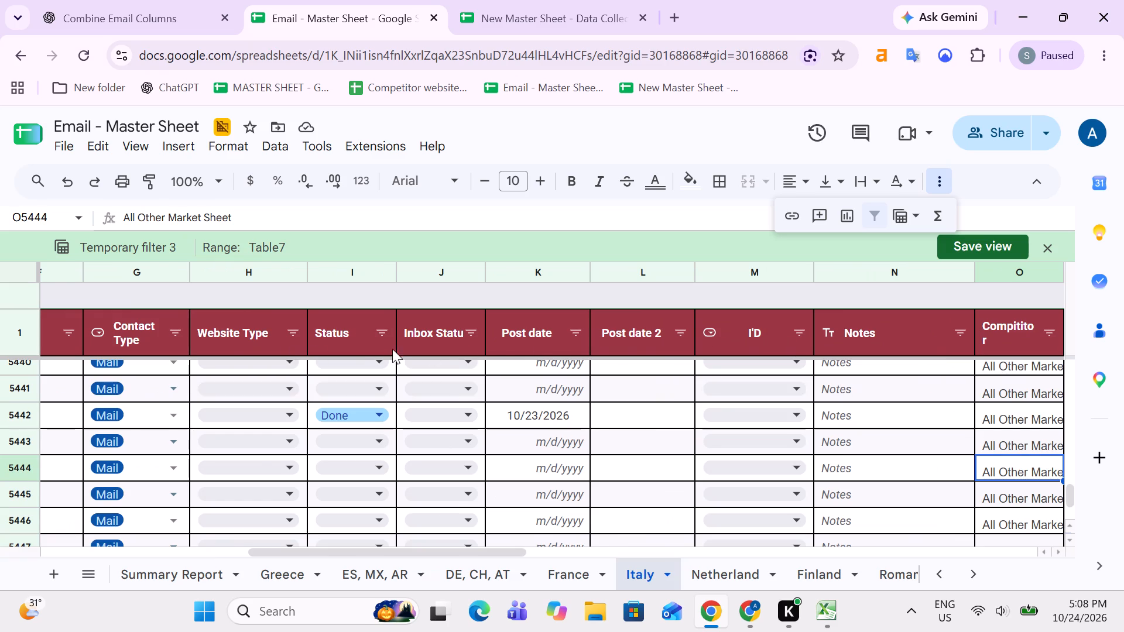
left_click(381, 336)
scroll(303, 425, "down", 1)
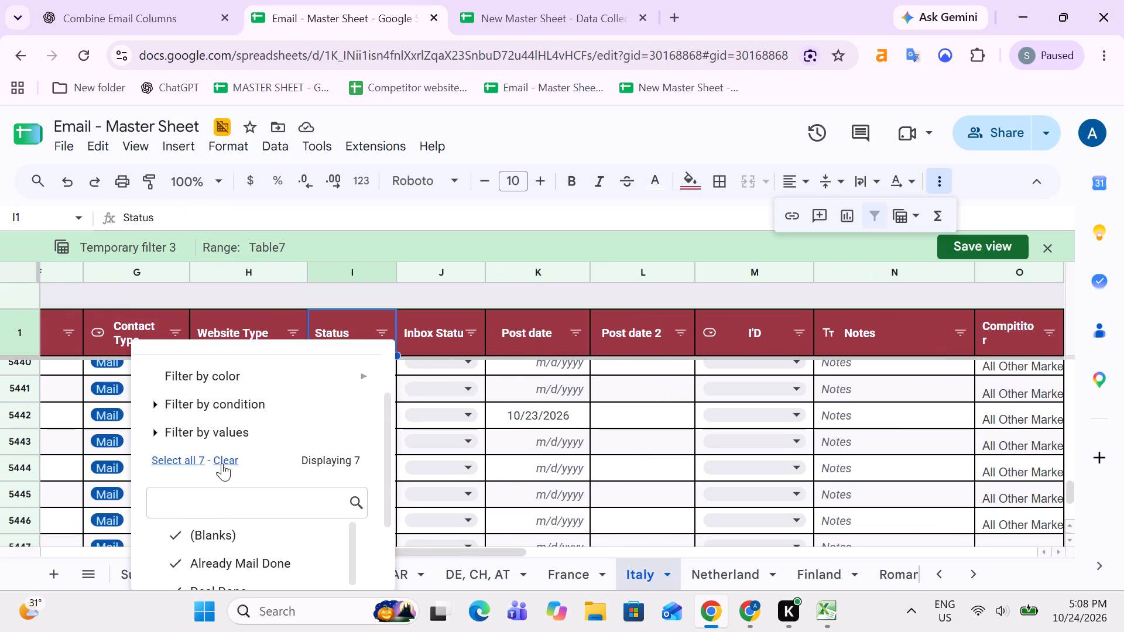
left_click(222, 463)
scroll(262, 416, "down", 2)
left_click(230, 430)
scroll(266, 500, "down", 2)
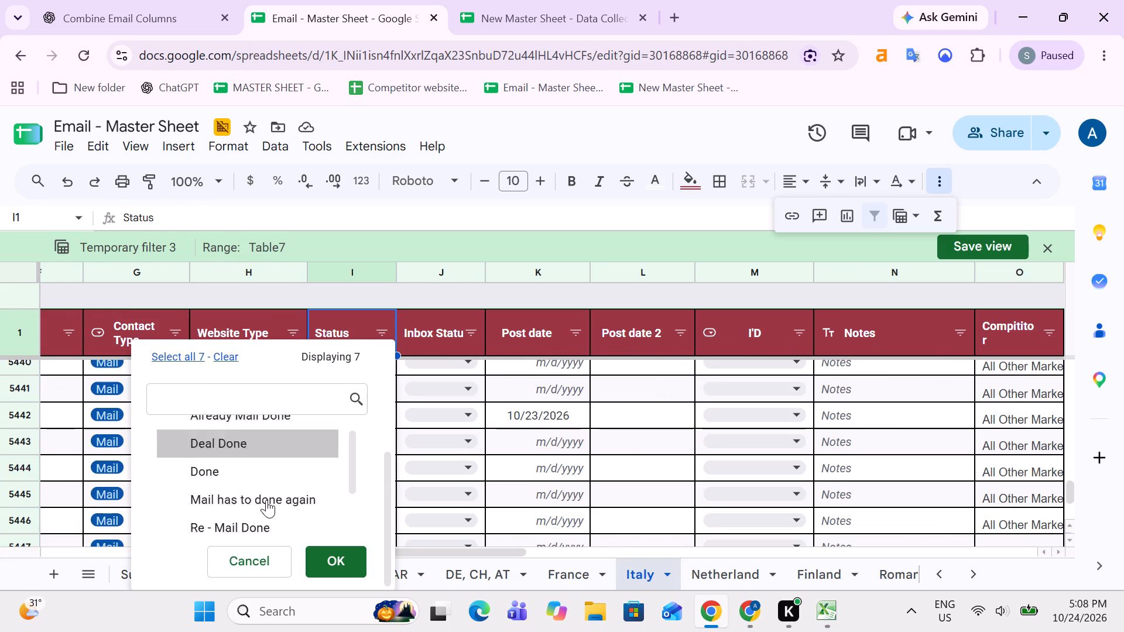
left_click(251, 463)
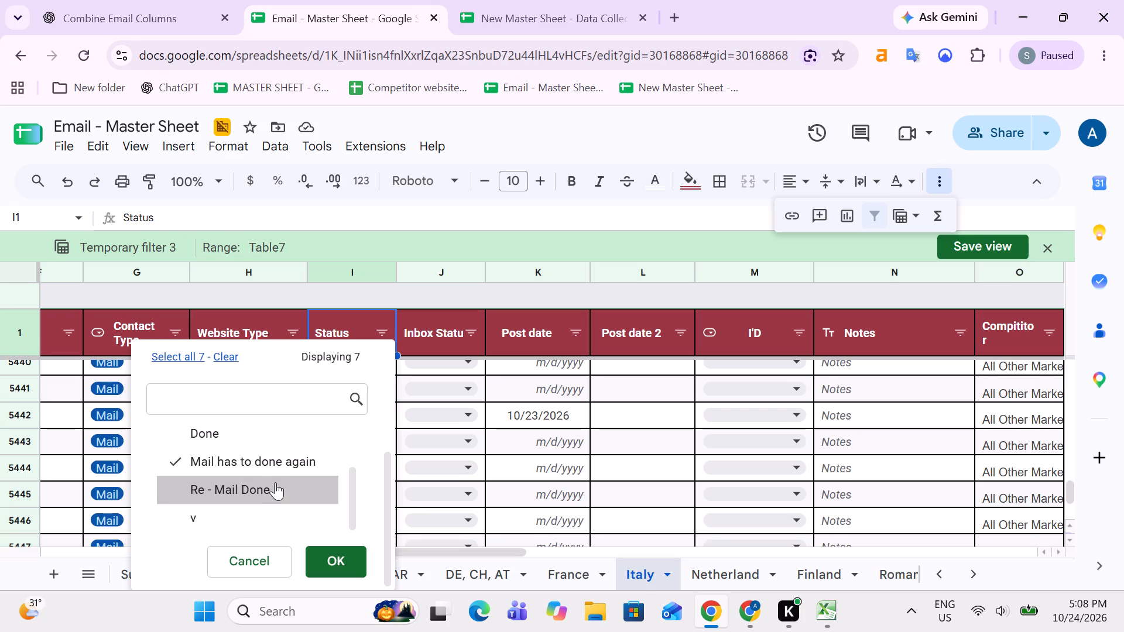
scroll(272, 486, "down", 2)
left_click(349, 565)
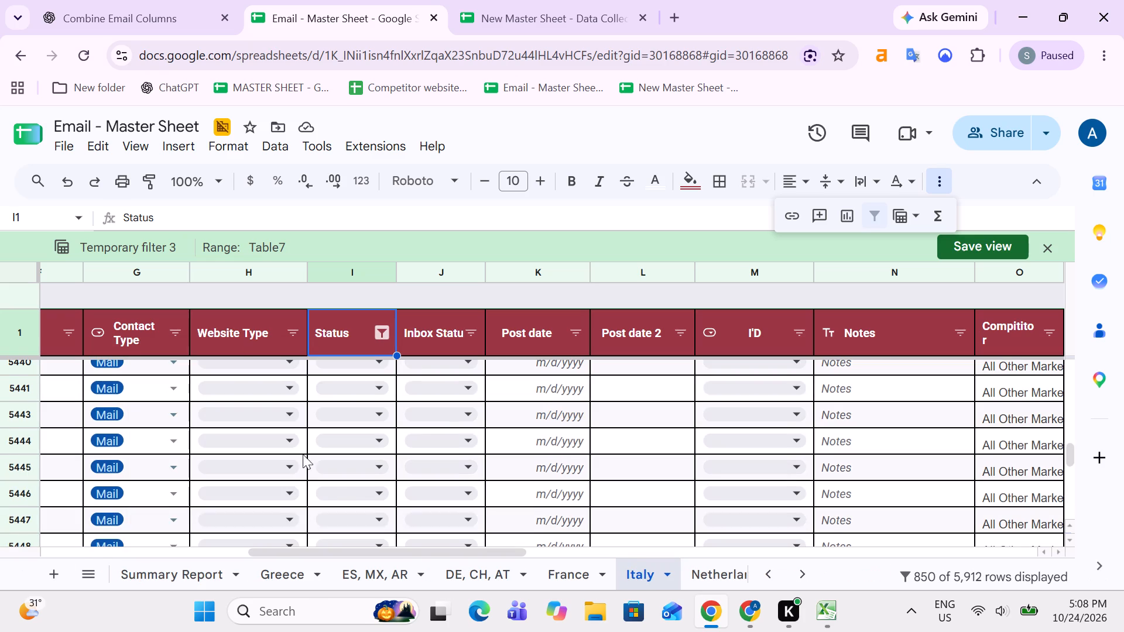
Filter the Italy table's Website Type column to show only blanks, Full List and Unique.
scroll(299, 439, "down", 4)
scroll(301, 440, "up", 20)
scroll(301, 440, "up", 20)
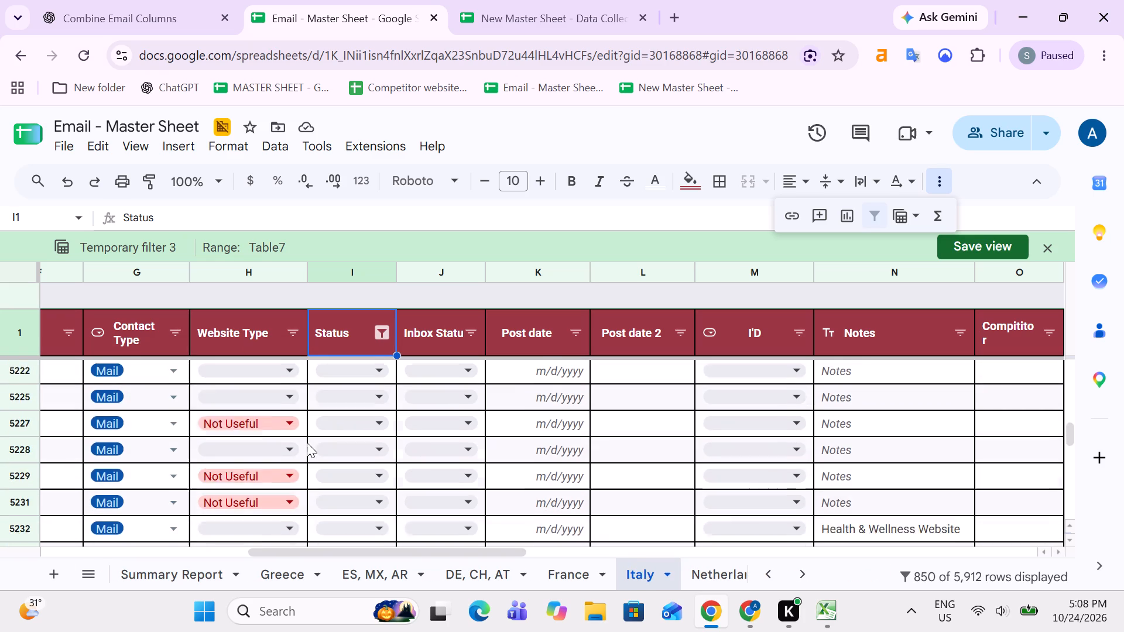
left_click(289, 330)
scroll(190, 448, "down", 1)
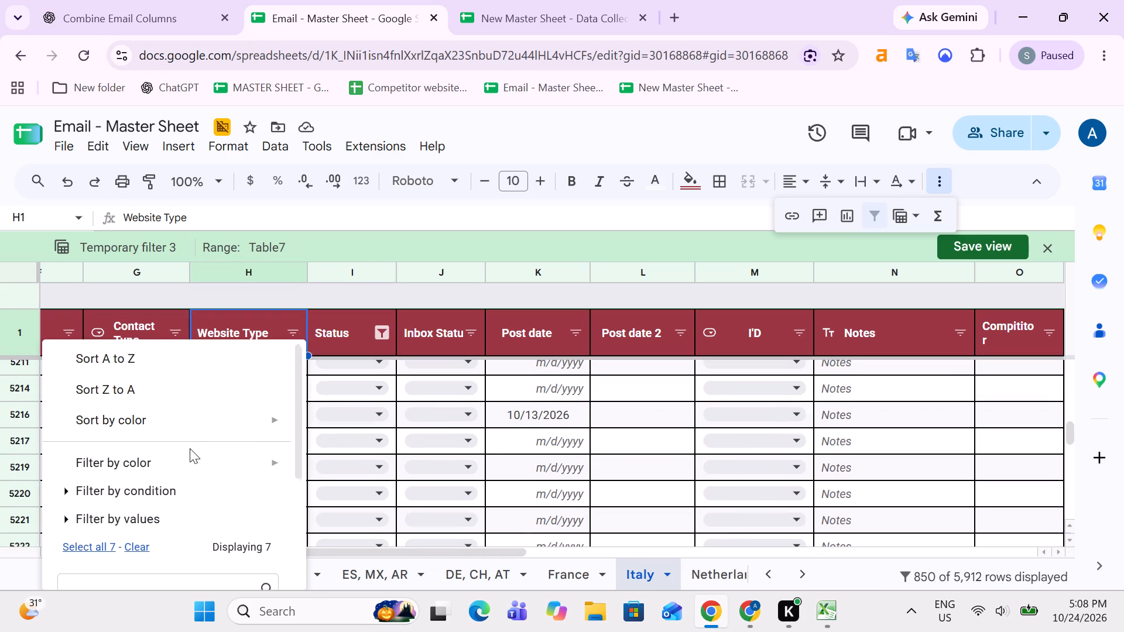
scroll(190, 448, "down", 5)
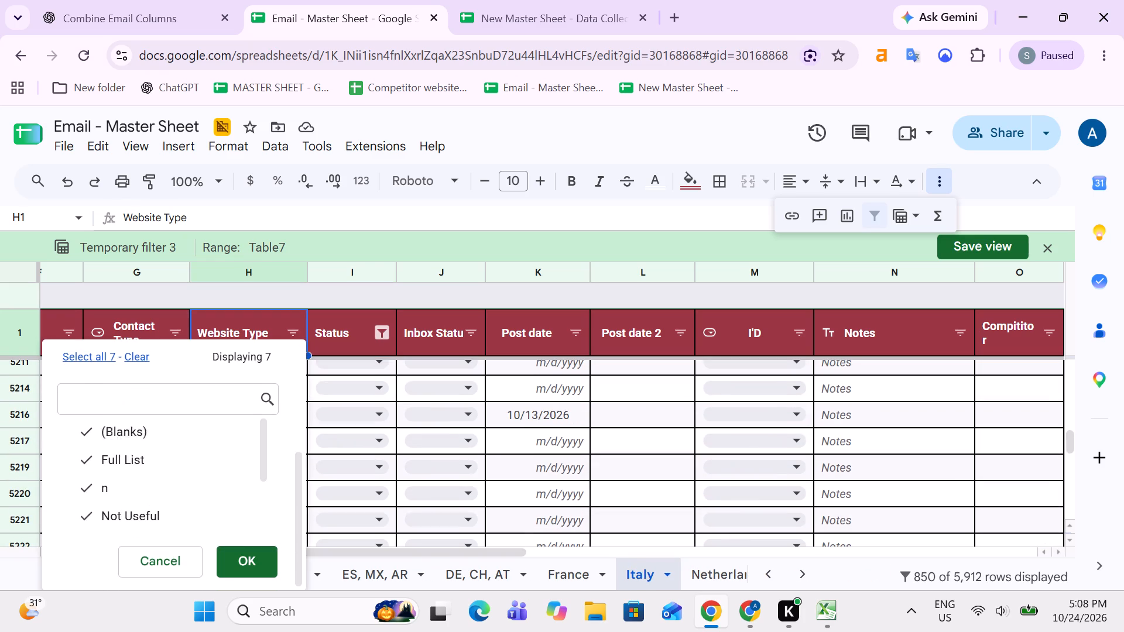
left_click(139, 355)
left_click(123, 435)
left_click(128, 455)
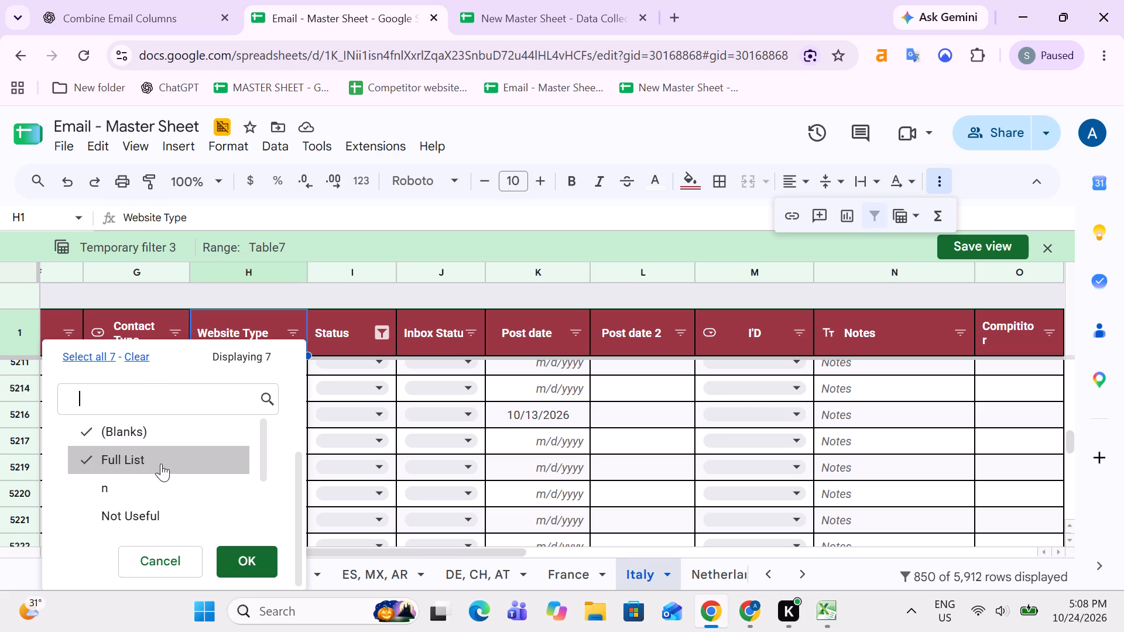
scroll(201, 452, "down", 4)
left_click(136, 460)
scroll(211, 493, "down", 3)
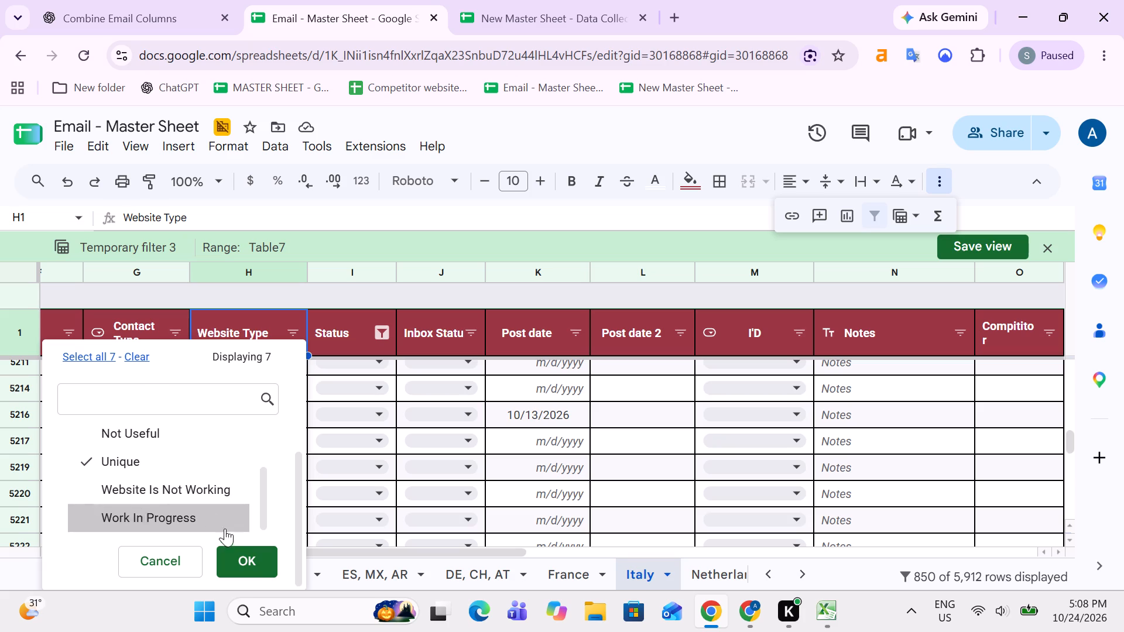
left_click(255, 557)
Examine the filtered Italy rows from the top, following the Post date column downward.
scroll(224, 442, "up", 19)
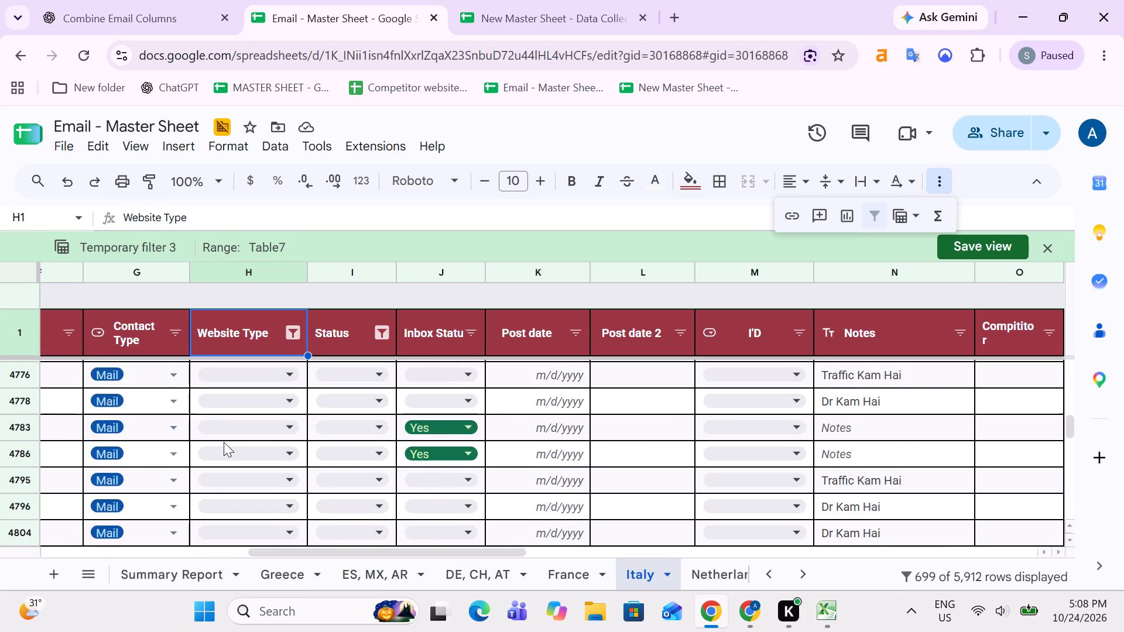
scroll(224, 442, "up", 10)
key("Up")
key("Down")
key("Up")
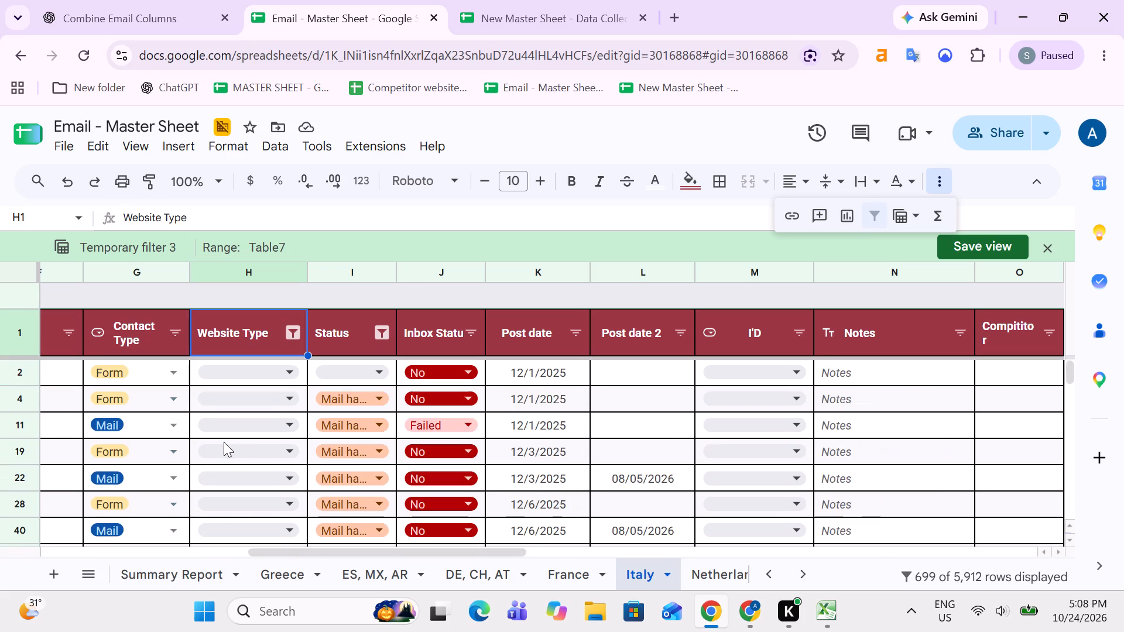
key("Down")
key("Right")
key("Right")
key("Right")
key("Down")
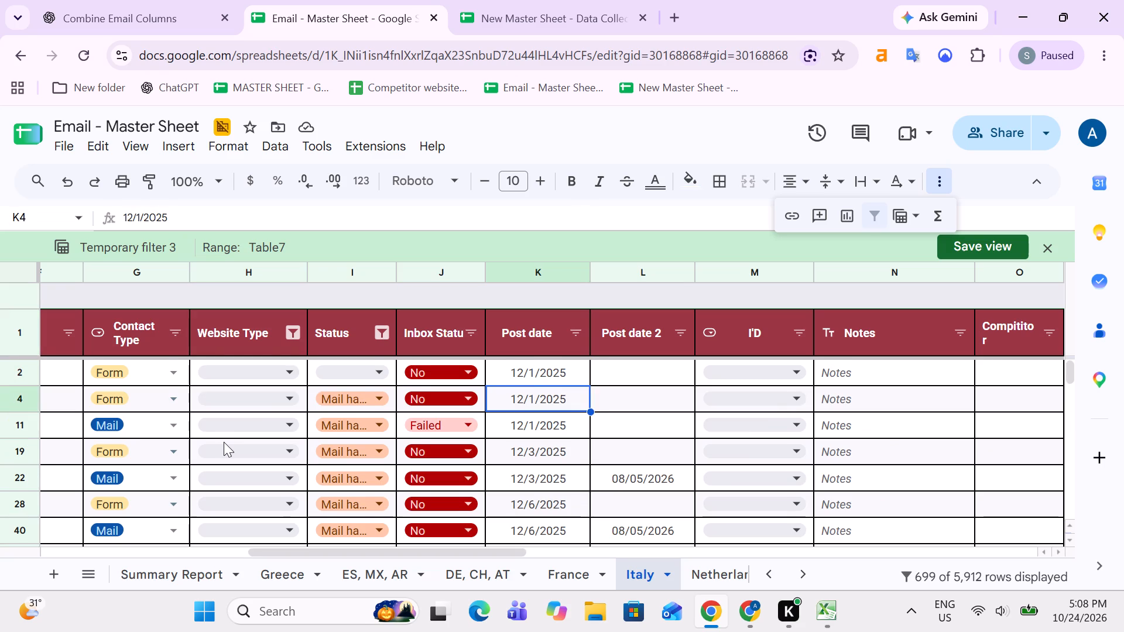
key("ctrl+Down")
key("Down")
key("Down")
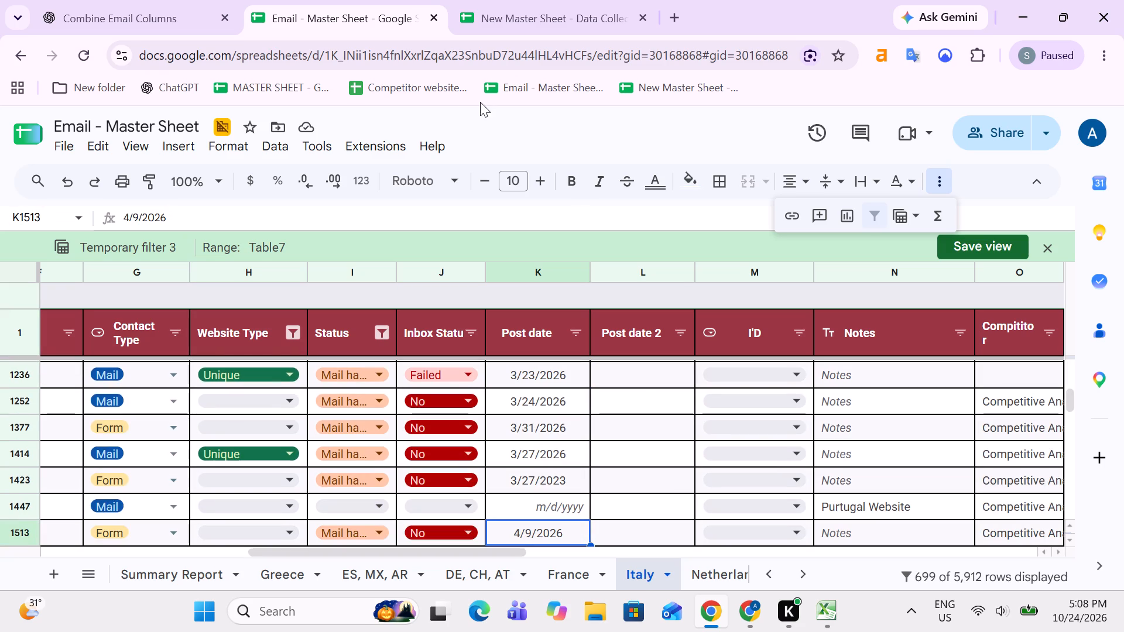
Filter the Italy table's Post date 2 column to show only blanks.
left_click(684, 339)
scroll(594, 465, "down", 12)
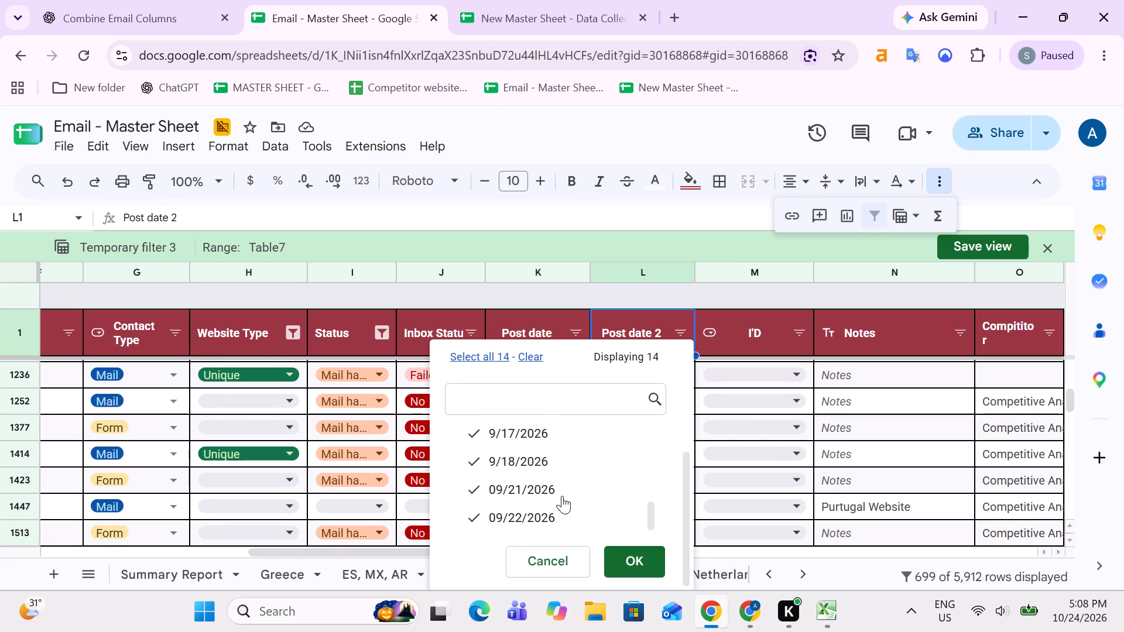
scroll(562, 496, "down", 6)
scroll(557, 510, "up", 6)
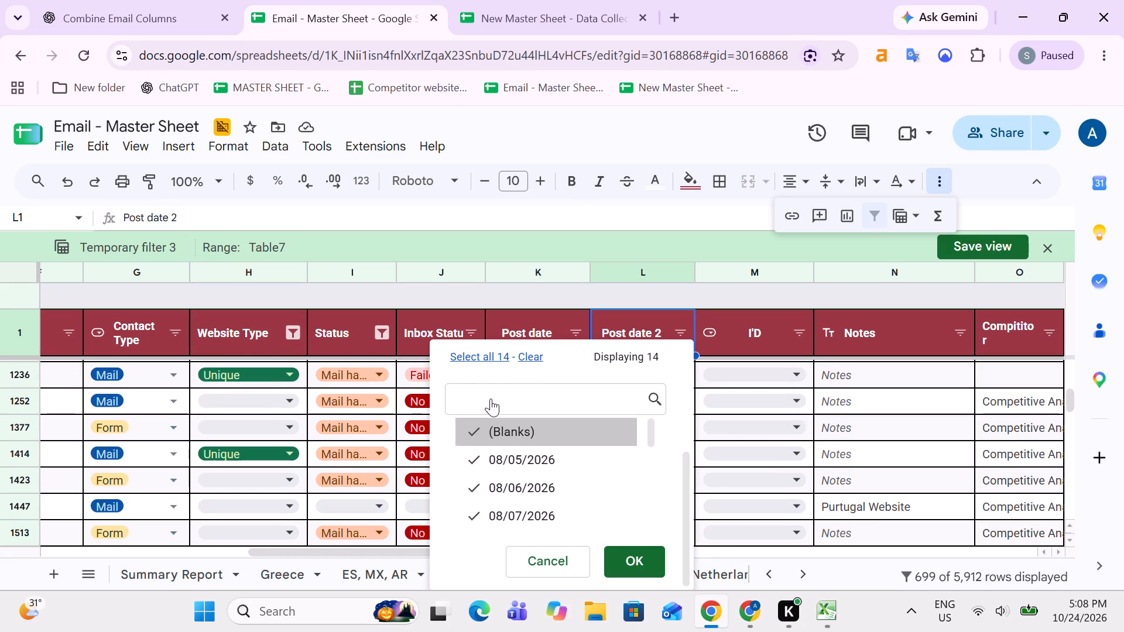
left_click(523, 358)
left_click(518, 424)
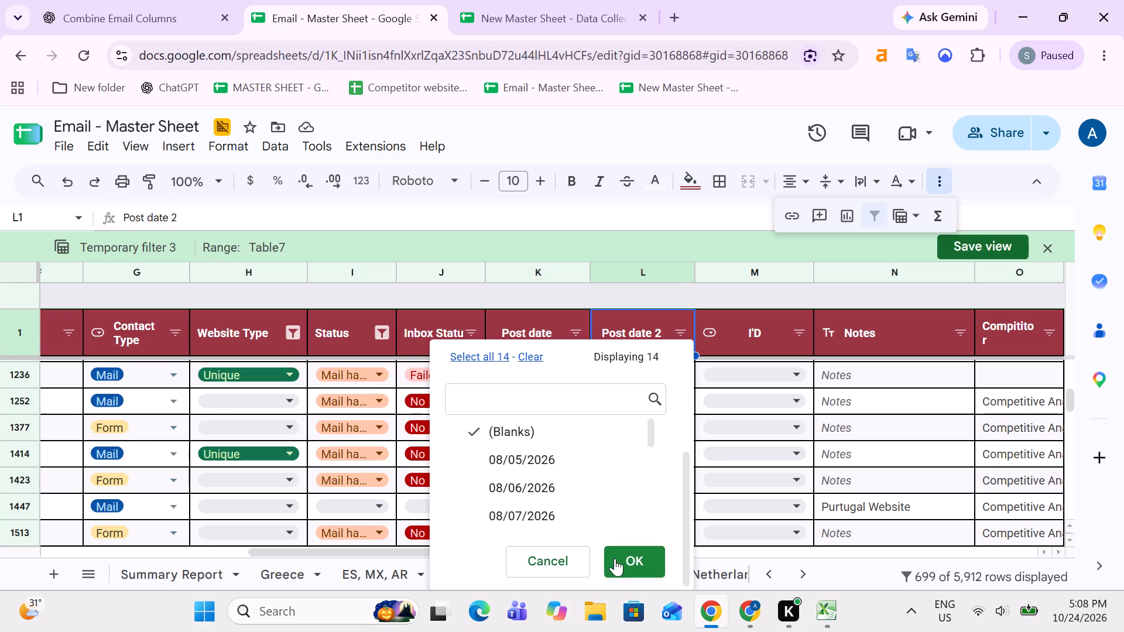
left_click(615, 558)
key("Down")
key("Up")
key("Down")
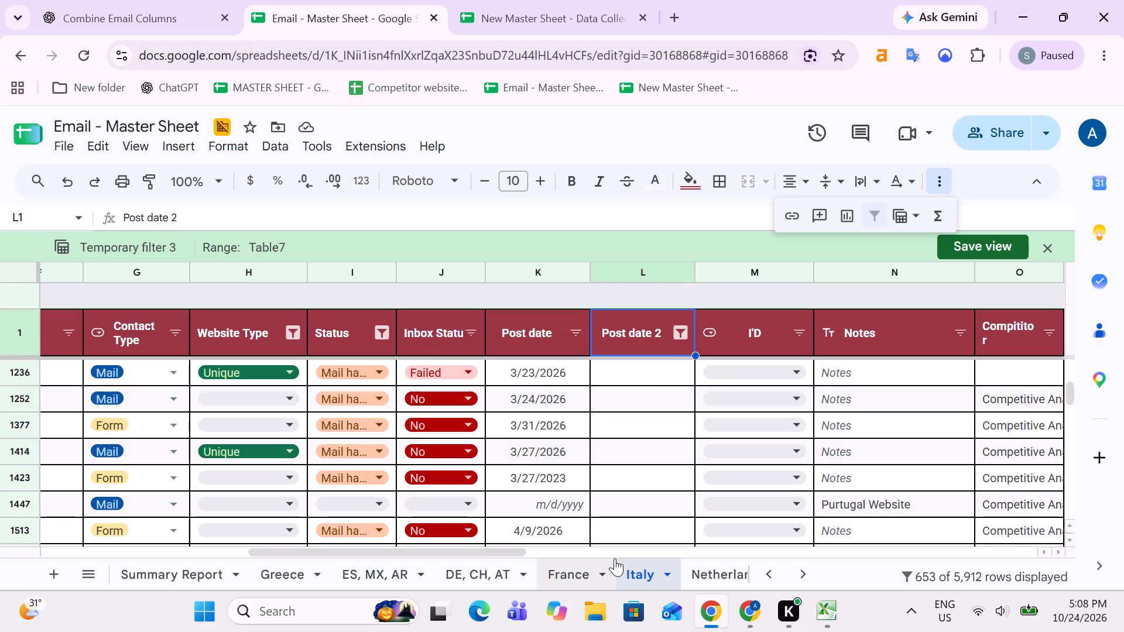
key("Down")
key("Down")
key("Up")
key("Down")
key("Left")
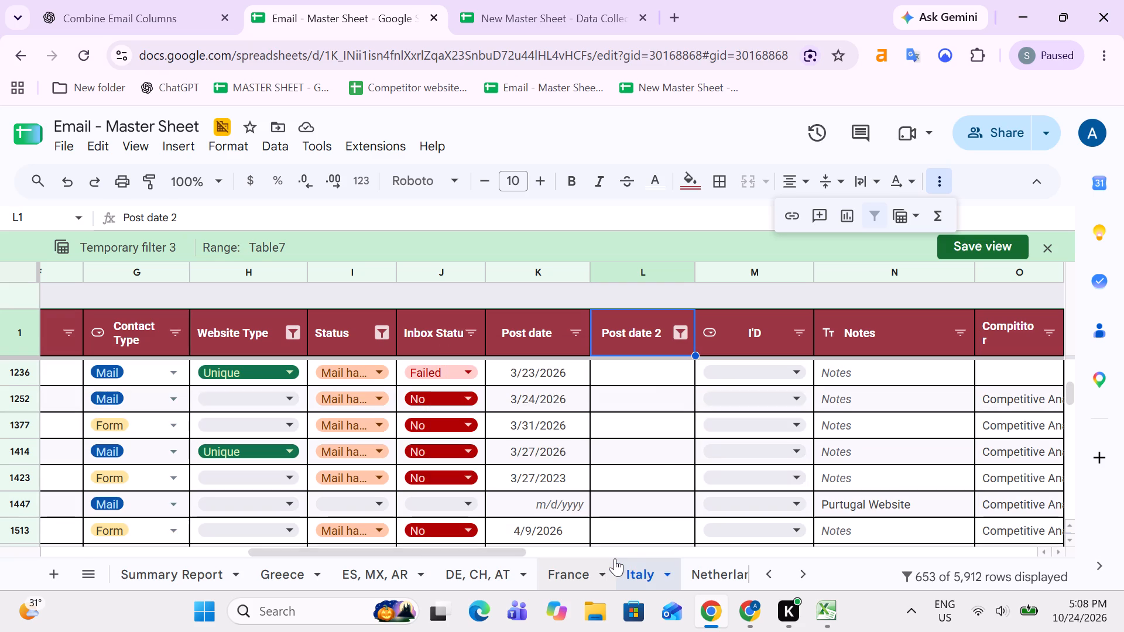
Examine the filtered Italy rows from the top, including their contact details and contact types, and review the Website Type filter values.
left_click(652, 444)
key("ctrl+Up")
key("Down")
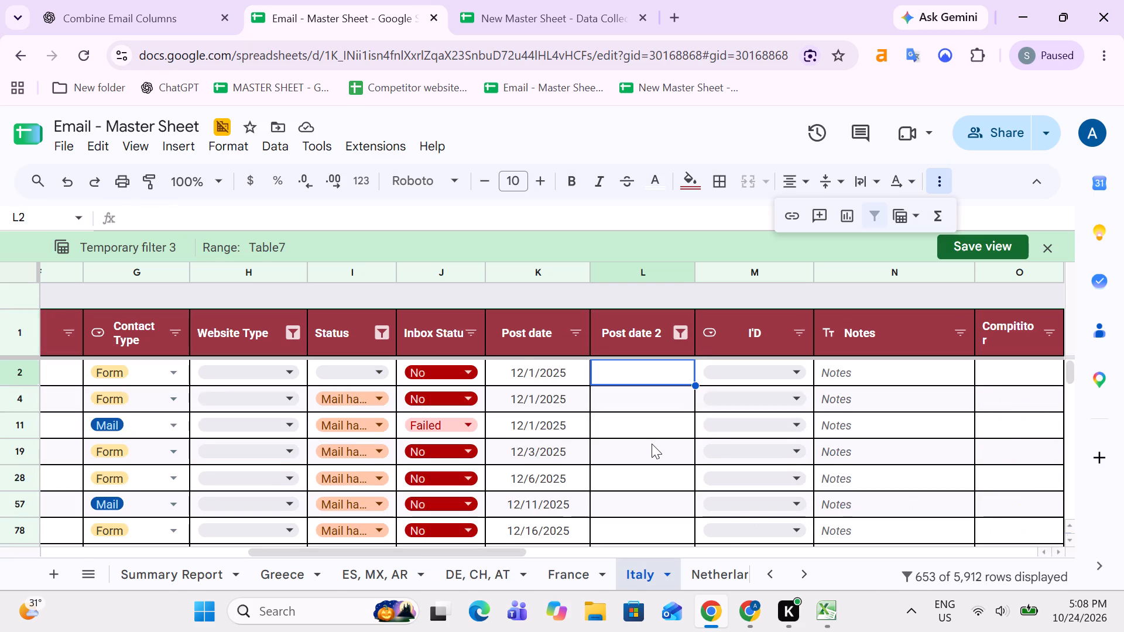
key("Up")
key("Down")
key("Left")
key("Left")
key("Left")
key("Left")
key("Left")
key("Left")
key("Left")
key("Left")
key("Left")
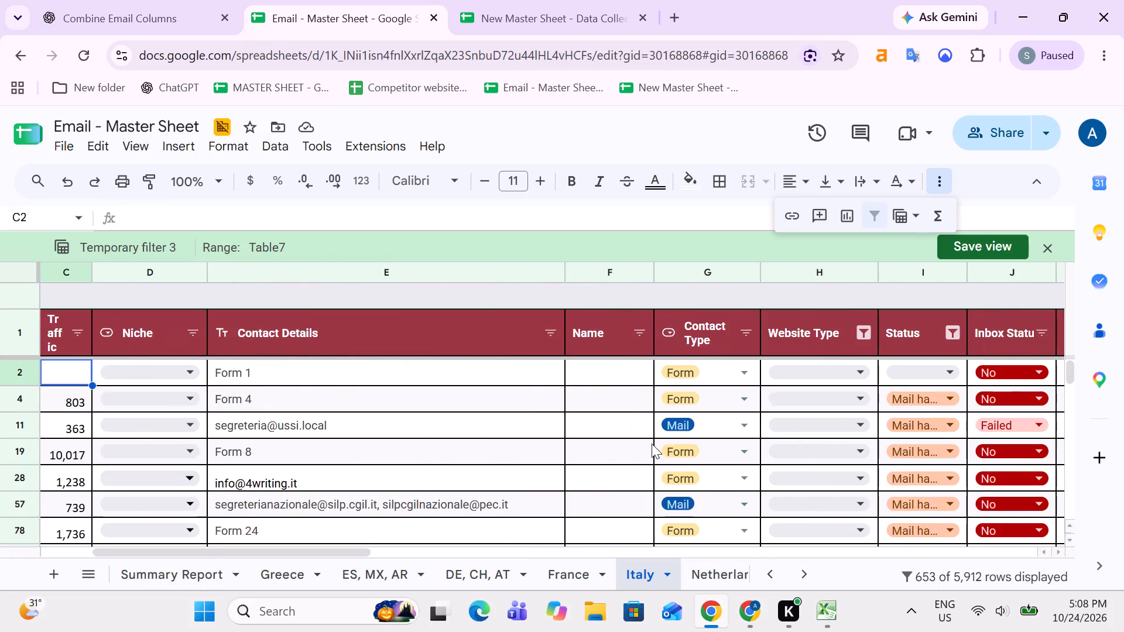
scroll(806, 420, "down", 12)
scroll(813, 445, "up", 1)
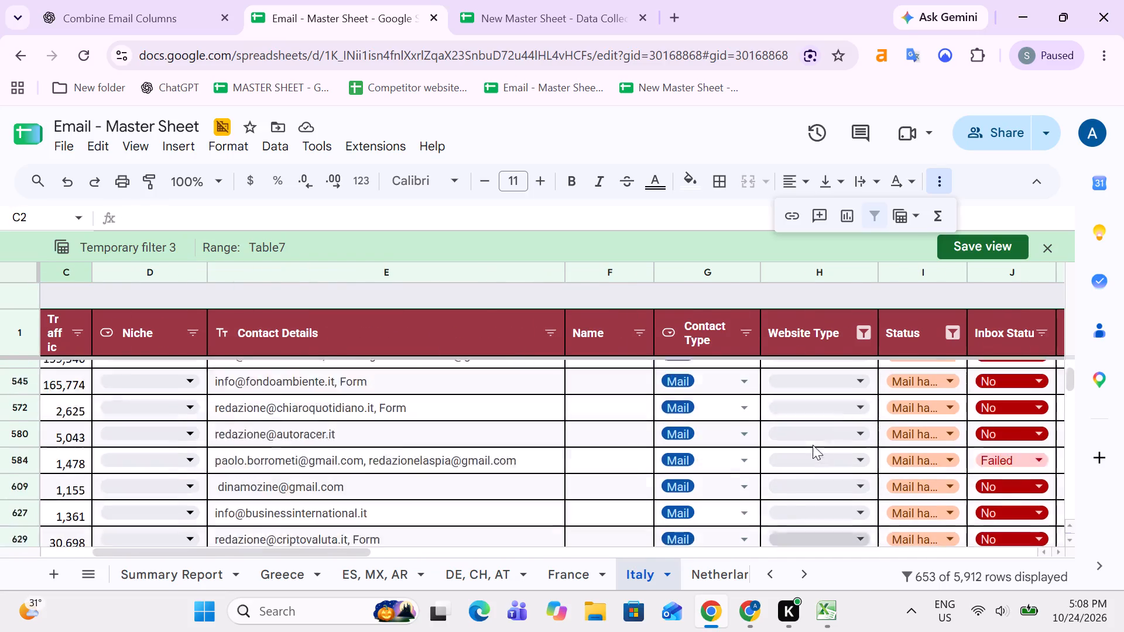
scroll(813, 445, "up", 1)
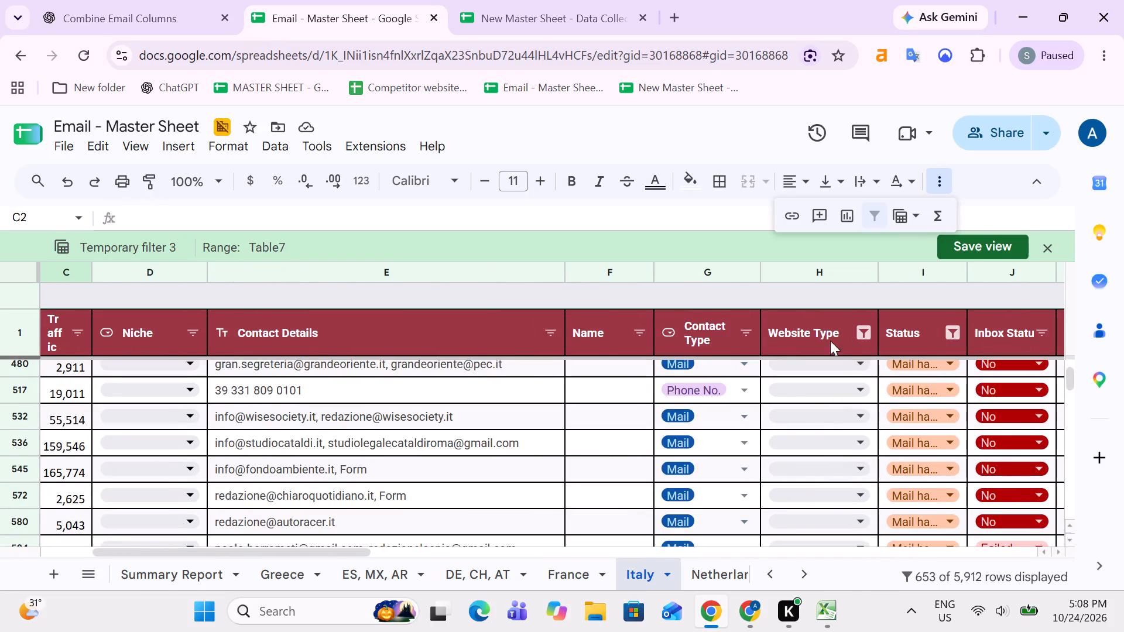
left_click(846, 342)
left_click(859, 330)
scroll(776, 443, "down", 5)
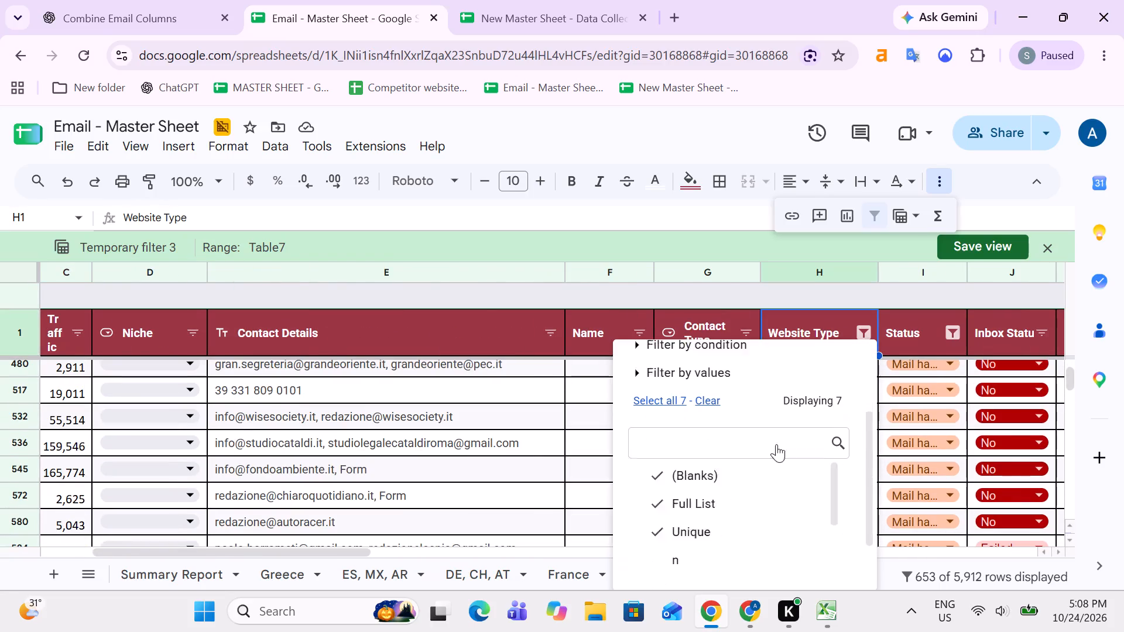
left_click(495, 465)
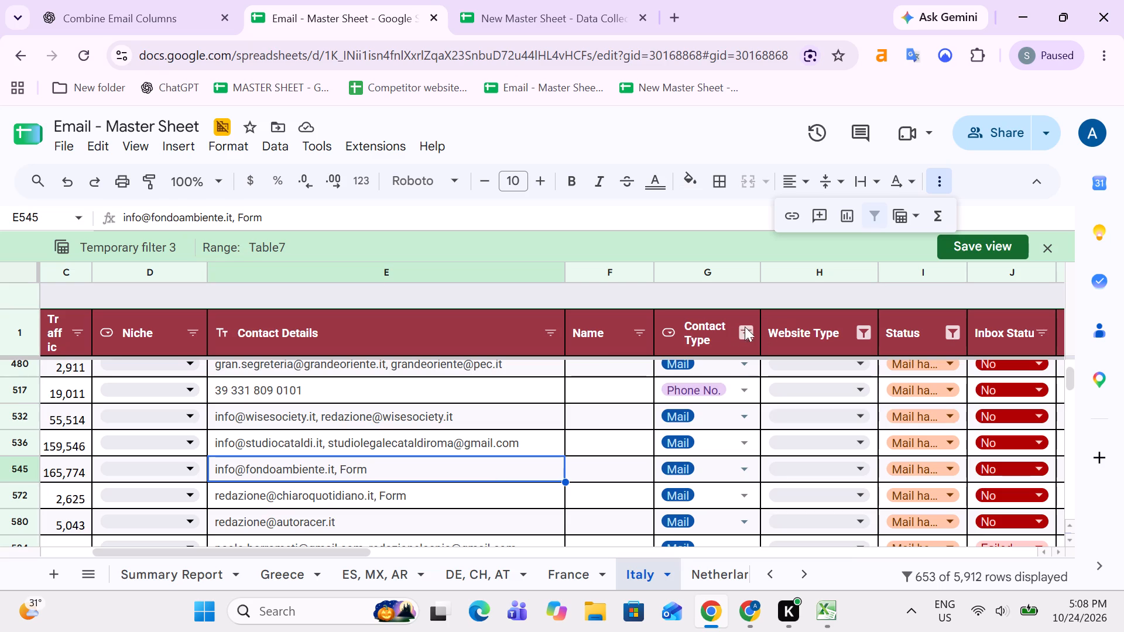
Filter the Italy table's Contact Type column to show only blanks, Form, Mail and "Mail, Form".
left_click(742, 332)
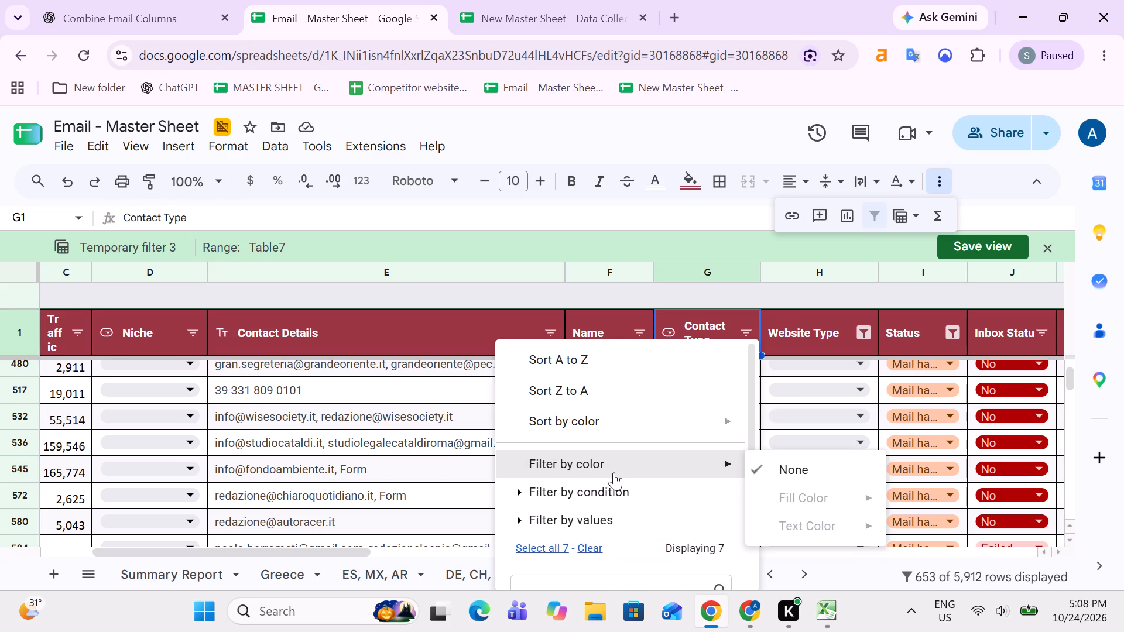
scroll(614, 472, "down", 6)
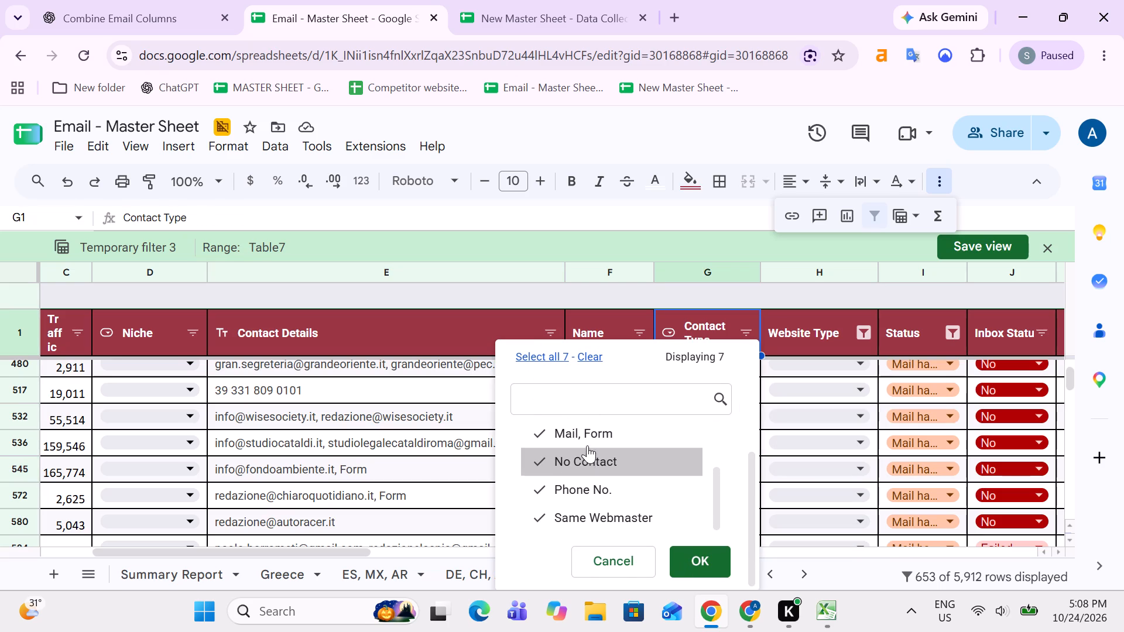
left_click(597, 351)
scroll(602, 504, "down", 2)
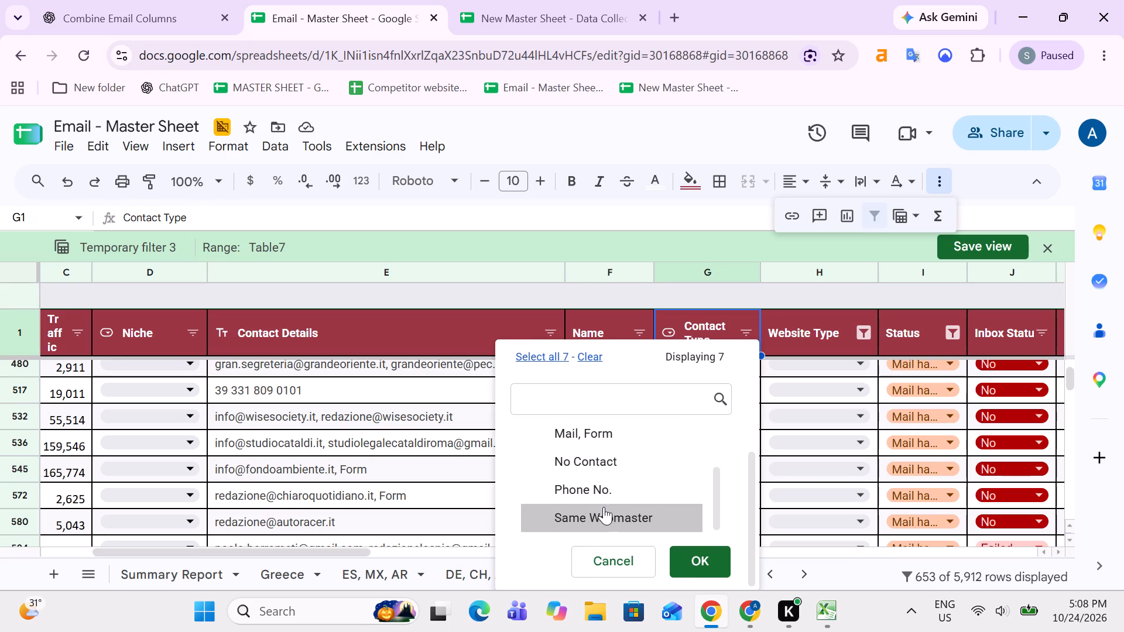
scroll(603, 507, "up", 3)
left_click(598, 435)
left_click(590, 463)
left_click(587, 485)
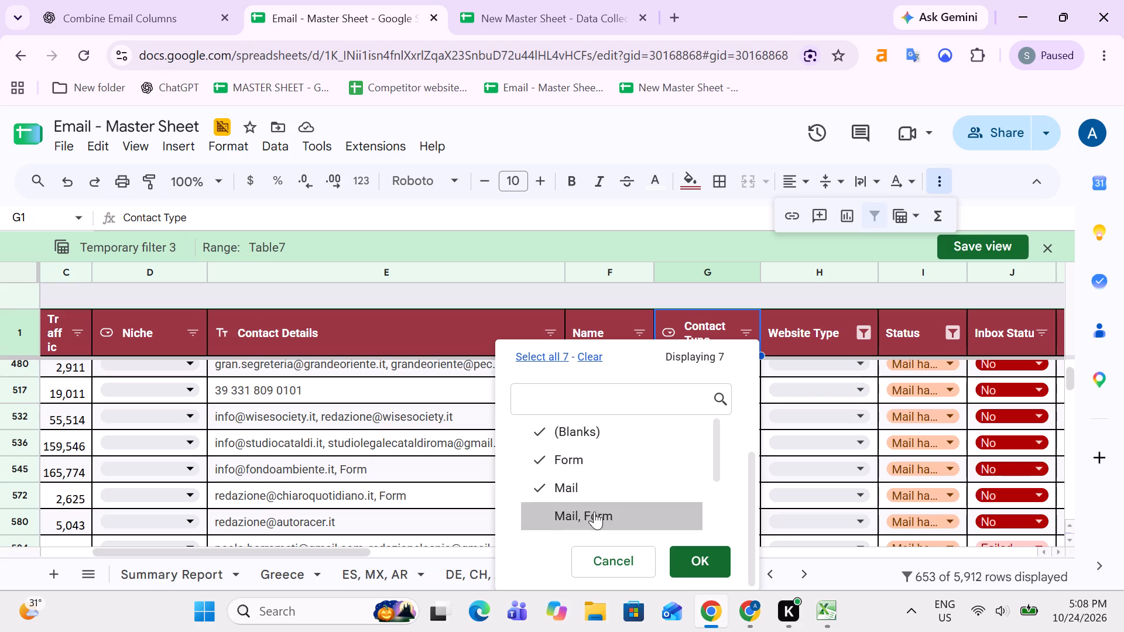
left_click(594, 511)
scroll(626, 471, "down", 1)
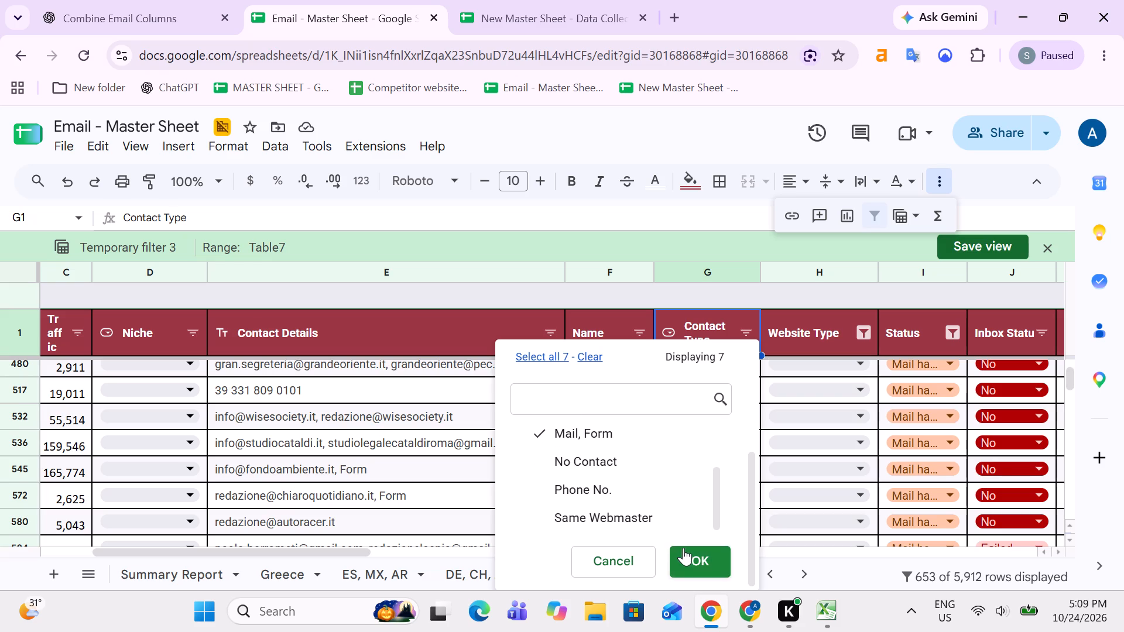
left_click(683, 548)
key("Up")
key("Down")
key("Up")
key("Up")
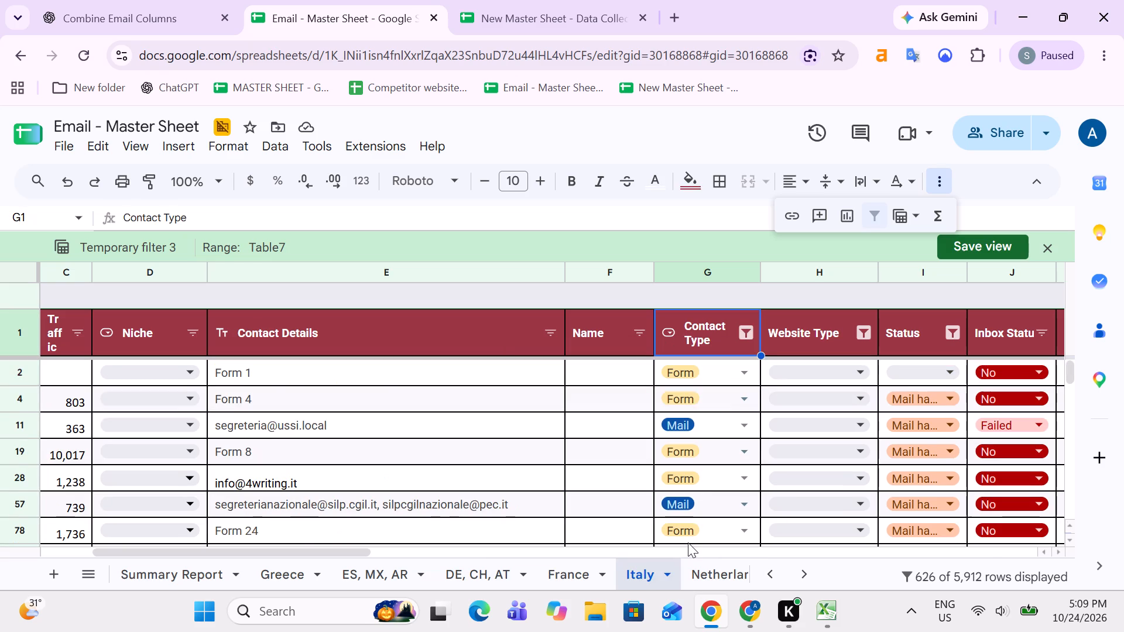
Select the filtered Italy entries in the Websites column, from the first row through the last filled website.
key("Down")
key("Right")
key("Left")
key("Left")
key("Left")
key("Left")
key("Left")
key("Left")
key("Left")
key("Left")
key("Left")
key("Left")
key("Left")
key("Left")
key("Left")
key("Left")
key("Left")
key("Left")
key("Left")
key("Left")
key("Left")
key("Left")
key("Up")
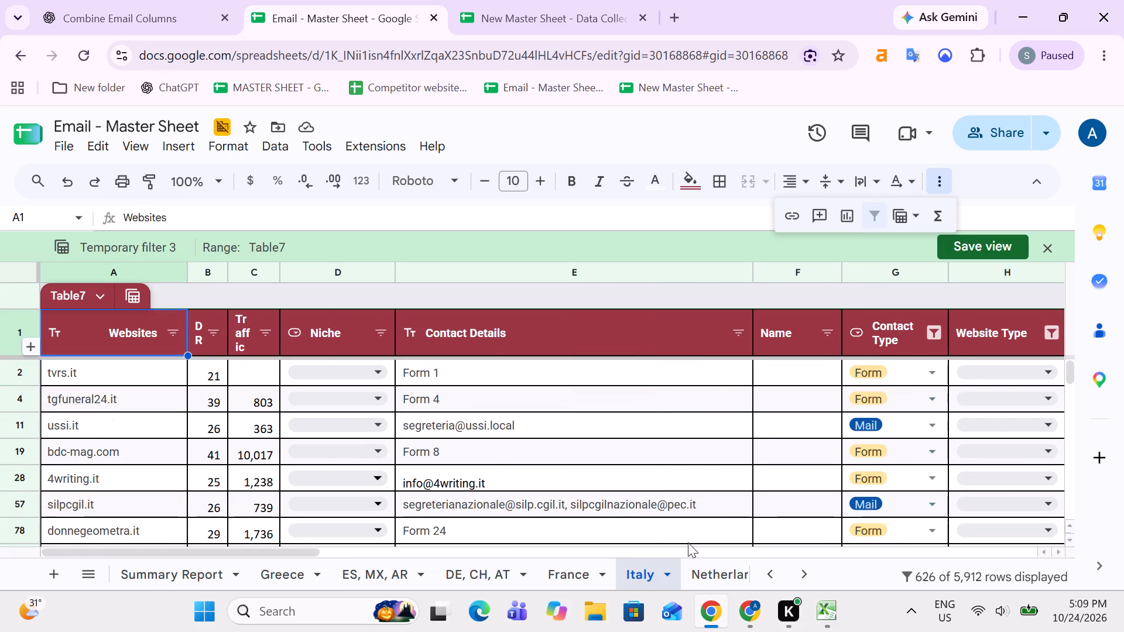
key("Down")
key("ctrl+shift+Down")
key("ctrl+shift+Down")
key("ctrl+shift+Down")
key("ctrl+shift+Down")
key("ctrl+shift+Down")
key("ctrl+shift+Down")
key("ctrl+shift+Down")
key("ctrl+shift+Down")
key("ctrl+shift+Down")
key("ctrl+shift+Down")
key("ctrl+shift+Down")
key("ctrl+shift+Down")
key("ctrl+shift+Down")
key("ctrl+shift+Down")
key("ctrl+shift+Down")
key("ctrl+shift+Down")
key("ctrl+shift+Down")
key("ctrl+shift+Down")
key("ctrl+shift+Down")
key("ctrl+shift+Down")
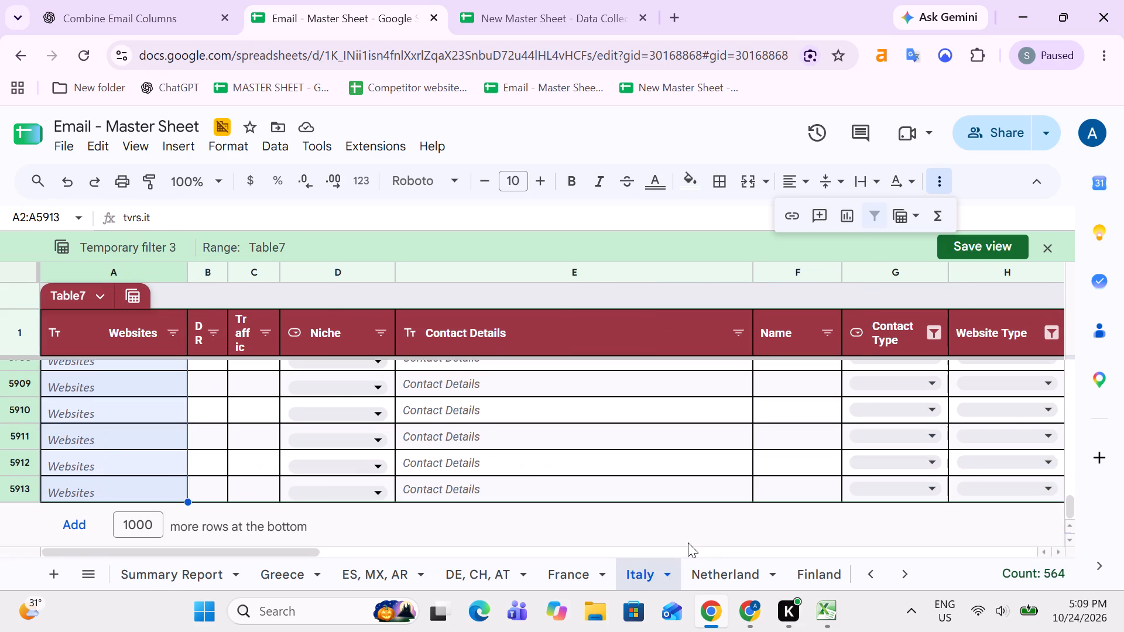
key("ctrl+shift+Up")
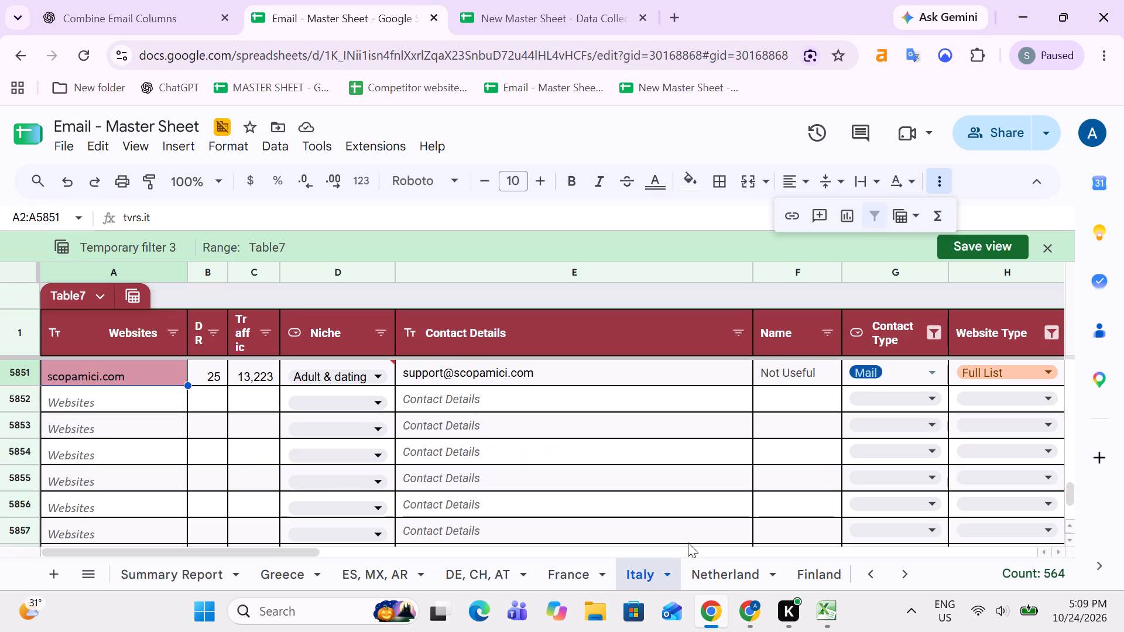
Filter the Italy table's Notes column to show only blanks.
key("Up")
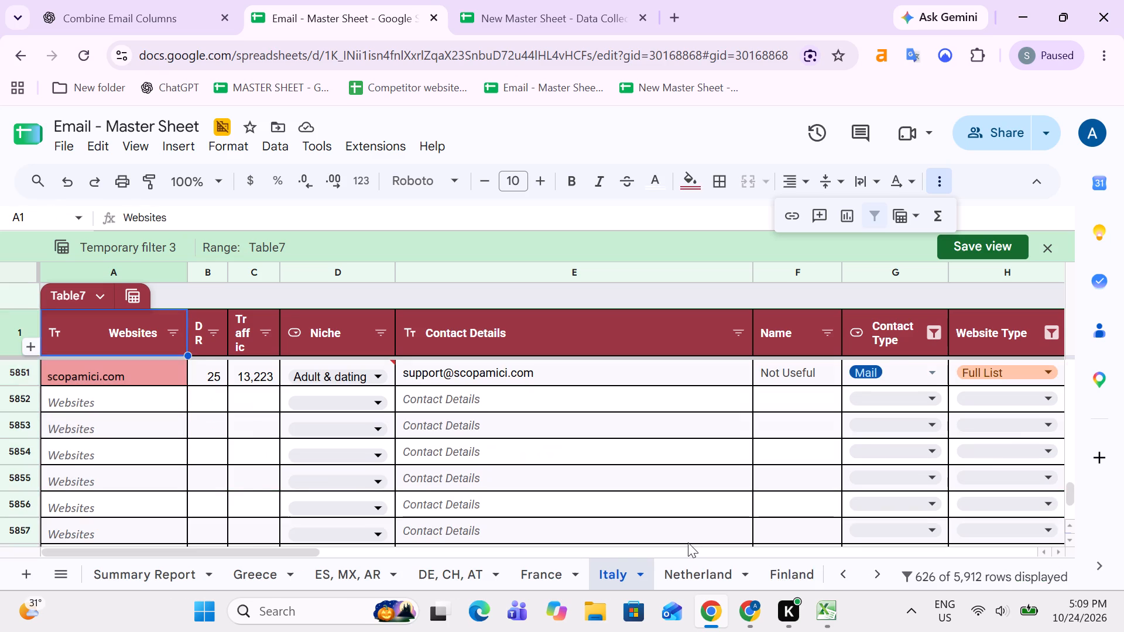
key("Down")
key("Right")
key("Right")
key("Right")
key("Right")
key("Right")
key("Right")
key("Right")
key("Right")
key("Right")
key("Right")
key("Right")
key("Right")
key("Right")
key("Right")
key("Right")
key("Right")
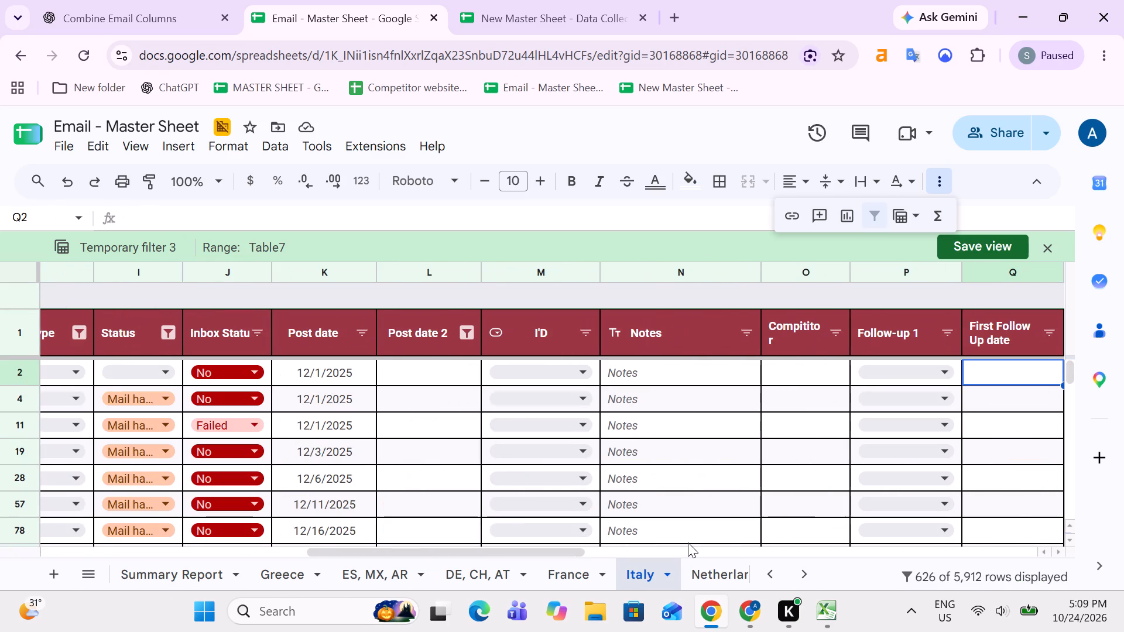
left_click(741, 336)
scroll(646, 428, "down", 10)
scroll(606, 458, "down", 3)
scroll(599, 465, "up", 2)
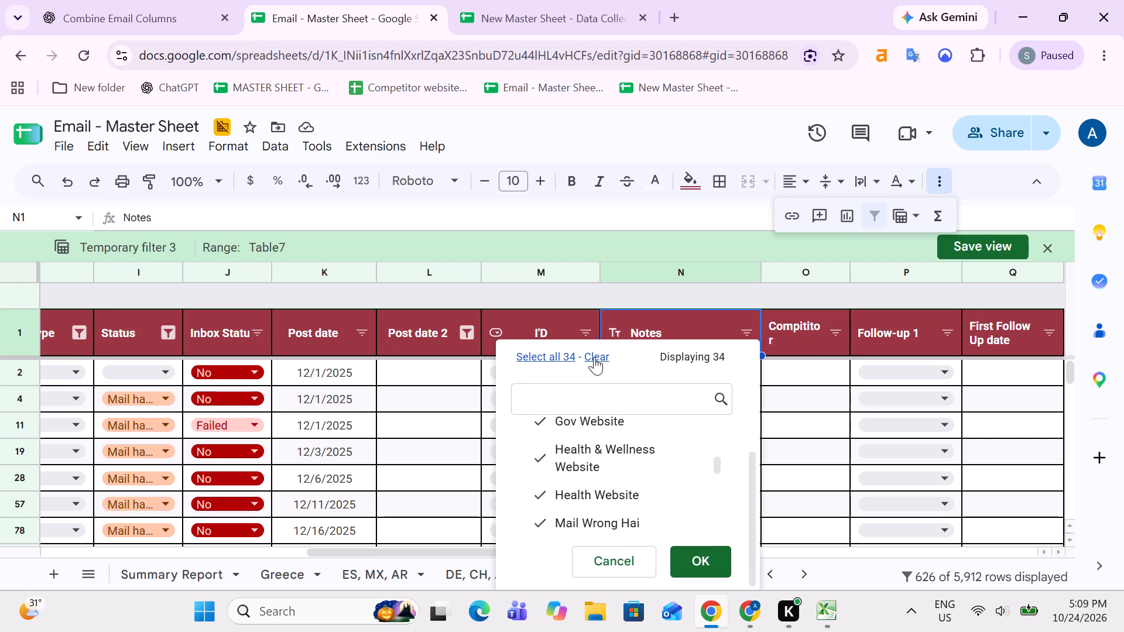
left_click(597, 354)
scroll(598, 455, "up", 5)
left_click(592, 435)
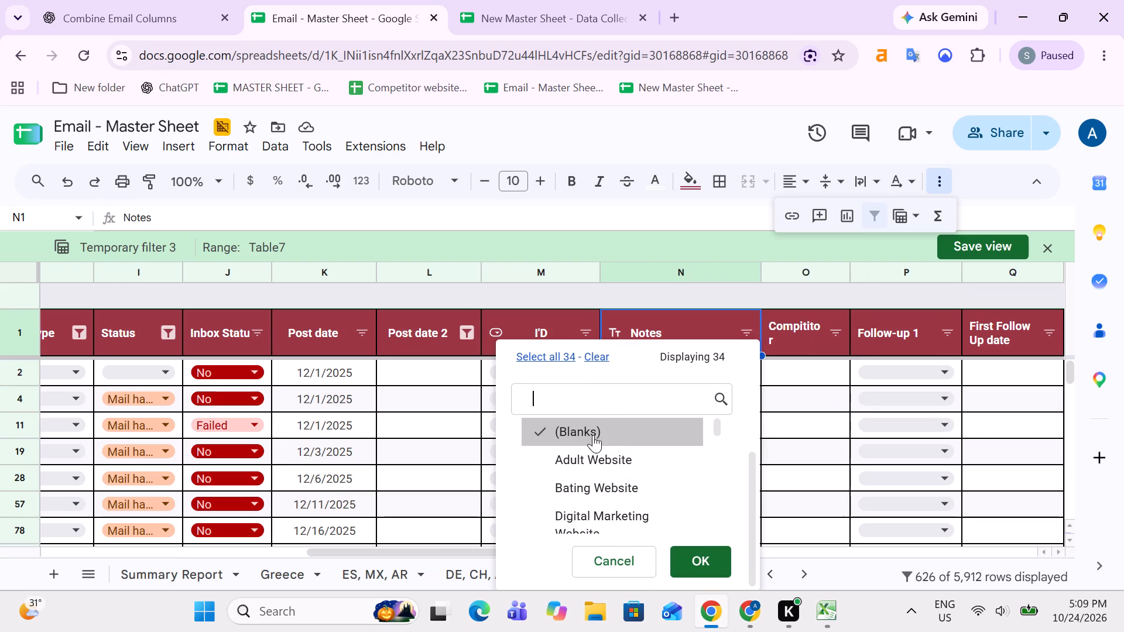
left_click(701, 559)
key("Up")
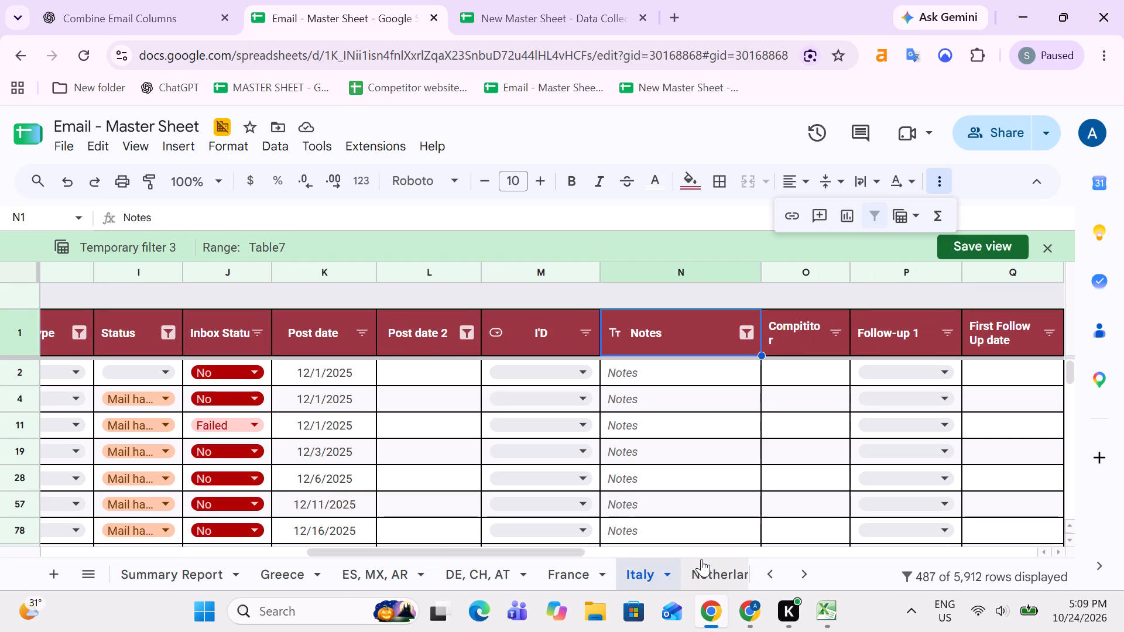
Select the filtered Italy entries in the Websites column, from tvrs.it through the last filled website, to read their count.
key("Down")
key("Up")
key("Down")
key("Left")
key("Left")
key("Left")
key("Left")
key("Left")
key("Left")
key("Left")
key("Left")
key("Left")
key("Left")
key("Left")
key("Left")
key("Left")
key("Left")
key("Left")
key("Left")
key("Left")
key("Left")
key("Left")
key("Left")
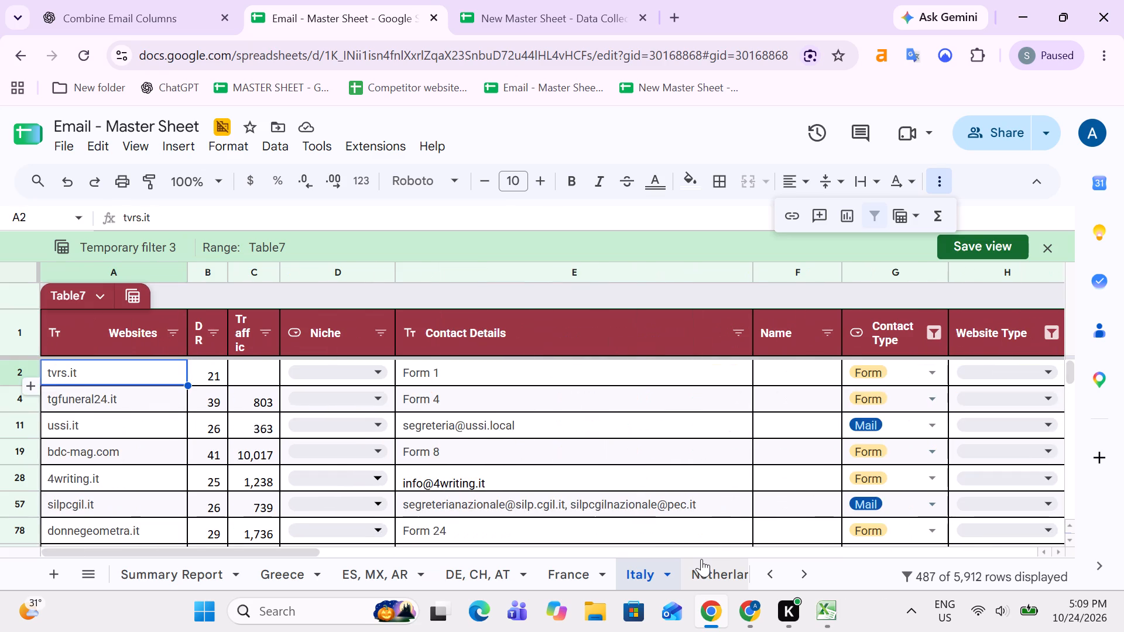
key("Up")
key("Down")
key("Up")
key("Down")
key("ctrl+shift+Down")
key("ctrl+shift+Down")
key("ctrl+shift+Down")
key("ctrl+shift+Down")
key("ctrl+shift+Down")
key("ctrl+shift+Down")
key("ctrl+shift+Down")
key("ctrl+shift+Down")
key("ctrl+shift+Down")
key("ctrl+shift+Down")
key("ctrl+shift+Down")
key("ctrl+shift+Down")
key("ctrl+shift+Down")
key("ctrl+shift+Down")
key("ctrl+shift+Down")
key("ctrl+shift+Down")
key("ctrl+shift+Down")
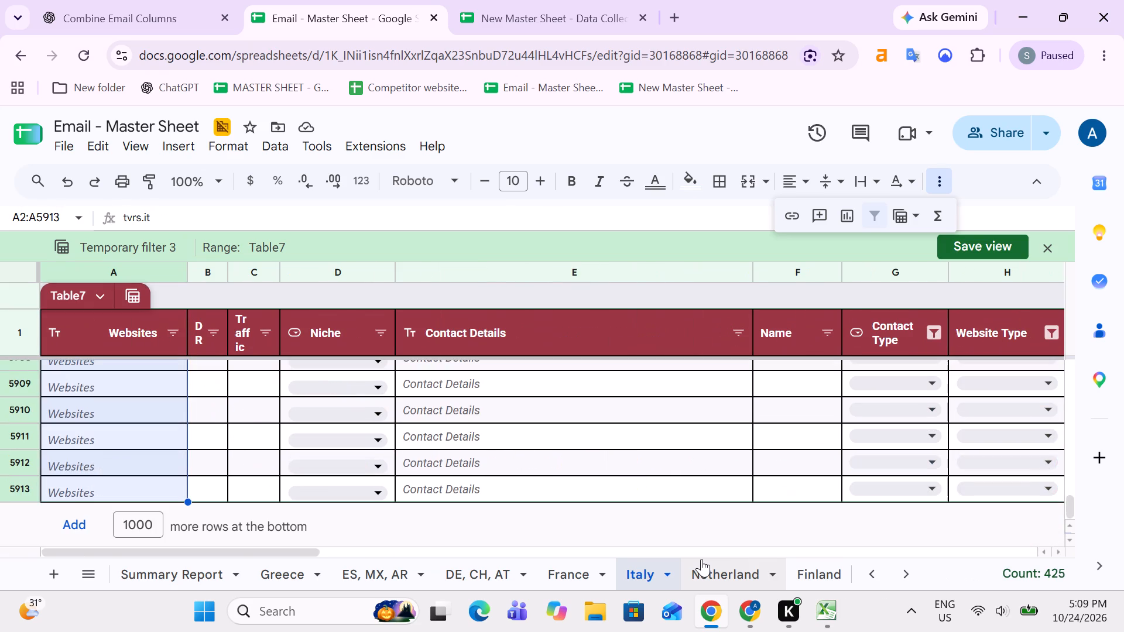
key("ctrl+shift+Up")
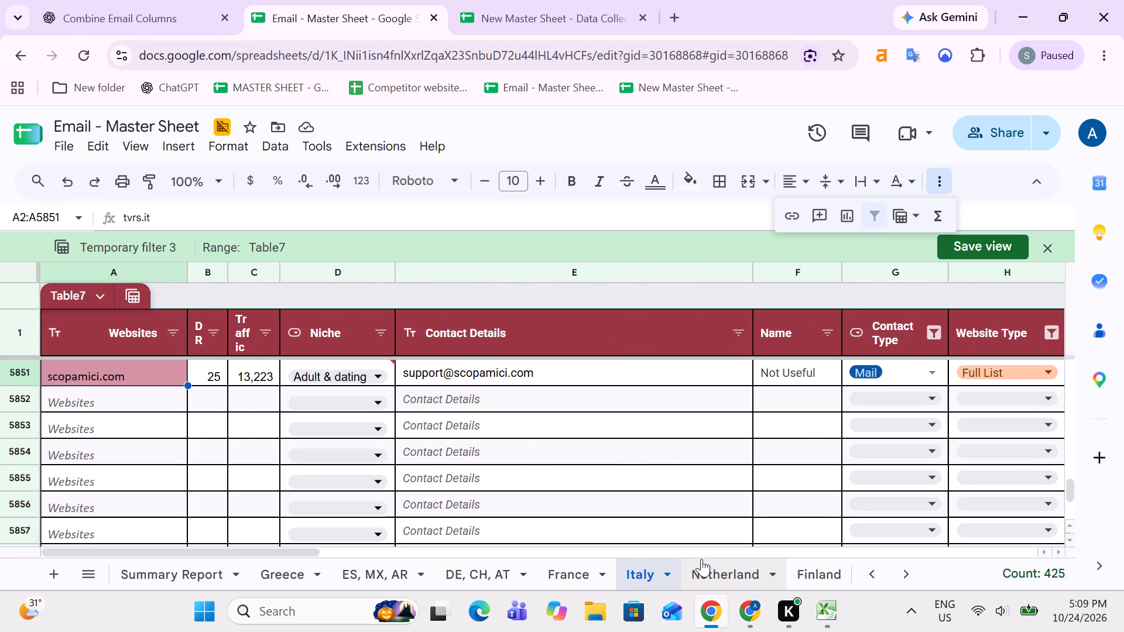
Switch to Excel and enter 425 for Italy under "Total website available as on date - 10/24/26" in Sheet1.
key("alt+Tab")
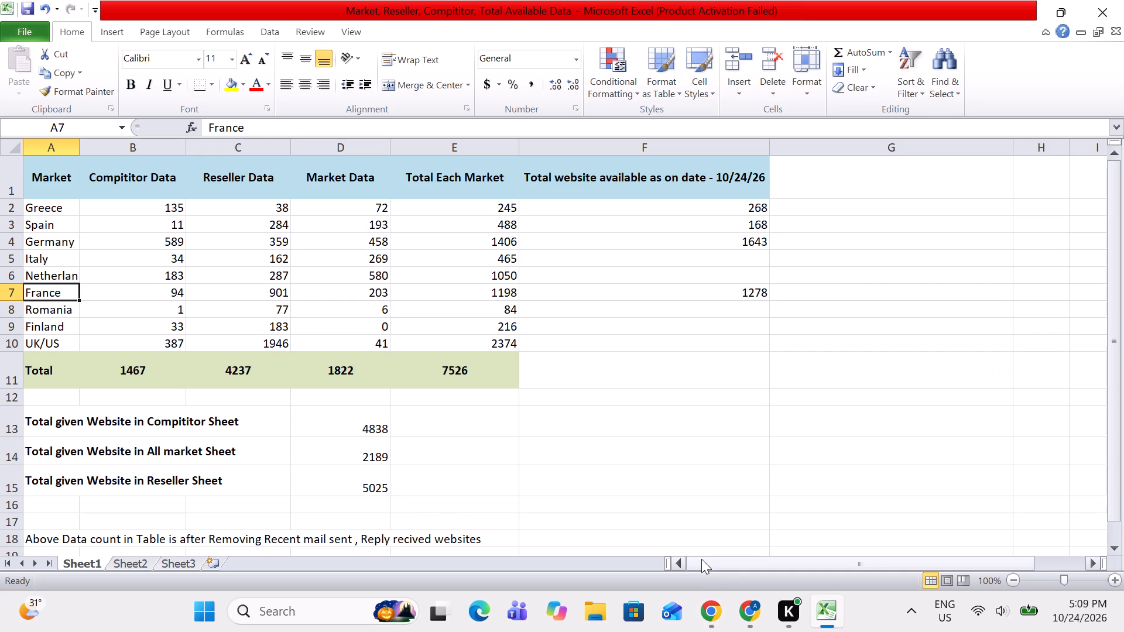
key("Right")
key("Right")
key("Right")
key("Left")
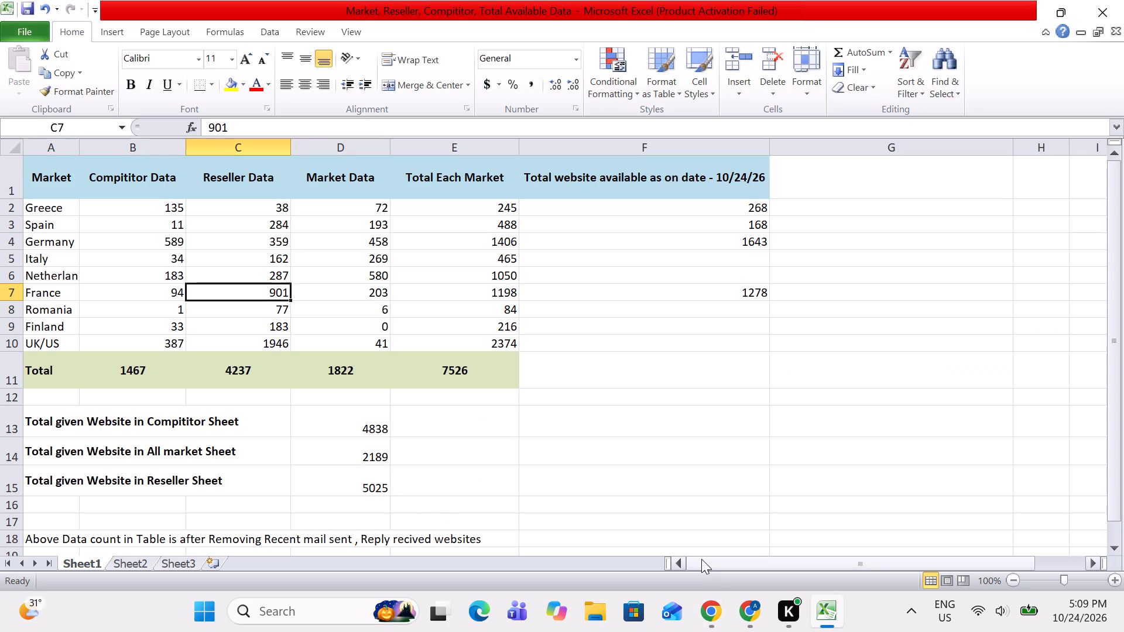
key("Left")
key("Left")
key("Up")
key("Up")
key("Right")
key("Right")
key("Right")
key("Right")
key("Right")
key("Right")
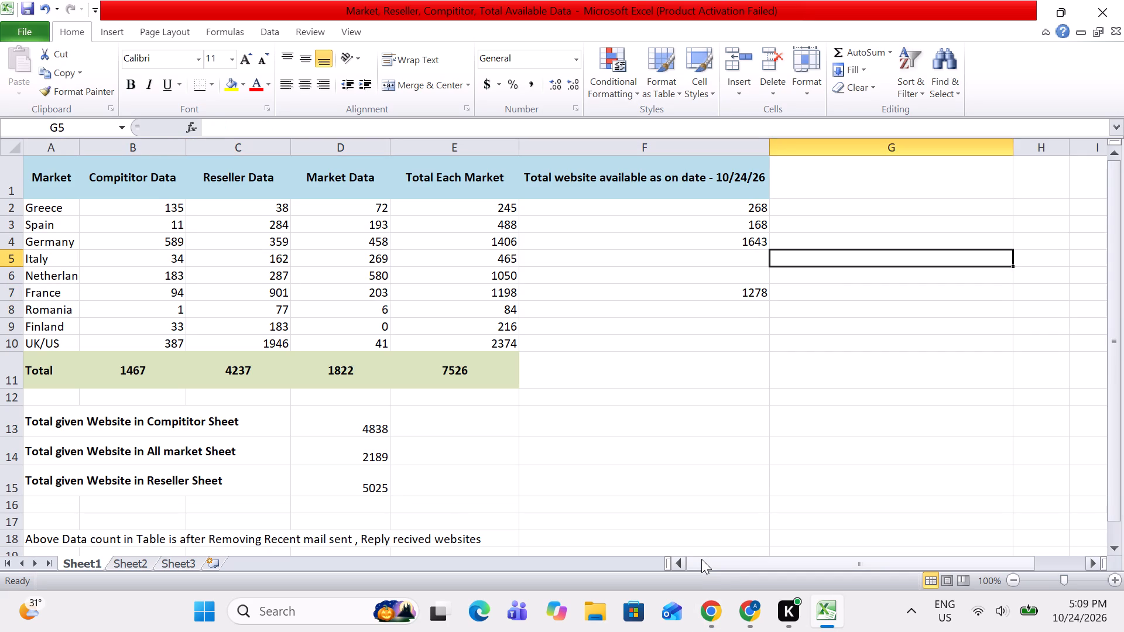
key("Left")
type("425")
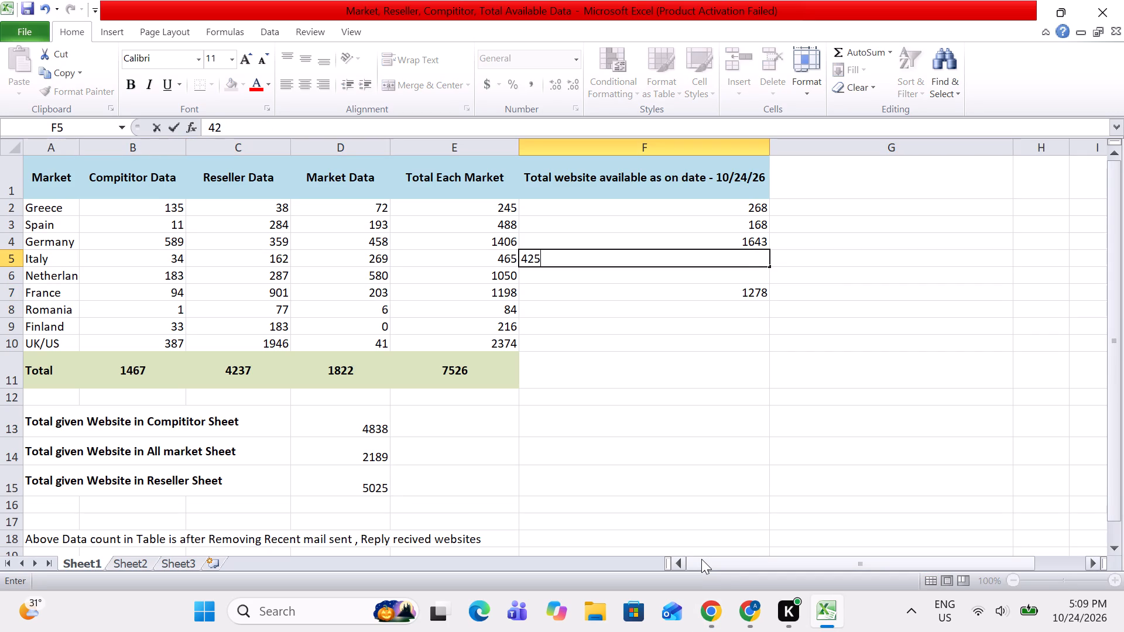
key("Tab")
key("Left")
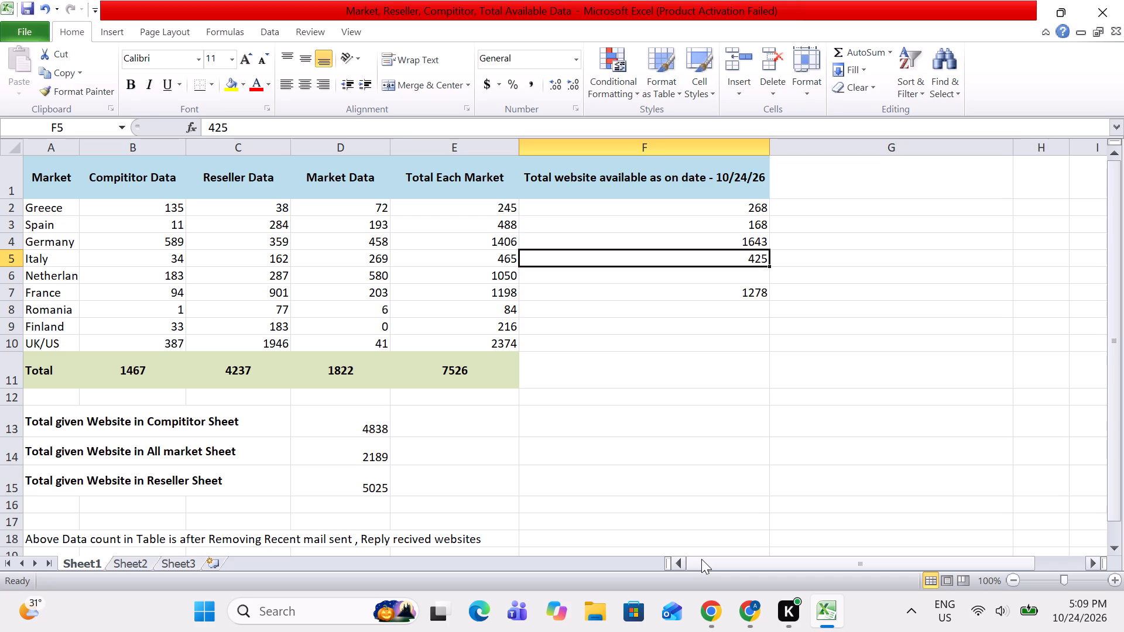
key("Left")
key("Right")
key("Right")
key("Left")
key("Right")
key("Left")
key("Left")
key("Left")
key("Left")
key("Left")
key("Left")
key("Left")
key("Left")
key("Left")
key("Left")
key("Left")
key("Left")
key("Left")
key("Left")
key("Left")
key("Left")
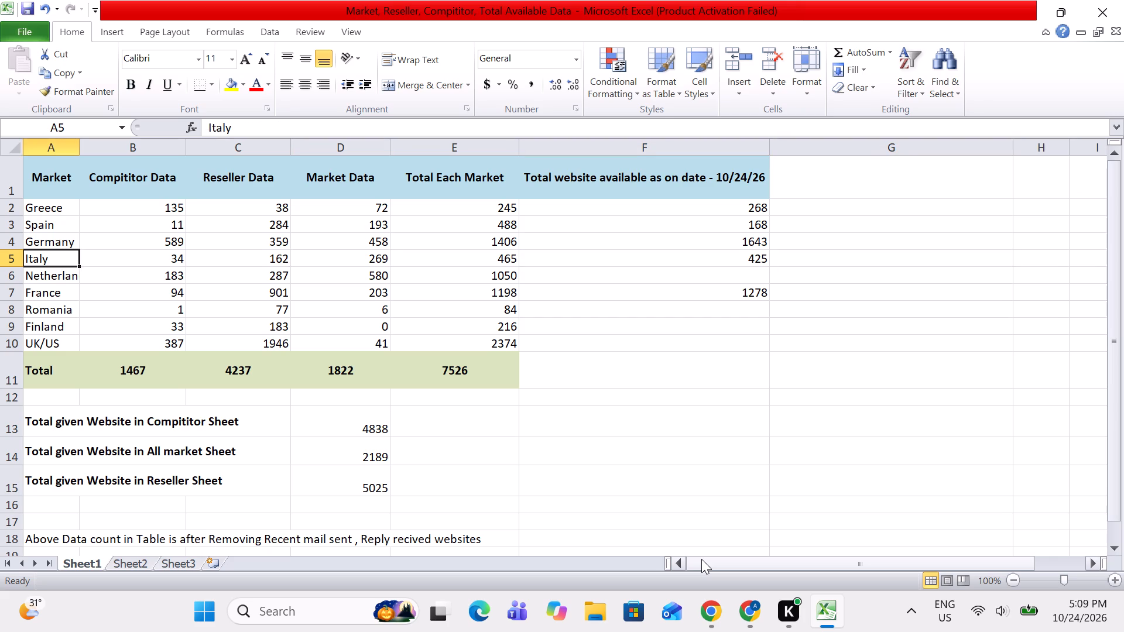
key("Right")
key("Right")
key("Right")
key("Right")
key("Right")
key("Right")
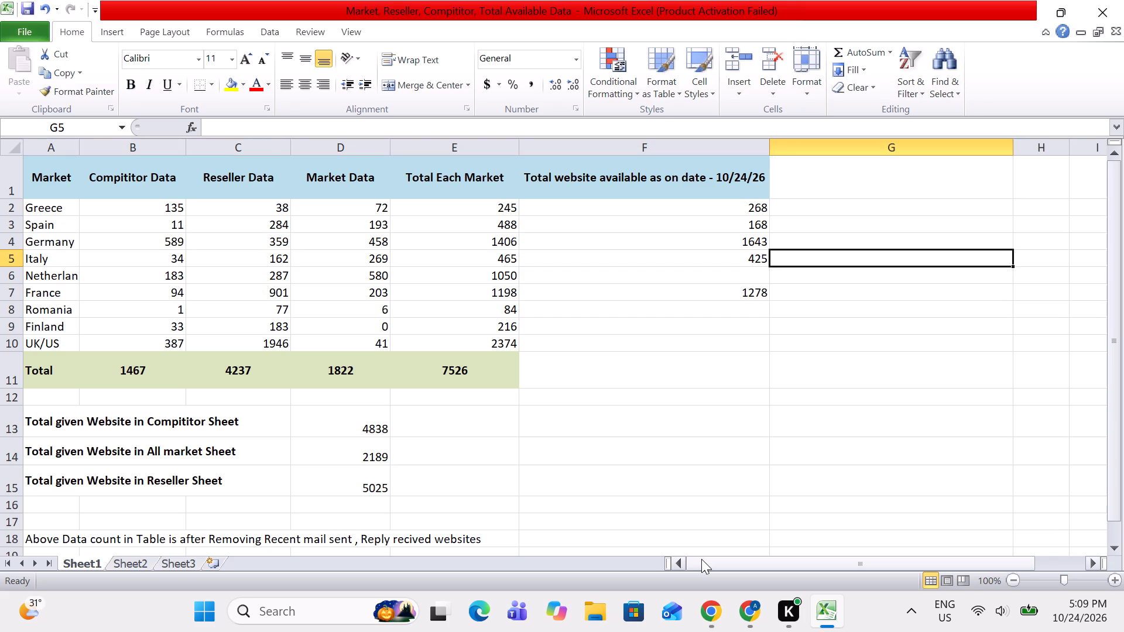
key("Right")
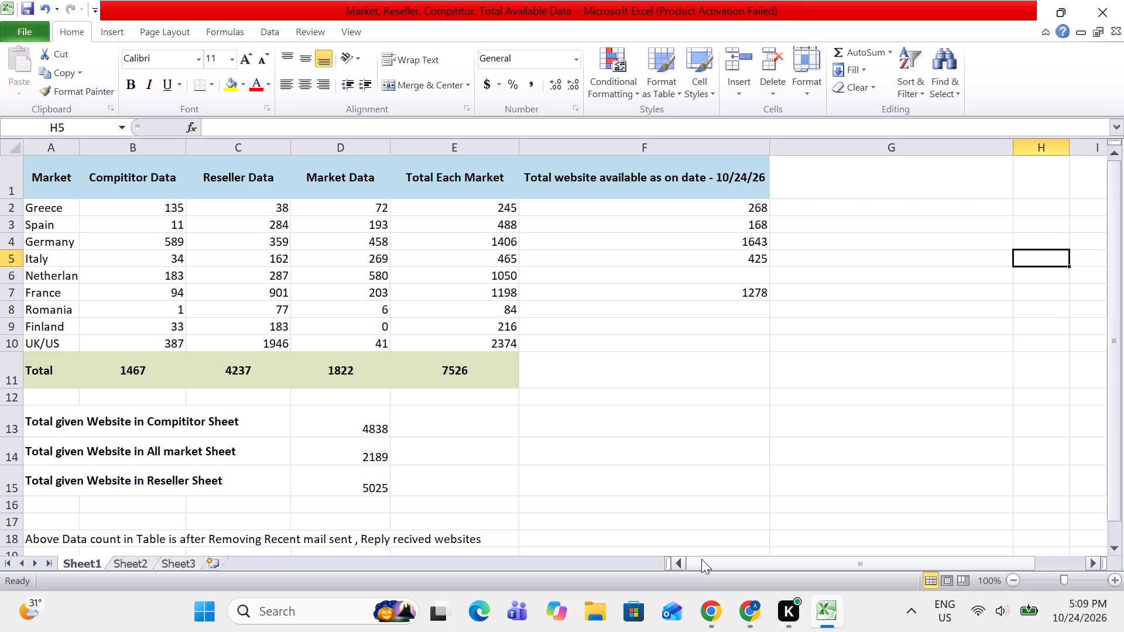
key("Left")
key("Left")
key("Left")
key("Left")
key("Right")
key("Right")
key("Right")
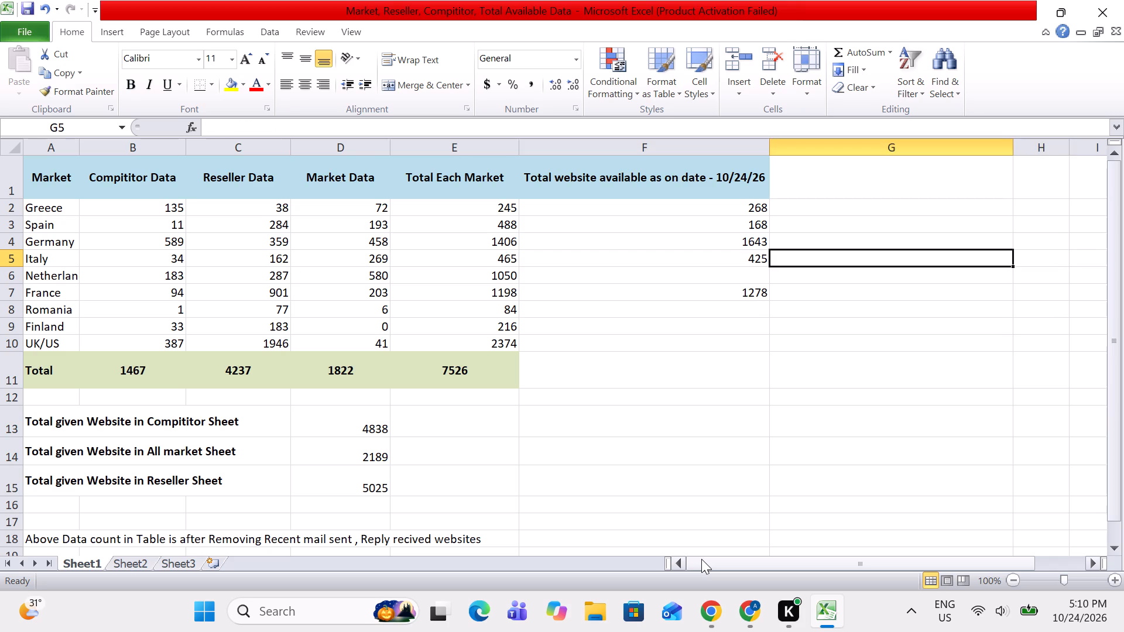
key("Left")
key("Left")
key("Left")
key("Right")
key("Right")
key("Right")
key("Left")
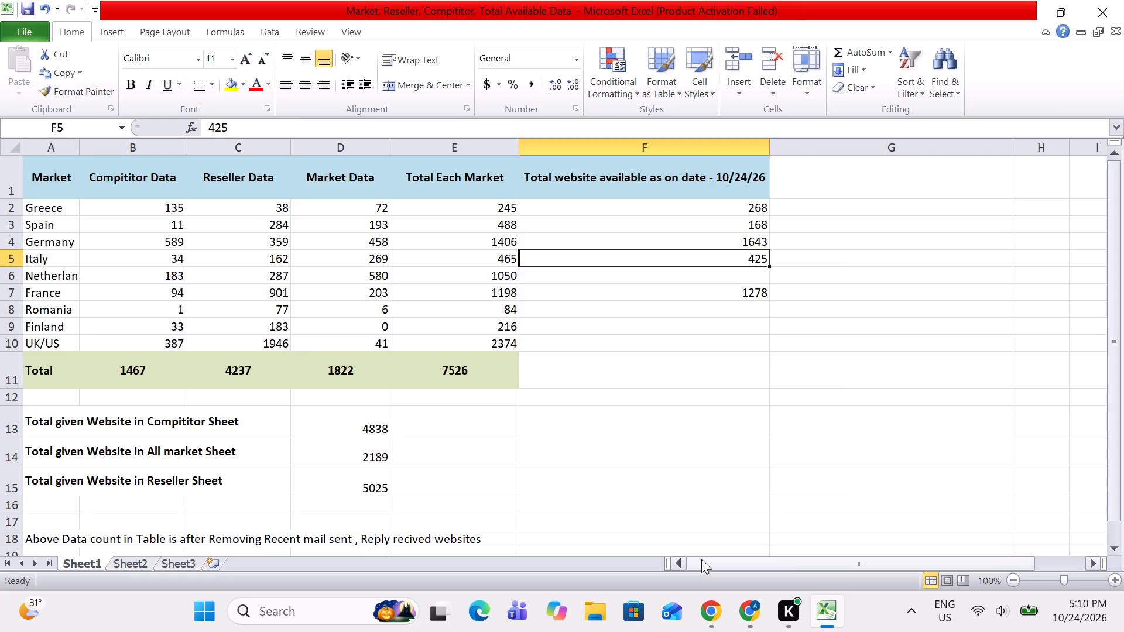
Switch to the Email - Master Sheet in Chrome and copy the filtered Italy websites from tvrs.it through scopamici.com.
key("alt+Tab")
key("Up")
key("Up")
key("Down")
key("Up")
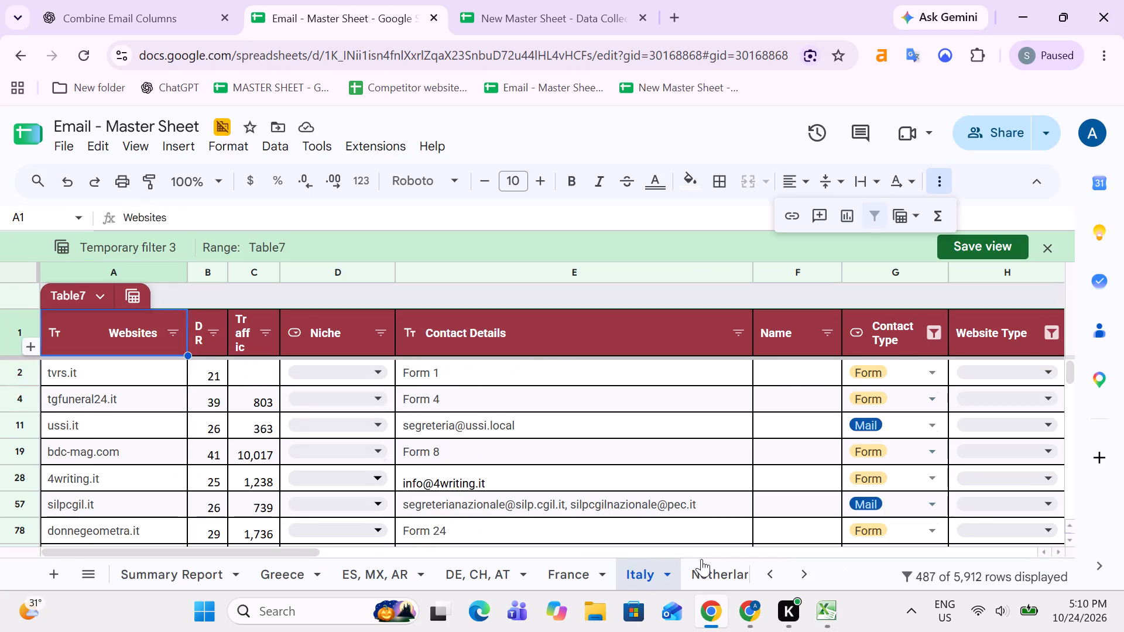
key("Down")
key("Up")
key("Down")
key("ctrl+shift+Down")
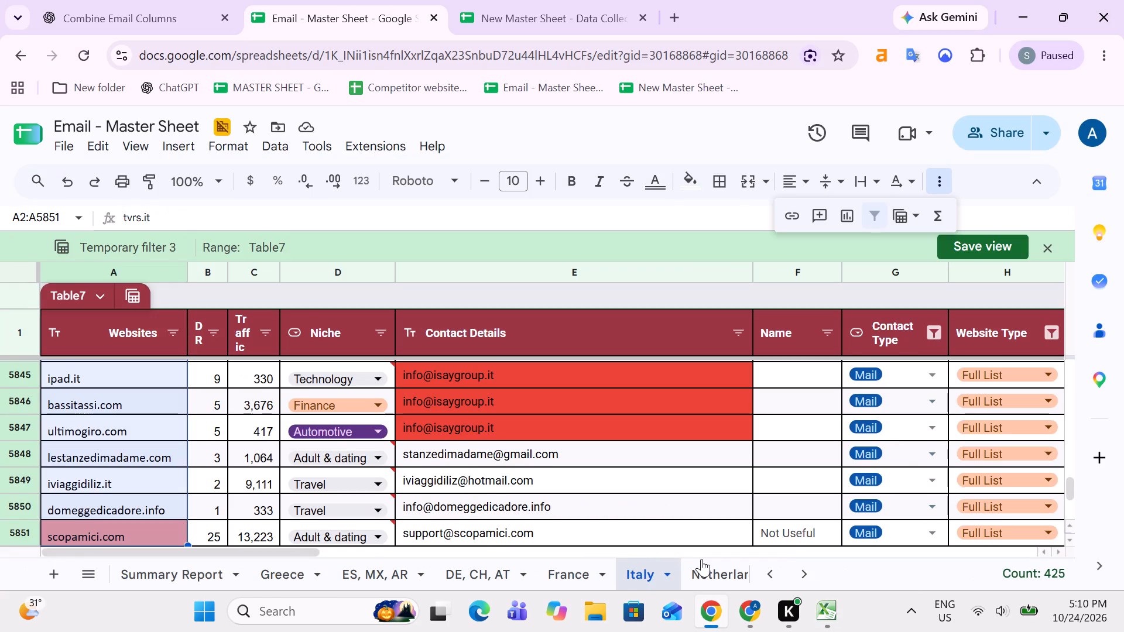
key("ctrl+shift+Down")
key("ctrl+shift+Up")
key("ctrl+c")
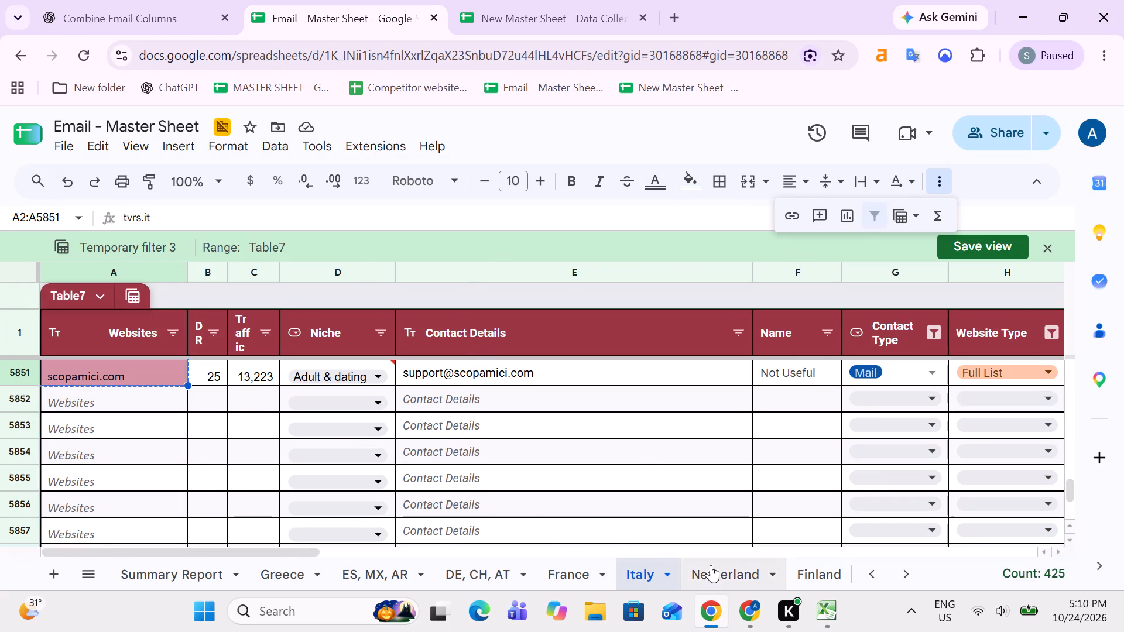
Switch to Excel and paste the Italy websites below the last FR domain in Sheet2's column A, without their source formatting.
key("alt+Tab")
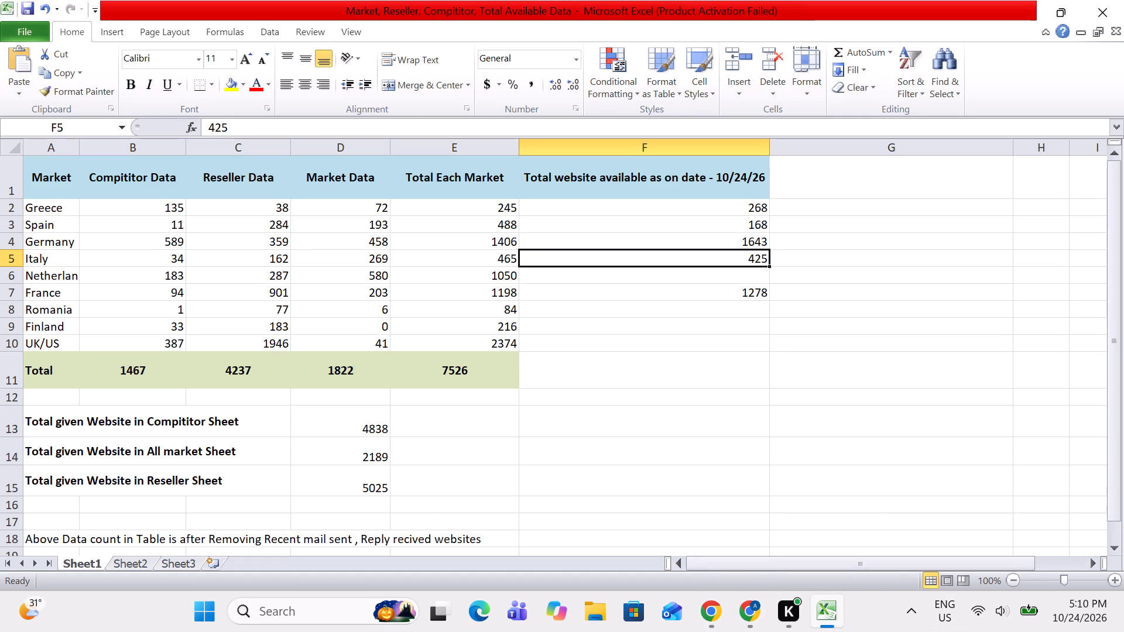
key("Left")
key("Left")
key("Left")
key("Left")
key("Left")
key("Left")
key("Left")
key("Left")
key("Left")
key("Left")
key("Left")
key("Left")
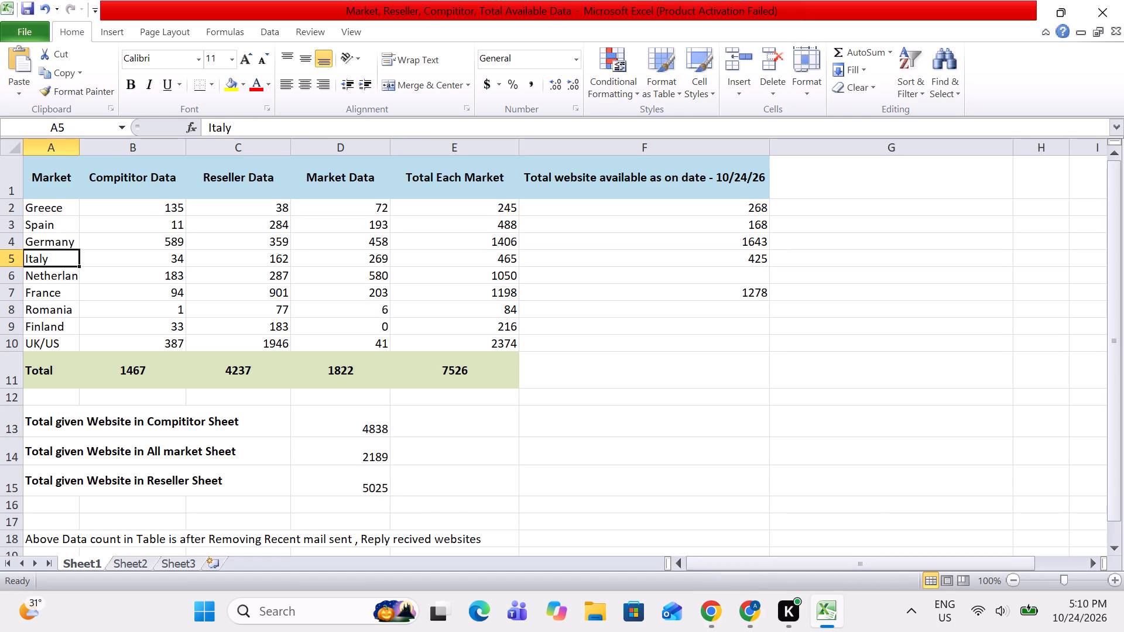
left_click(138, 558)
key("Down")
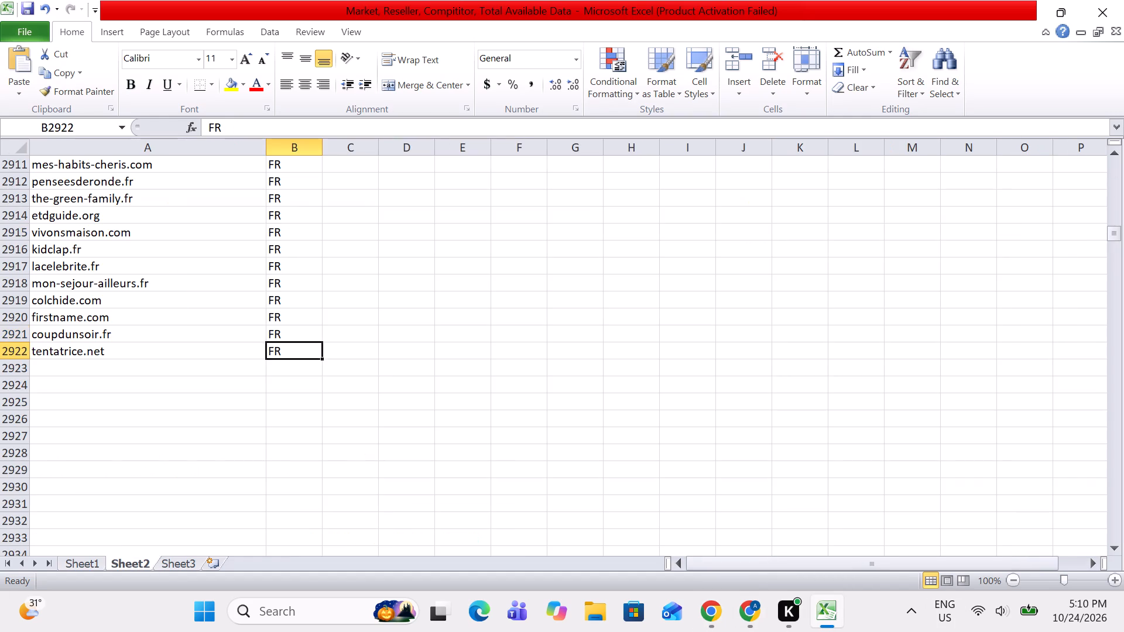
key("Down")
key("Left")
key("ctrl+v")
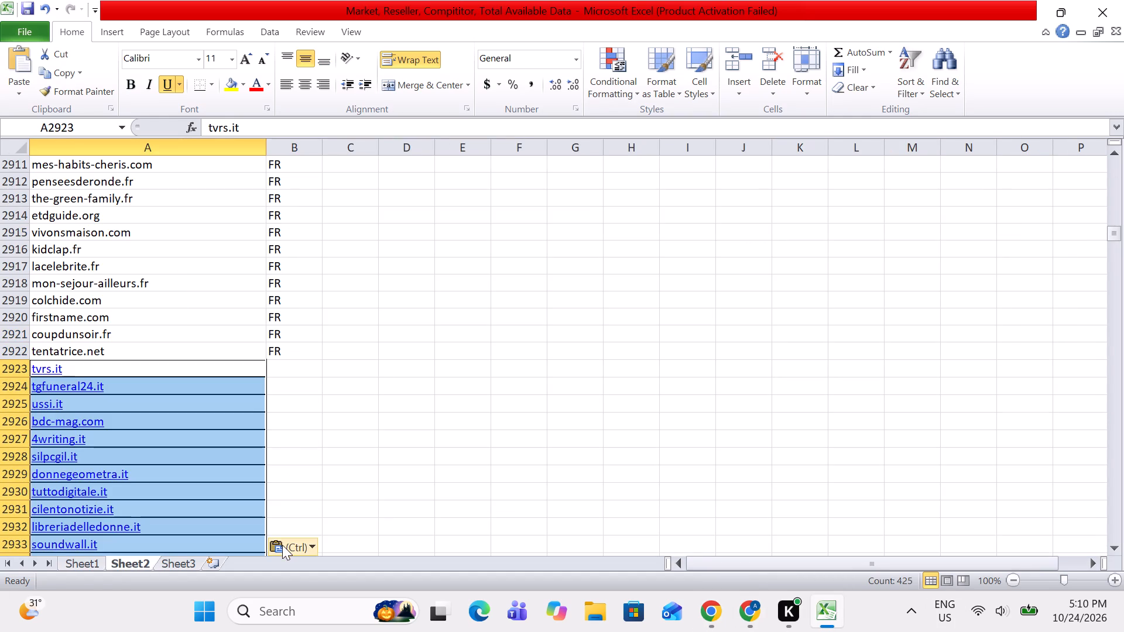
left_click(282, 545)
left_click(300, 527)
Label all the pasted Italy domains IT in column B, from the tvrs.it row through the last Italy row.
key("Right")
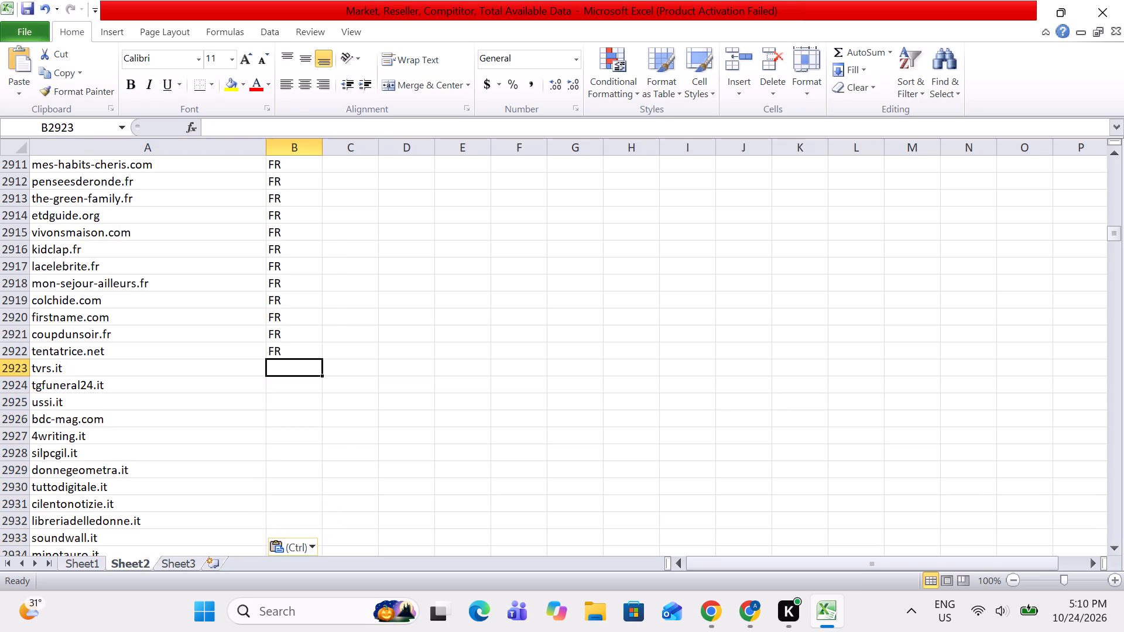
type("IT")
key("Right")
key("Left")
key("ctrl+c")
key("Left")
key("Left")
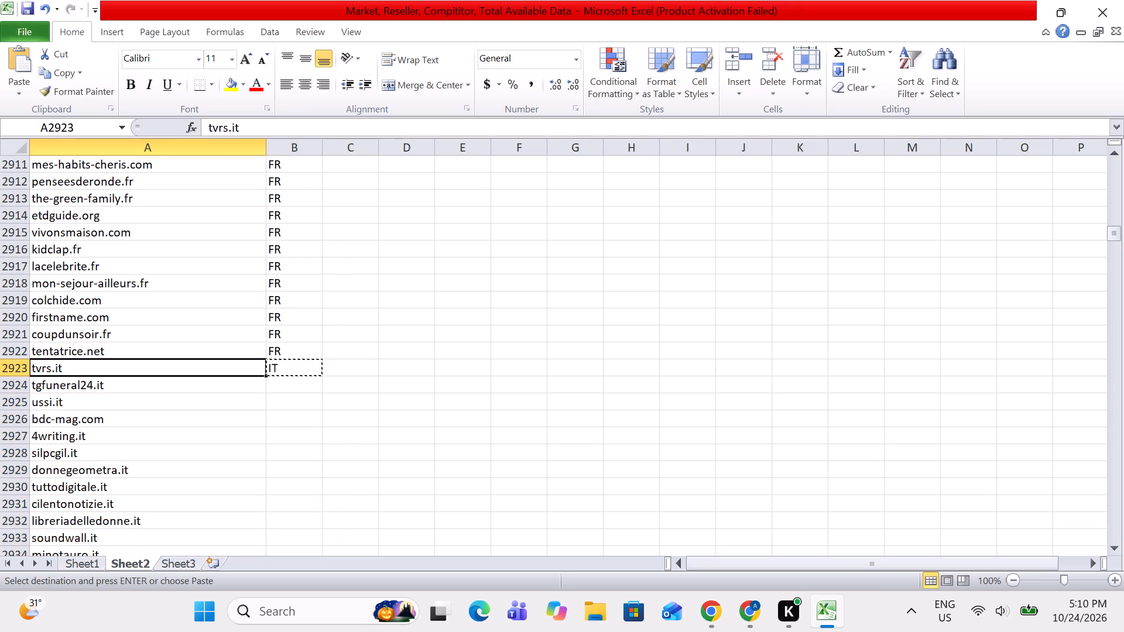
key("ctrl+Down")
key("Right")
key("ctrl+v")
key("ctrl+shift+Up")
key("shift+Down")
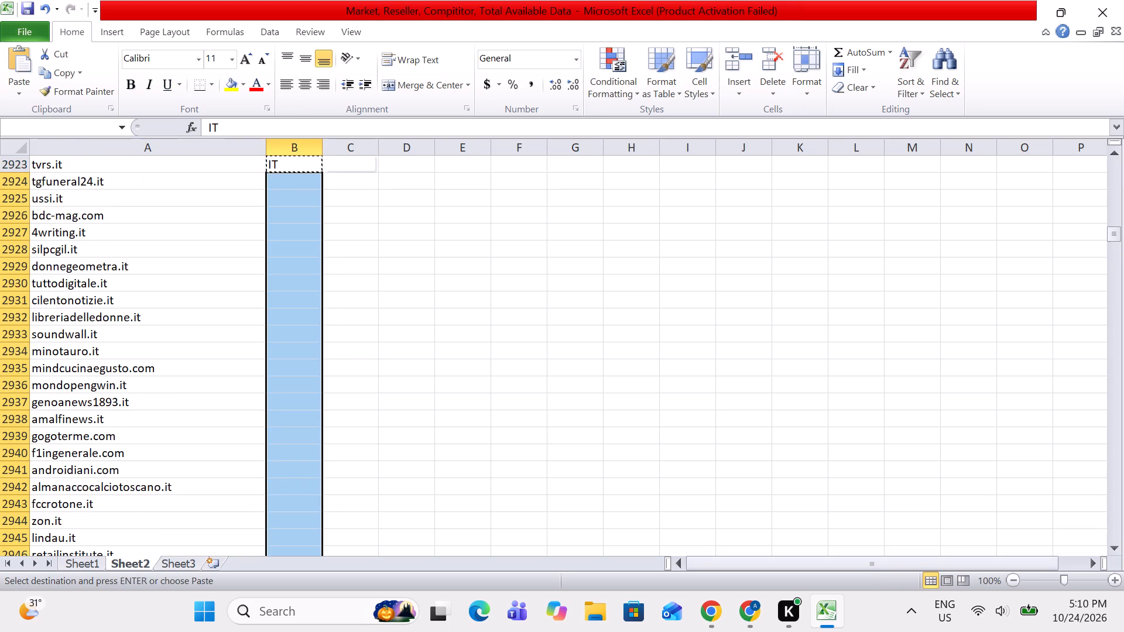
key("ctrl+v")
key("Down")
key("Left")
Switch to the Email - Master Sheet in Chrome and close the Italy sheet's temporary filter view without saving it.
key("alt+Tab")
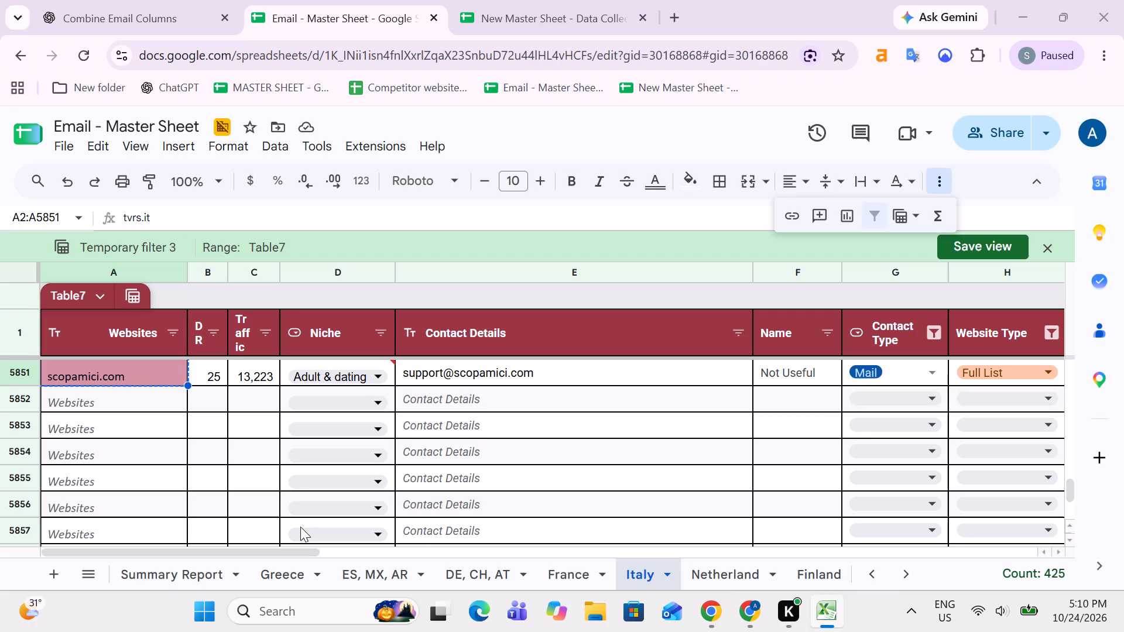
left_click(708, 575)
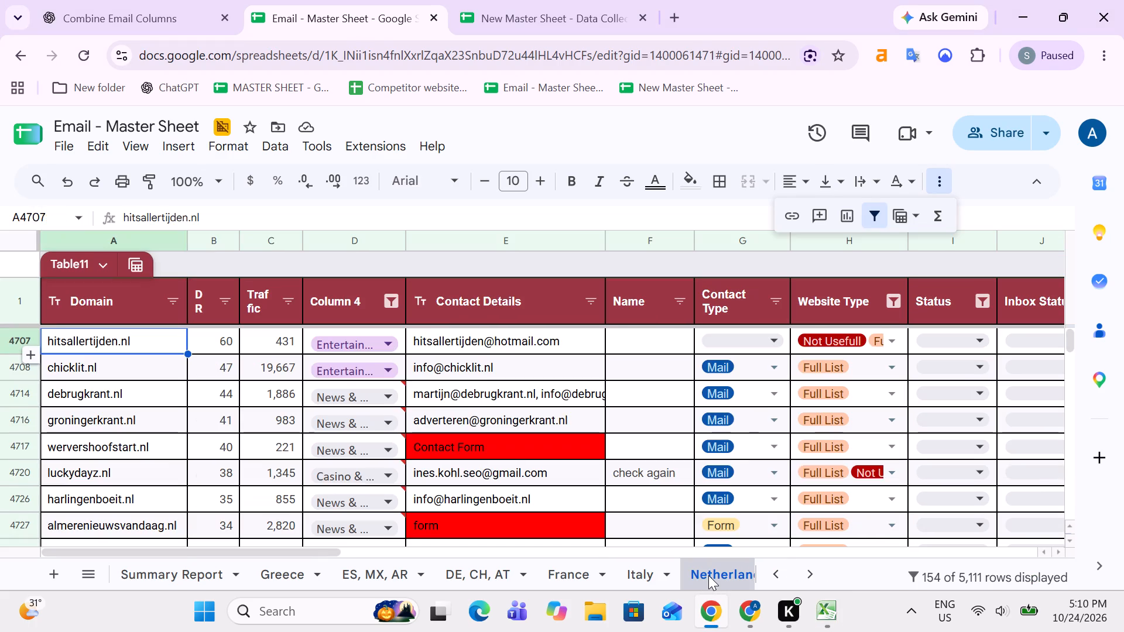
key("Up")
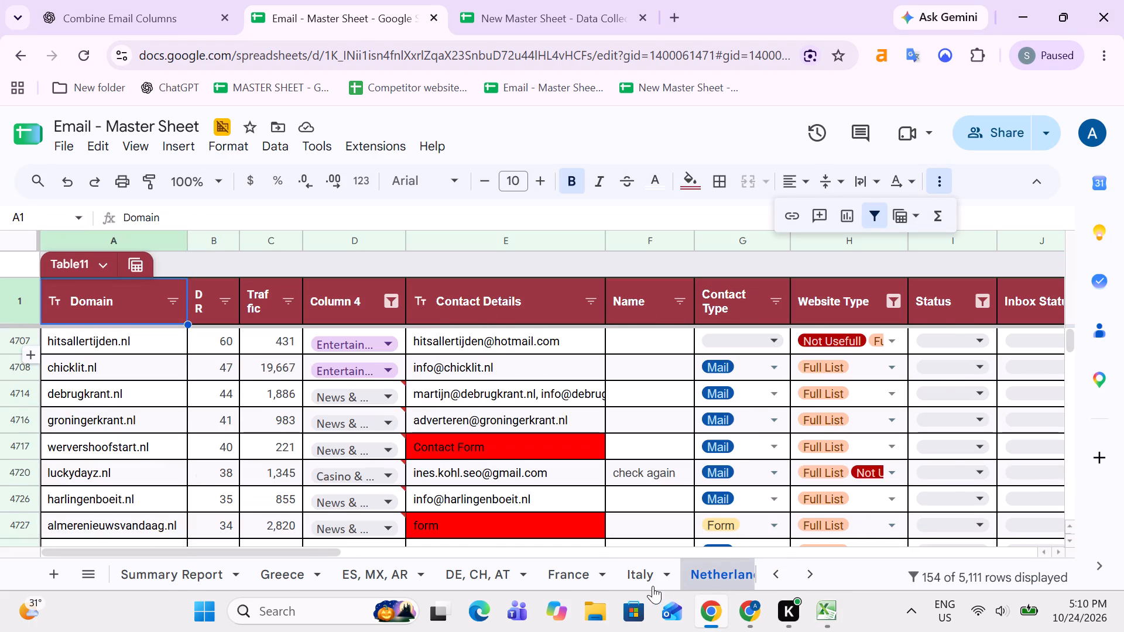
left_click(653, 586)
left_click(1051, 250)
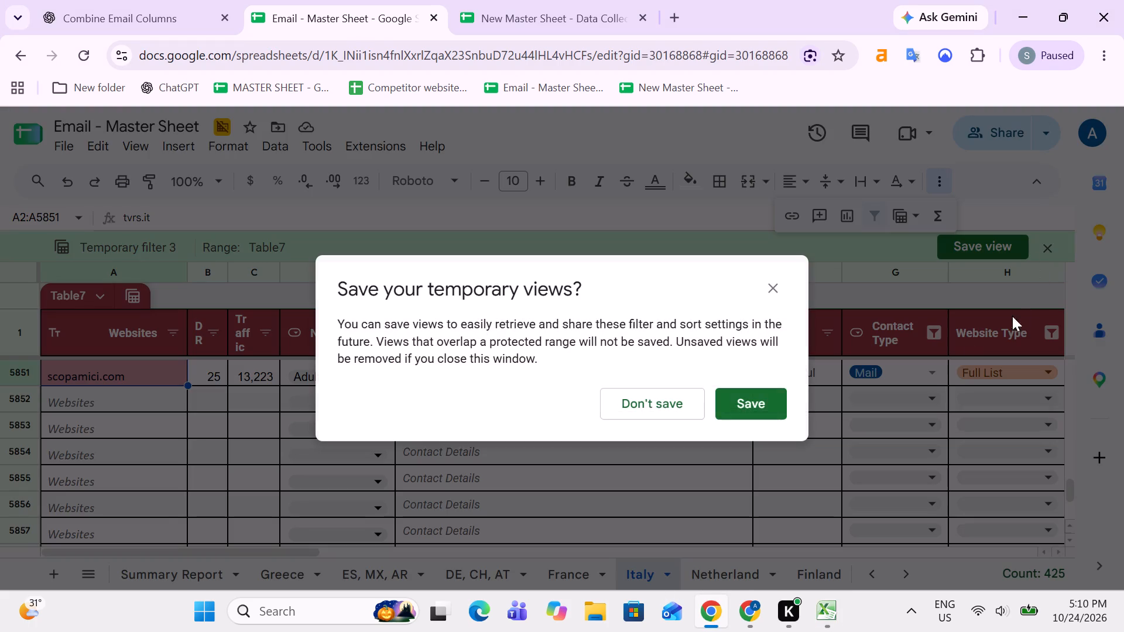
left_click(648, 408)
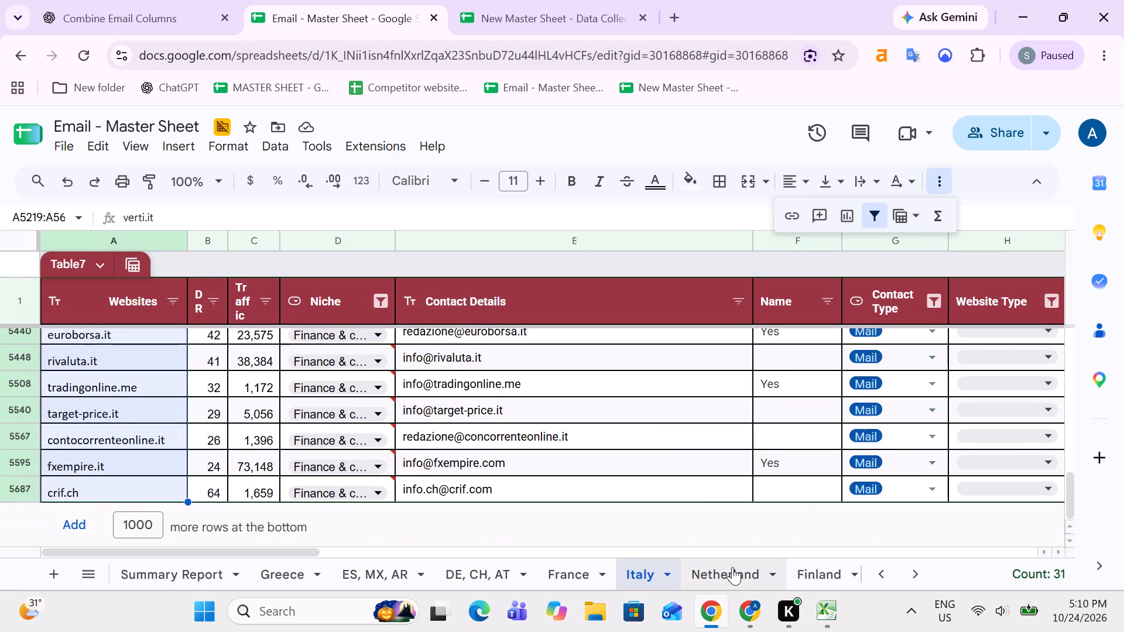
Open the Netherland sheet and create a new temporary filter view for its table.
left_click(732, 567)
key("Up")
key("Down")
key("Right")
key("Right")
key("Right")
key("Right")
key("Right")
key("Right")
key("Right")
key("Right")
key("Right")
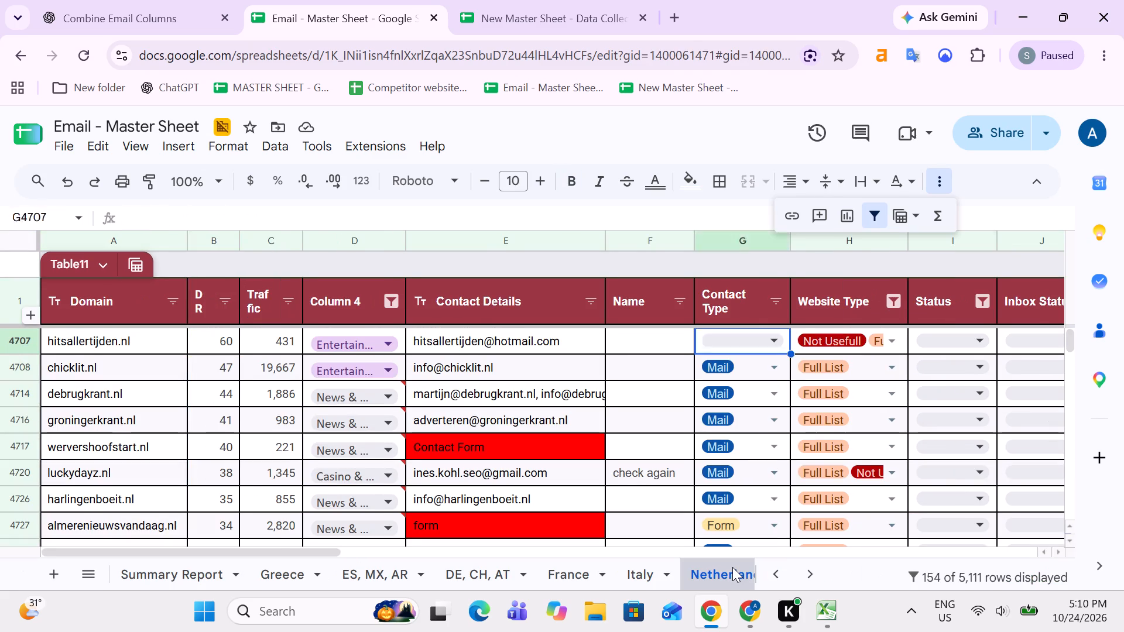
key("Right")
key("Right")
key("Right")
key("Right")
key("Right")
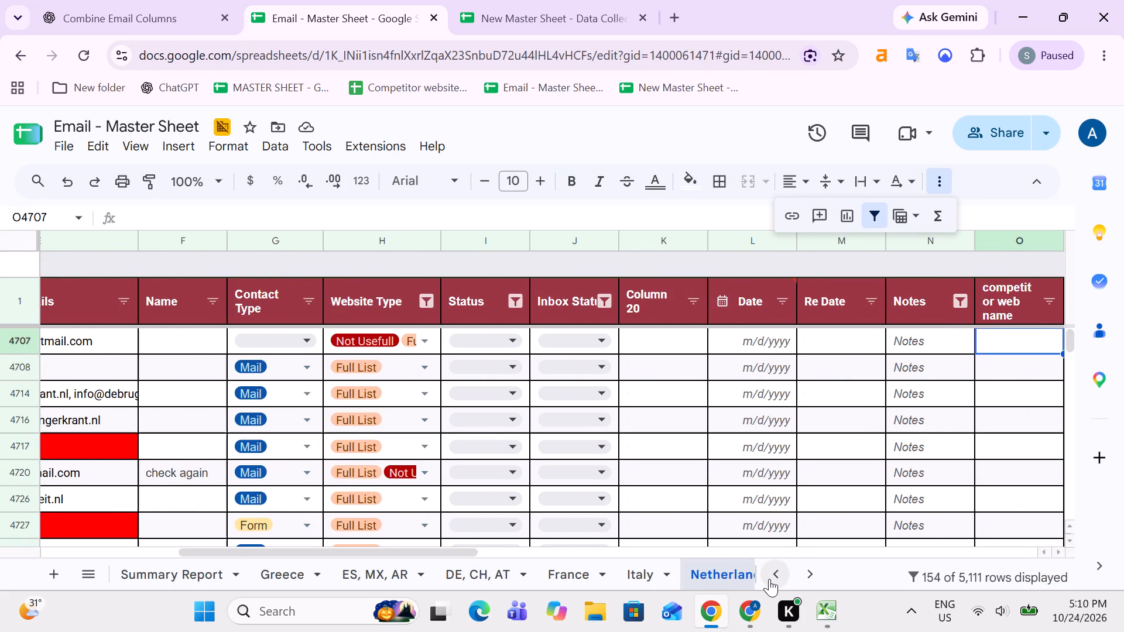
key("Left")
key("Left")
key("Left")
key("Left")
key("Left")
key("Left")
key("Left")
key("Left")
key("Left")
key("Left")
key("Left")
key("Left")
key("Left")
key("Left")
key("Left")
key("Left")
key("Left")
key("Left")
key("Left")
key("Left")
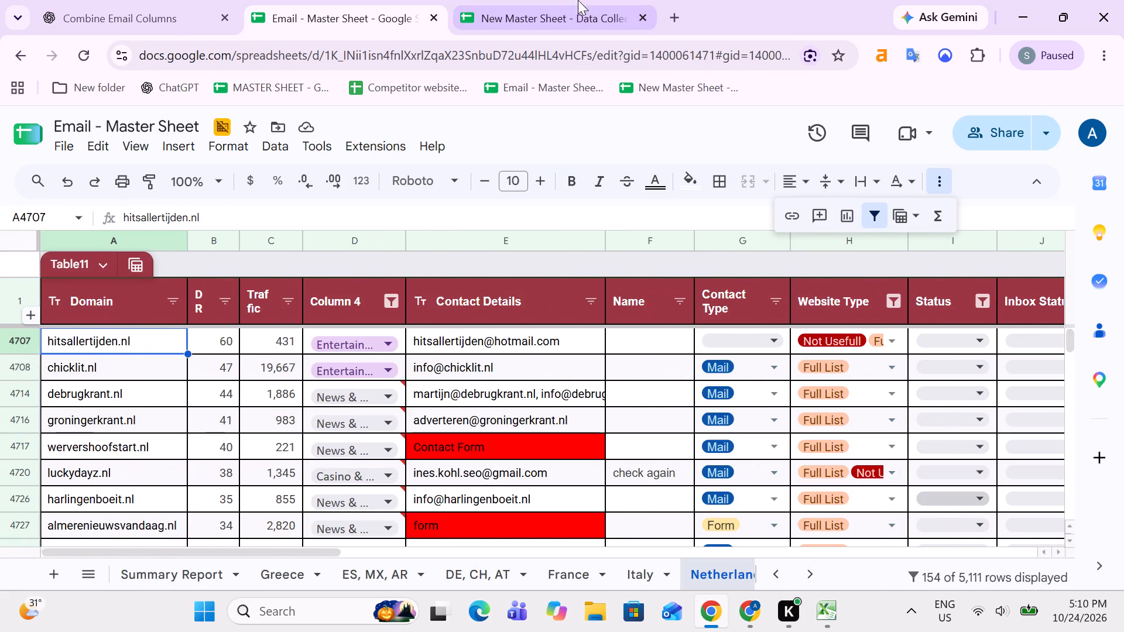
left_click(137, 264)
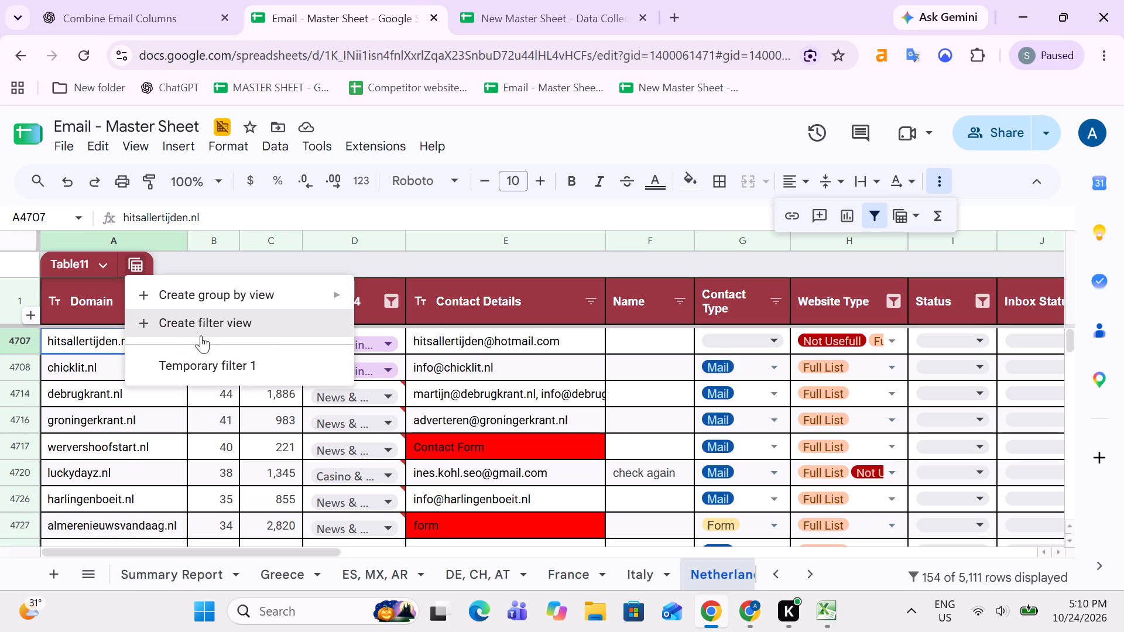
left_click(197, 334)
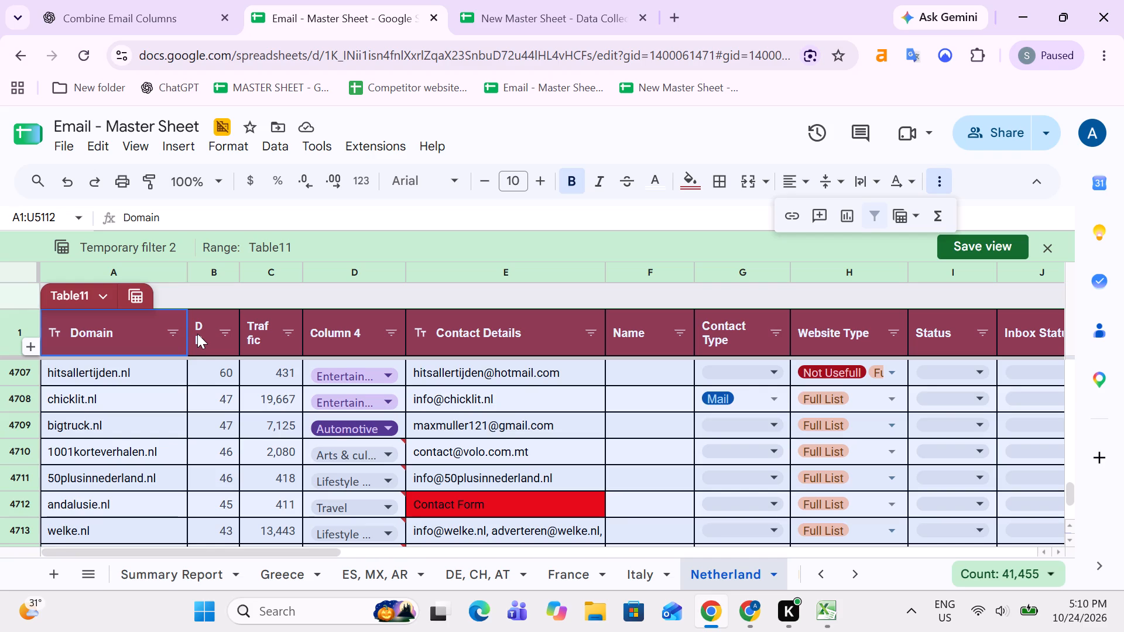
Look across the unfiltered Netherland table's columns, from Domain through Status, Date and Notes to the follow-up columns.
key("Up")
key("Down")
key("Up")
key("Down")
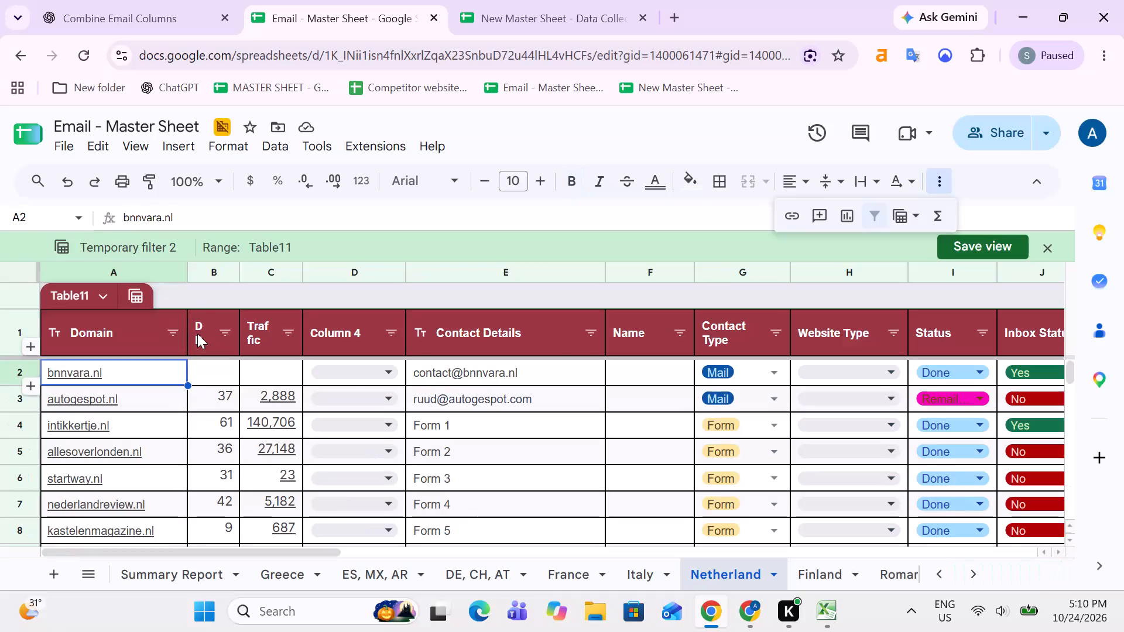
key("Up")
key("ctrl+Down")
key("Up")
key("ctrl+Up")
key("Down")
key("Up")
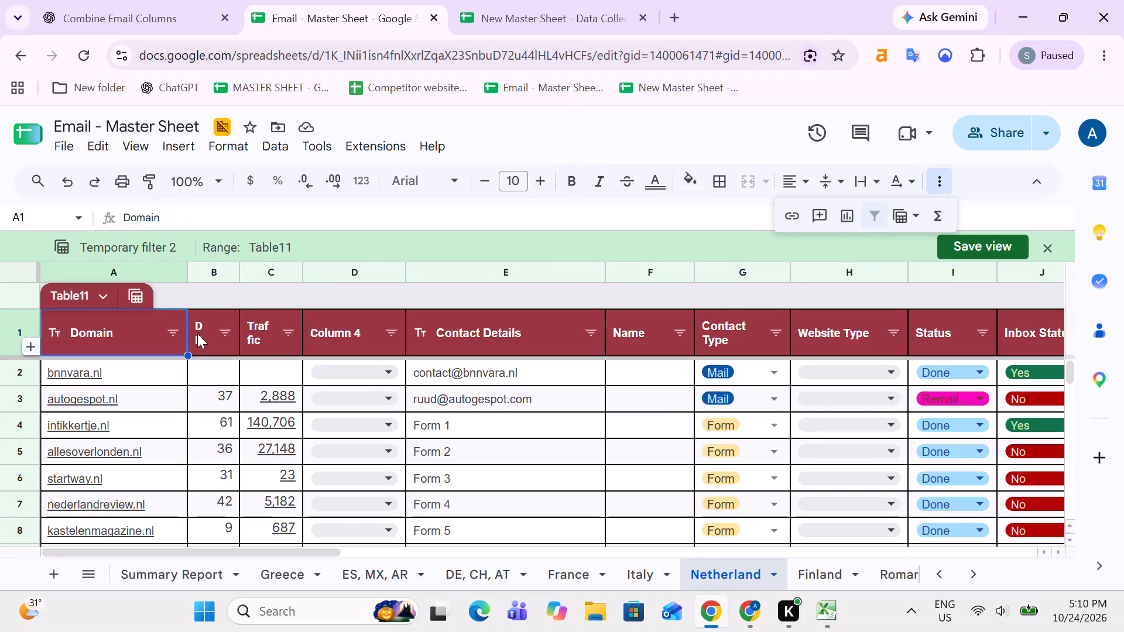
key("Down")
key("Right")
key("Right")
key("Right")
key("Right")
key("Right")
key("Right")
key("Right")
key("Right")
key("Right")
key("Right")
key("Right")
key("Right")
key("Right")
key("Right")
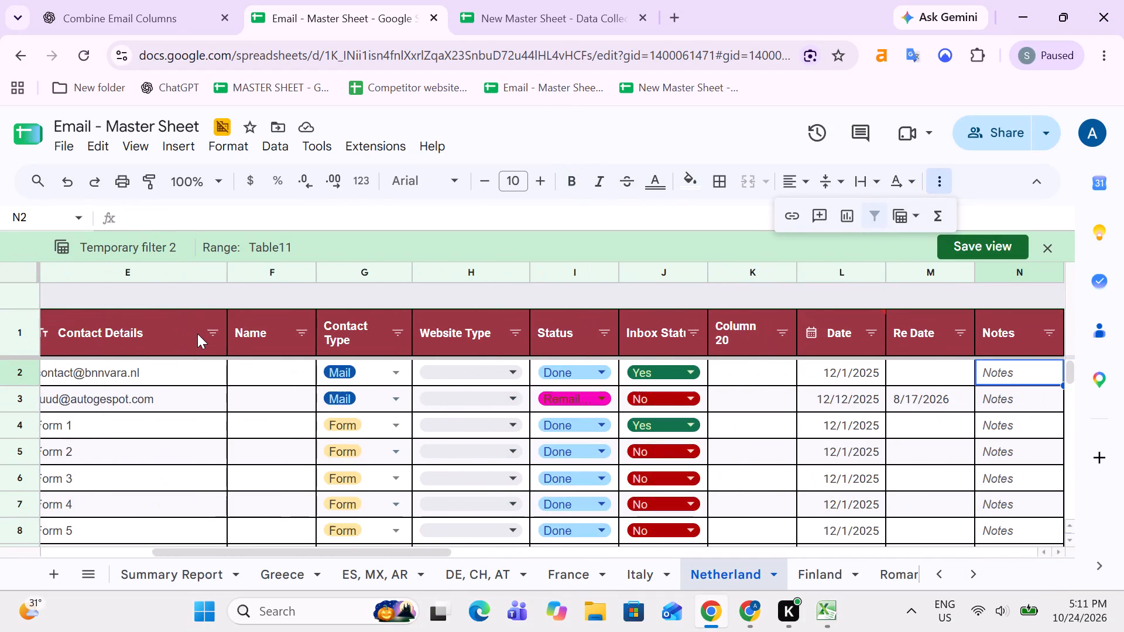
key("Right")
key("Right")
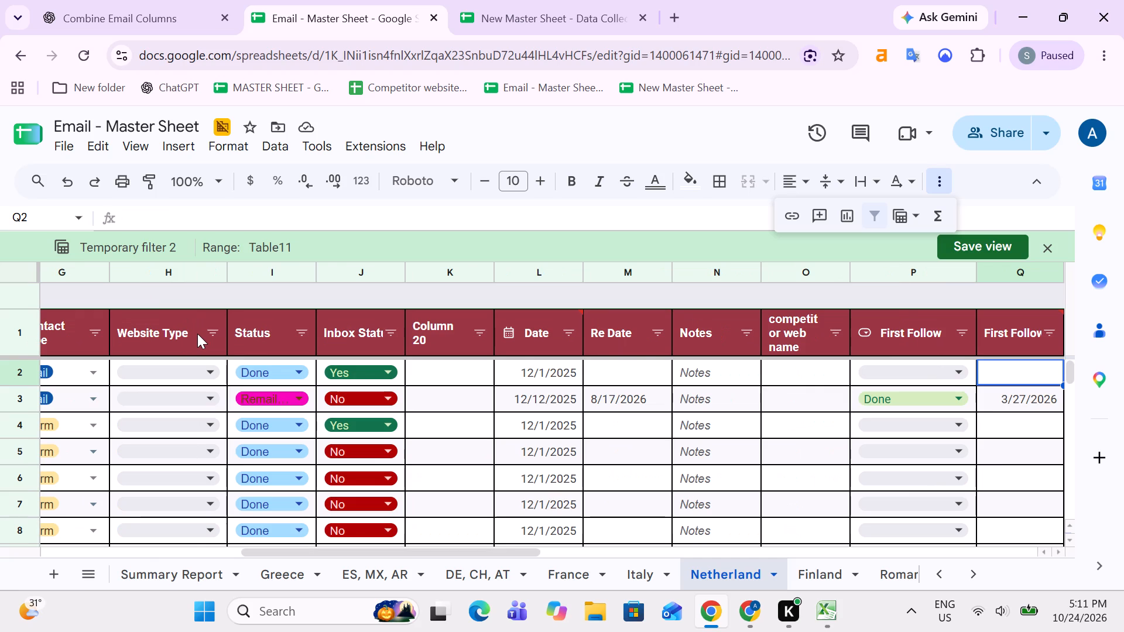
key("Up")
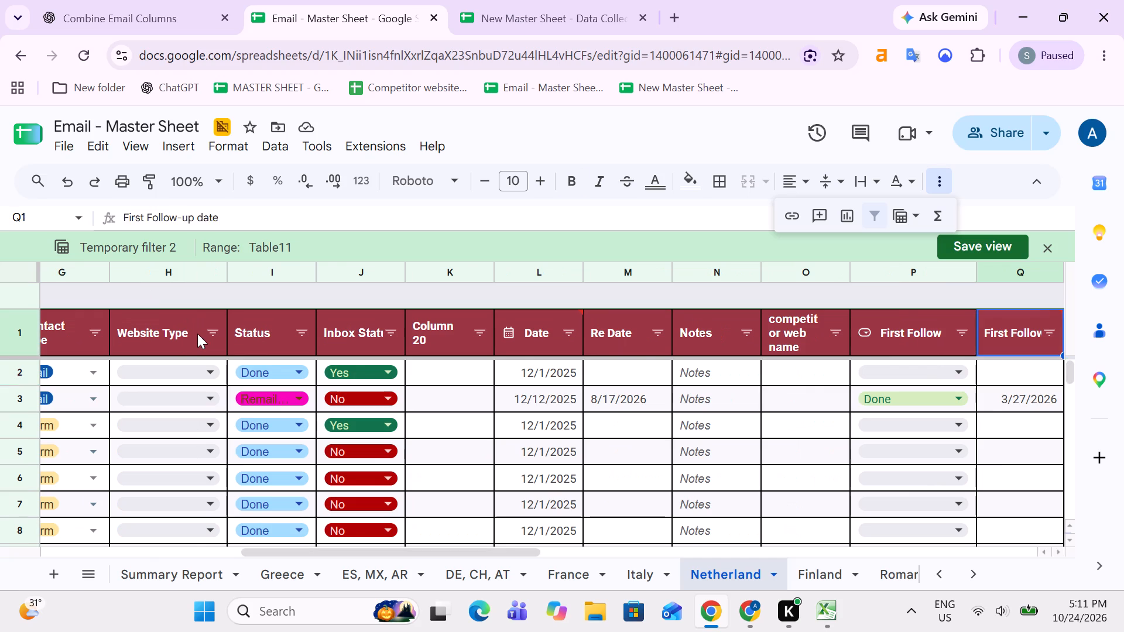
key("Down")
key("Up")
key("Up")
key("Down")
key("Left")
key("Left")
key("Left")
key("Left")
key("Left")
key("Left")
key("Left")
key("Left")
key("Left")
key("Left")
key("Left")
key("Left")
key("Left")
key("Left")
key("Left")
key("Left")
key("Left")
key("Left")
key("Left")
key("Left")
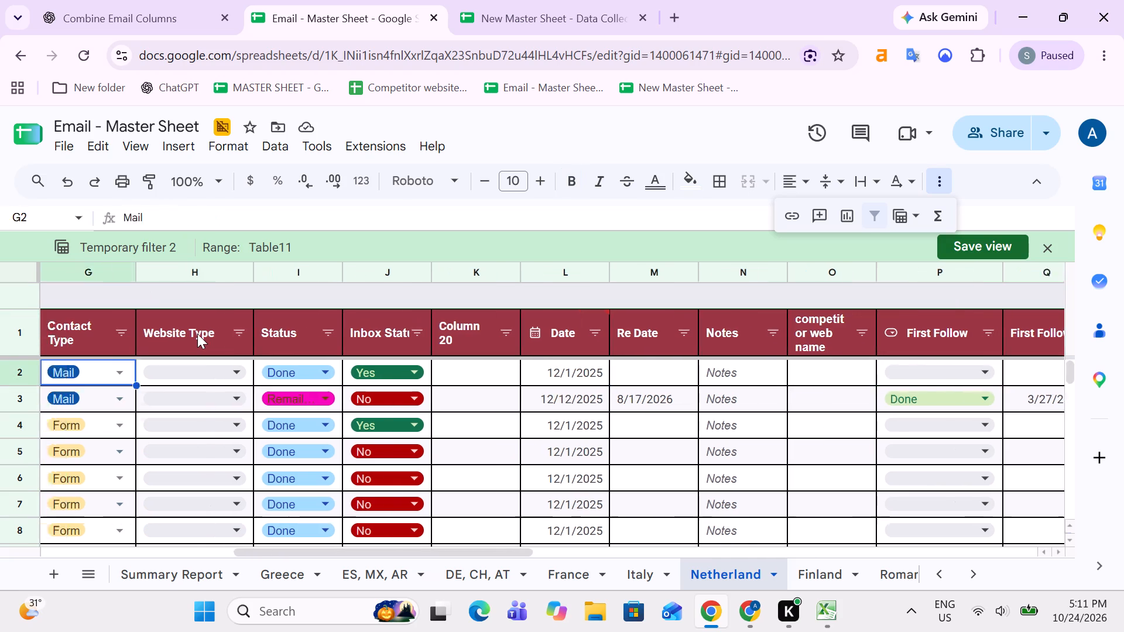
key("Right")
key("Right")
key("Right")
key("Right")
key("Right")
key("Right")
key("Right")
key("Right")
key("Right")
key("Right")
key("Right")
key("Right")
key("Right")
key("Right")
key("Right")
key("Right")
key("Right")
key("Right")
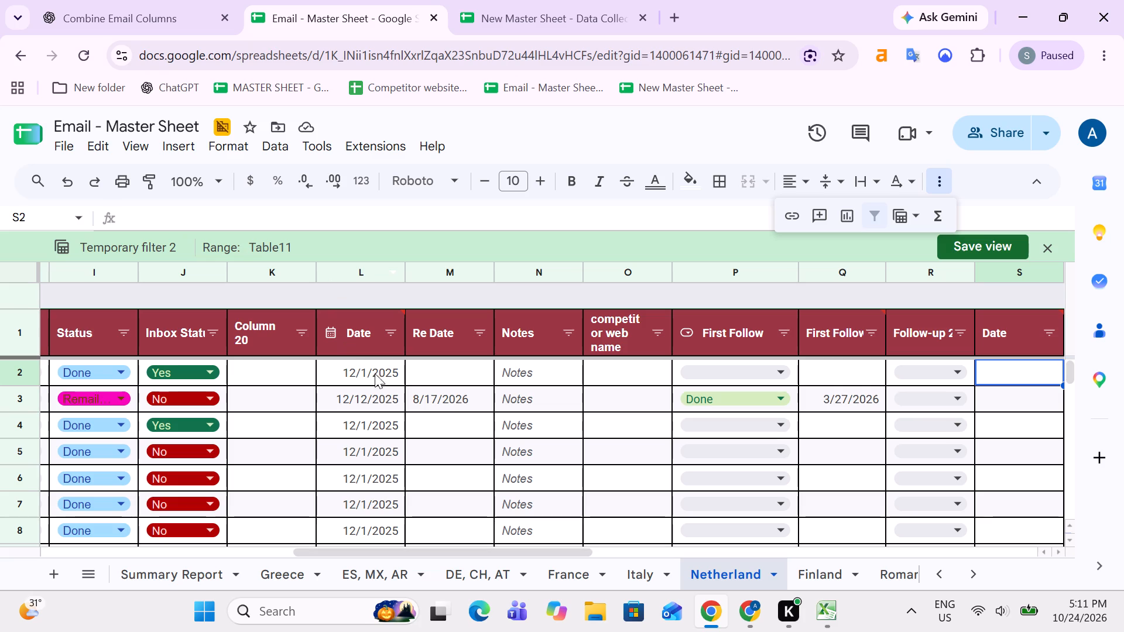
key("Left")
key("Left")
key("Left")
key("Left")
key("Left")
key("Left")
key("Left")
key("Left")
key("Left")
key("Left")
key("Left")
key("Left")
key("Left")
key("Left")
key("Left")
key("Left")
key("Left")
key("Left")
key("Left")
key("Left")
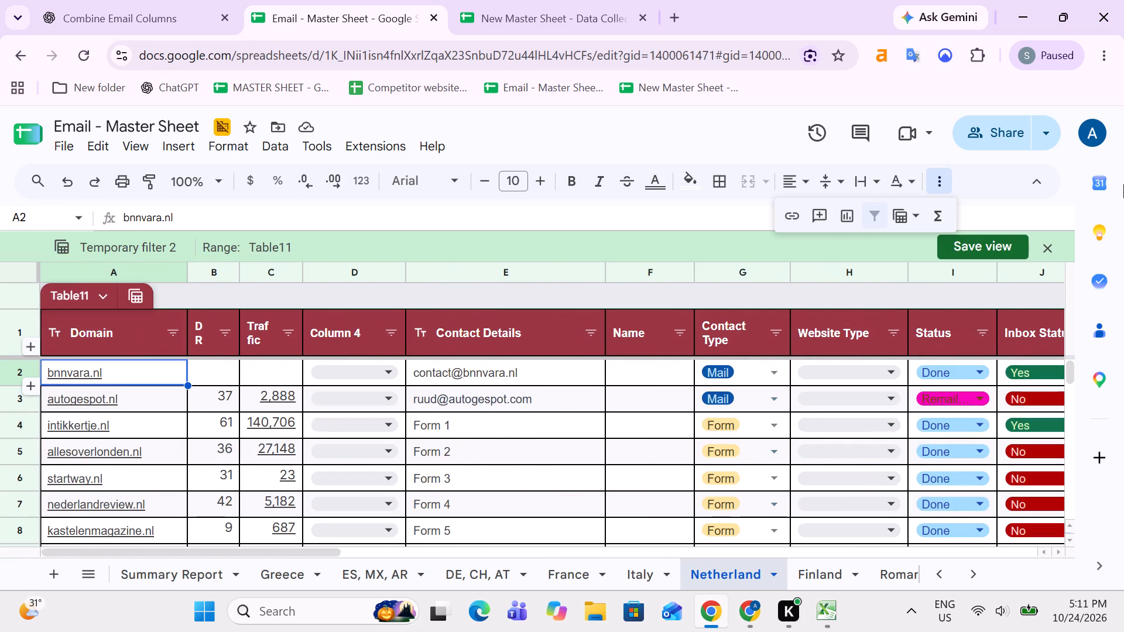
Examine the unfiltered Netherland table's columns from Domain across to the follow-up columns and back to Contact Type.
key("ctrl+Up")
key("Down")
key("Right")
key("Right")
key("Right")
key("Right")
key("Right")
key("Right")
key("Right")
key("Right")
key("Right")
key("Right")
key("Right")
key("Right")
key("Right")
key("Right")
key("Right")
key("Right")
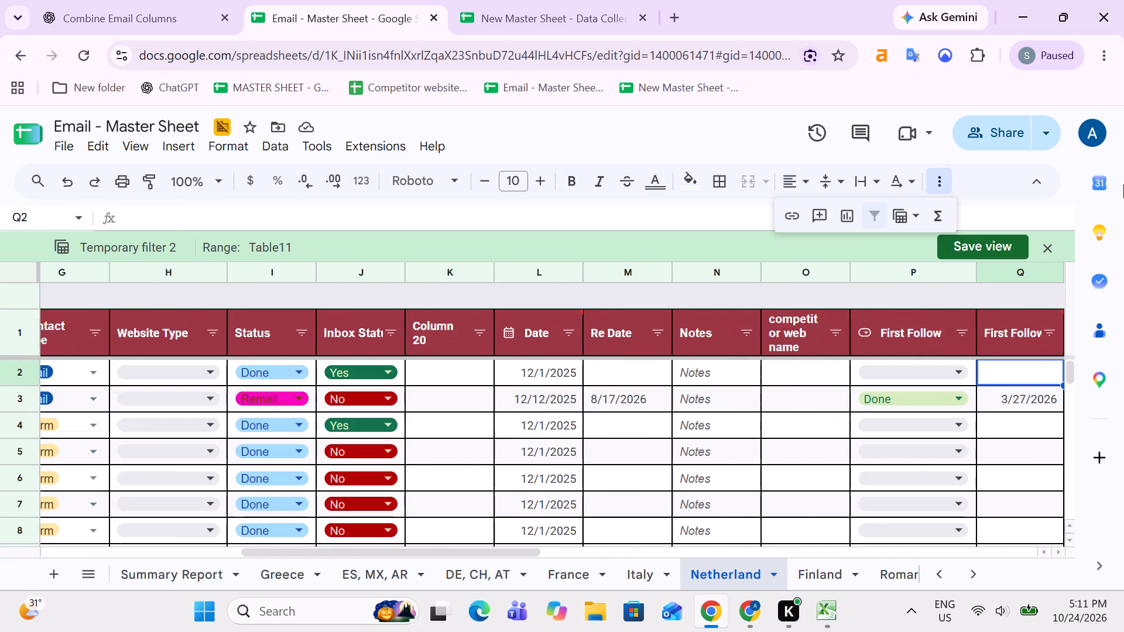
key("Right")
key("Right")
key("Right")
key("Left")
key("Left")
key("Left")
key("Left")
key("Left")
key("Left")
key("Left")
key("Left")
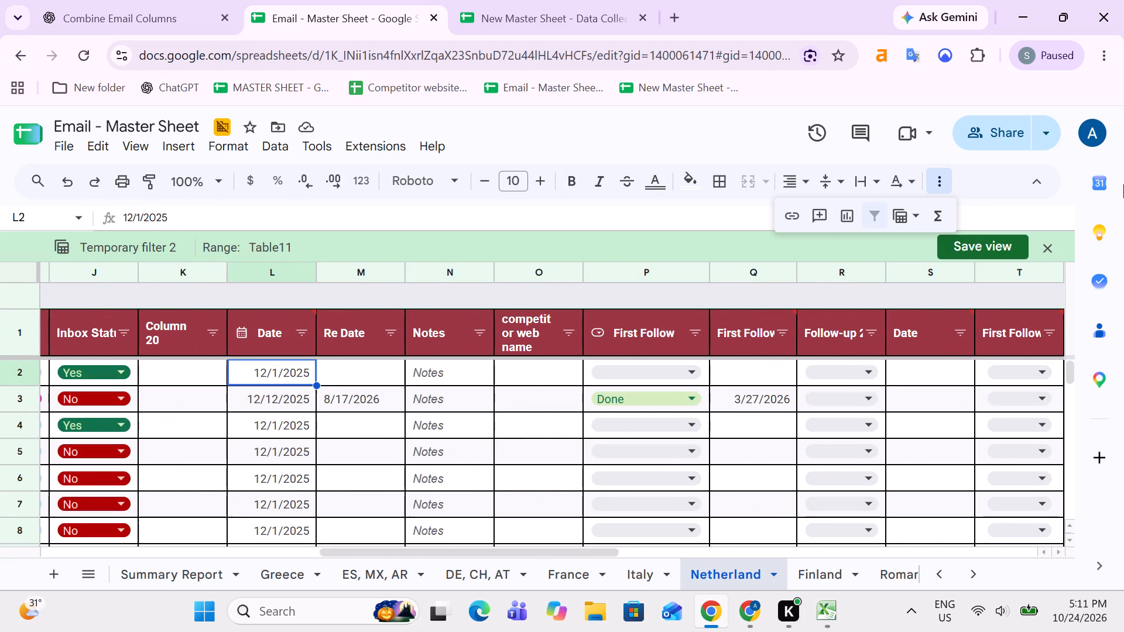
key("Left")
key("Left")
key("Left")
key("Left")
key("Left")
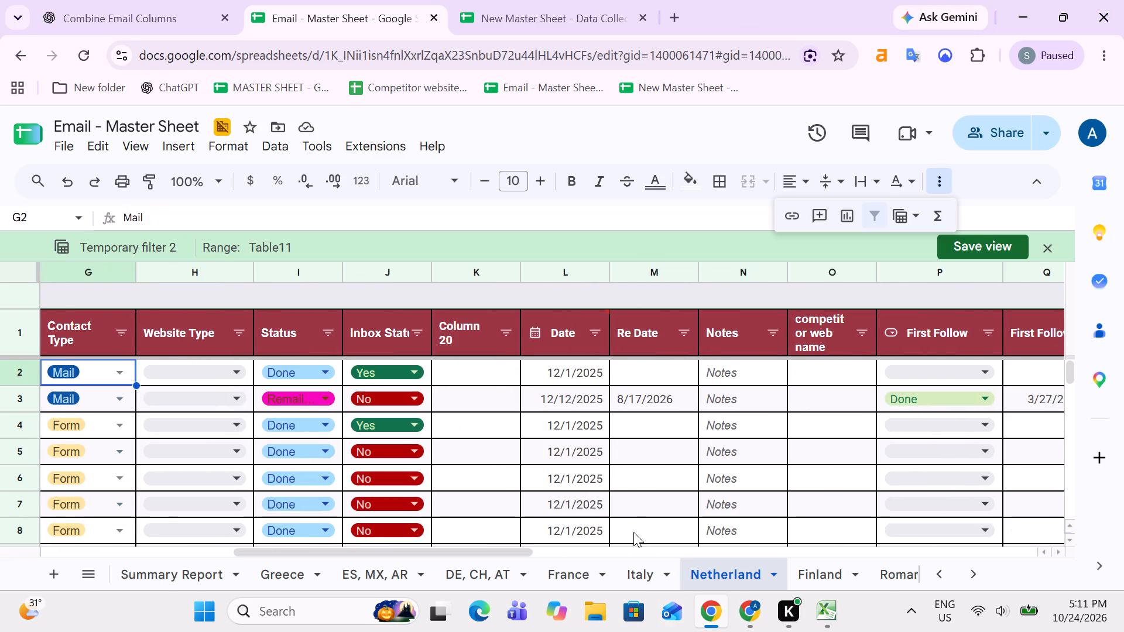
Filter the Netherland table's Status column to only (Blanks) and Mail Has to DO.
left_click(334, 332)
scroll(235, 428, "down", 5)
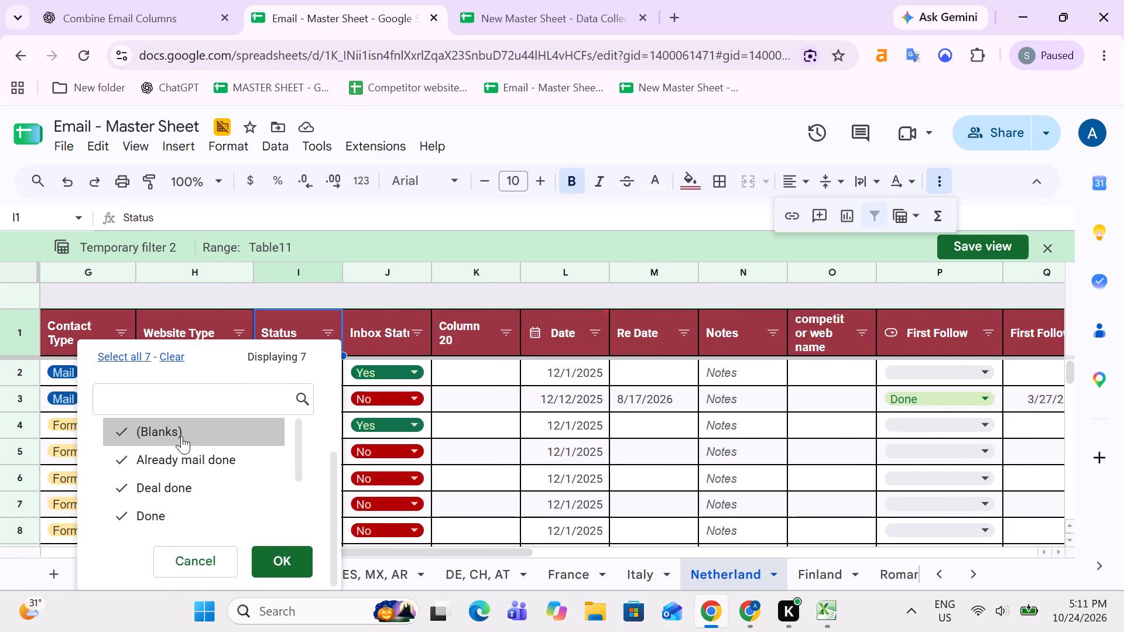
left_click(170, 348)
left_click(173, 429)
scroll(205, 479, "down", 2)
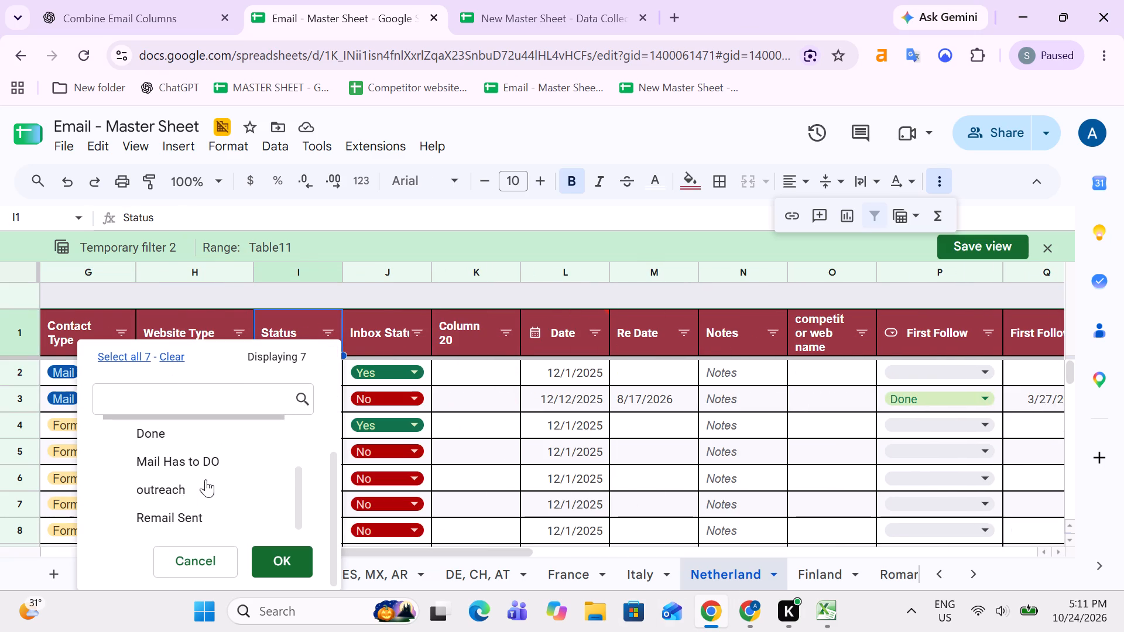
left_click(184, 462)
left_click(270, 566)
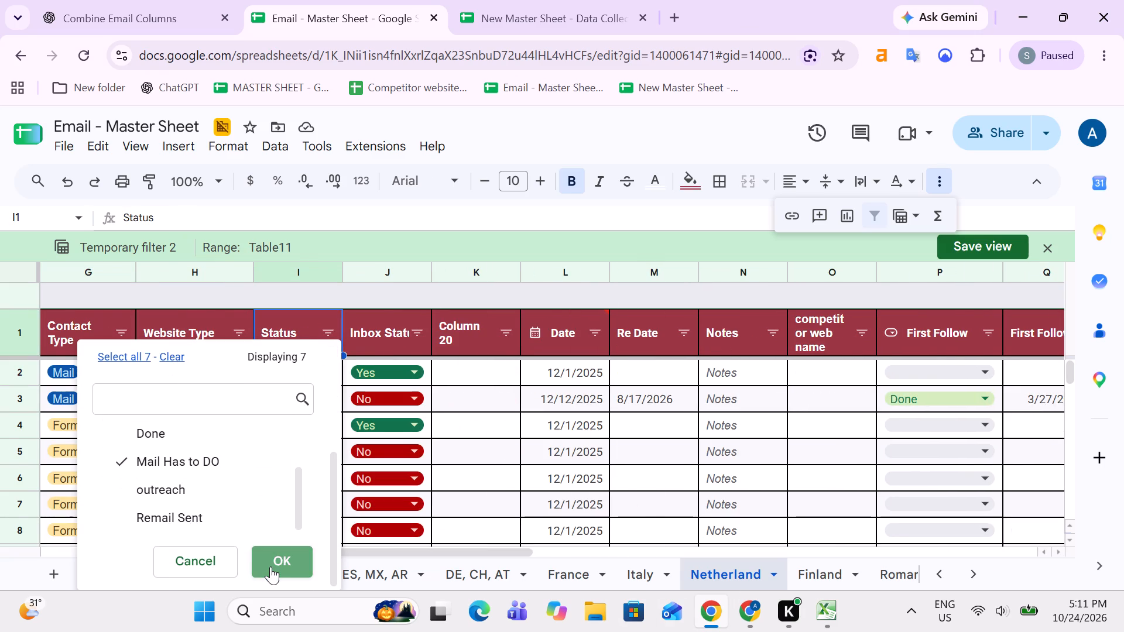
Look across the status-filtered Netherland rows, from Domain through Contact Details, Website Type and Inbox Status.
key("Up")
key("Down")
key("Right")
key("Up")
key("Down")
key("Left")
key("Left")
key("Left")
key("Left")
key("Left")
key("Left")
key("Left")
key("Left")
key("Left")
key("Left")
key("Left")
key("Left")
key("Left")
key("Left")
key("Left")
key("Left")
key("Left")
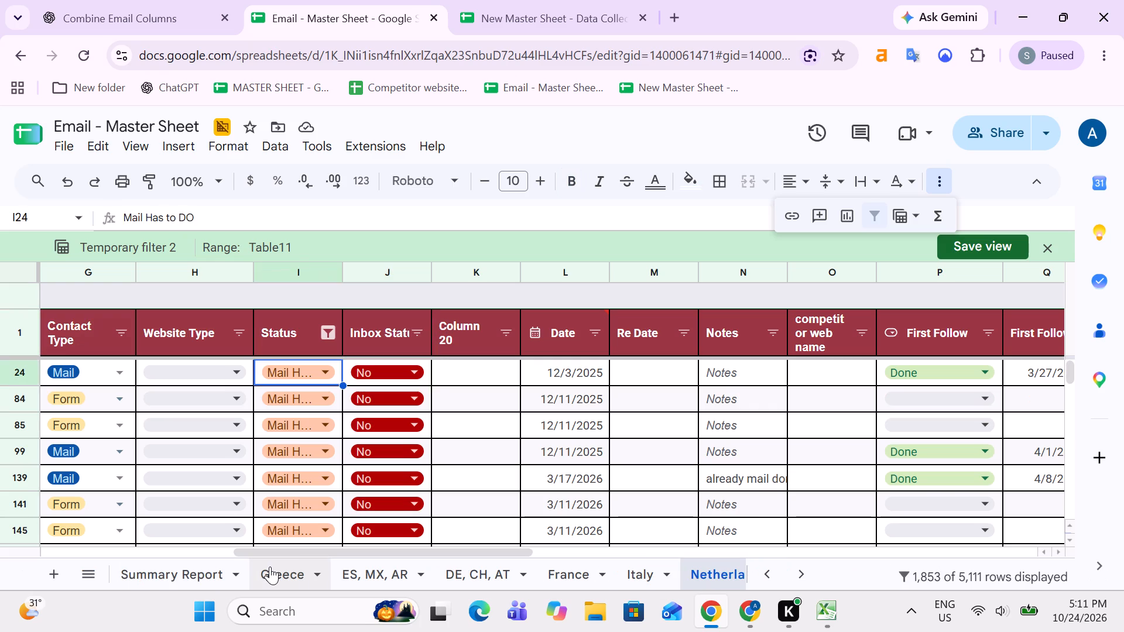
key("Right")
key("Right")
key("Right")
key("Right")
key("Right")
key("Right")
key("Right")
key("Right")
key("Right")
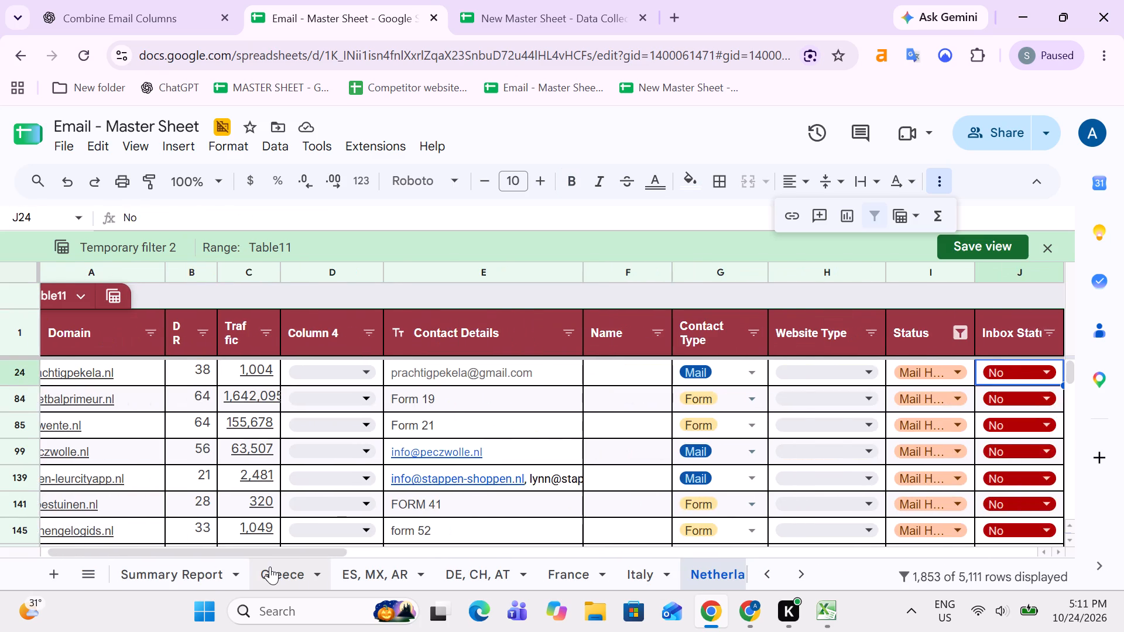
key("Right")
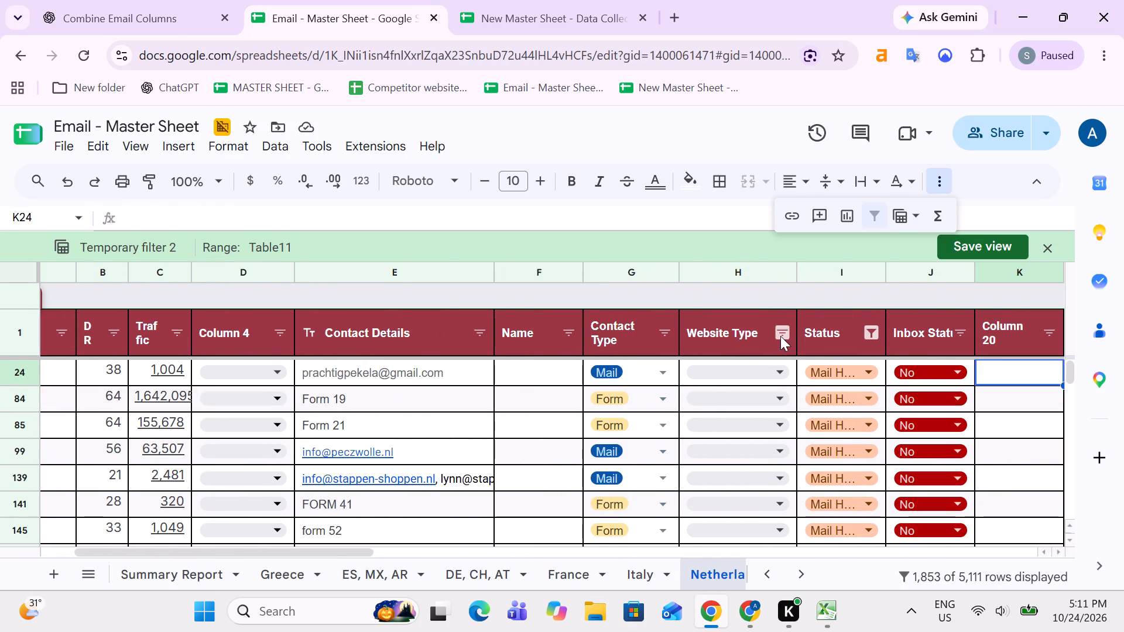
Filter the Website Type column to only (Blanks), Full List and Uniqe.
left_click(780, 336)
scroll(676, 453, "down", 5)
scroll(641, 487, "down", 1)
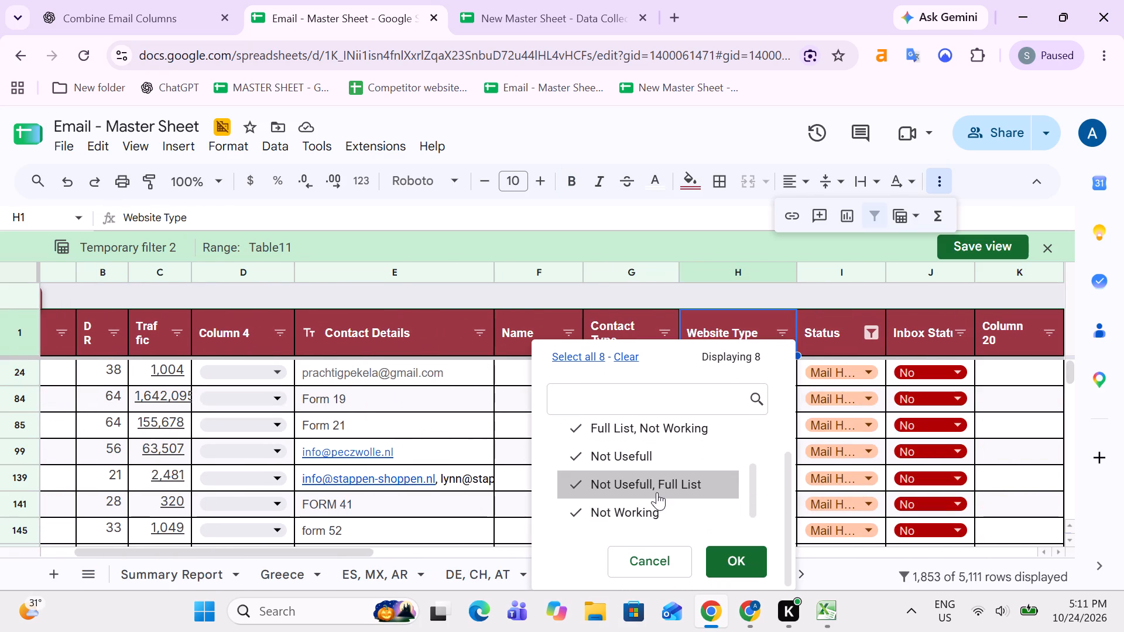
scroll(657, 492, "down", 2)
left_click(627, 353)
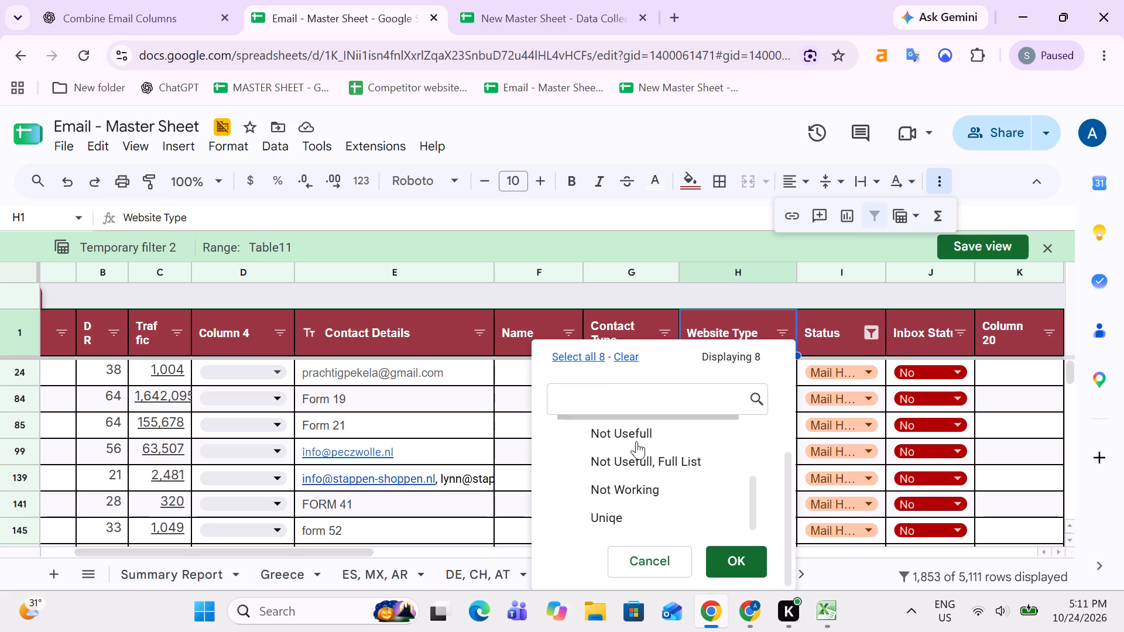
scroll(638, 461, "up", 5)
left_click(626, 432)
left_click(636, 456)
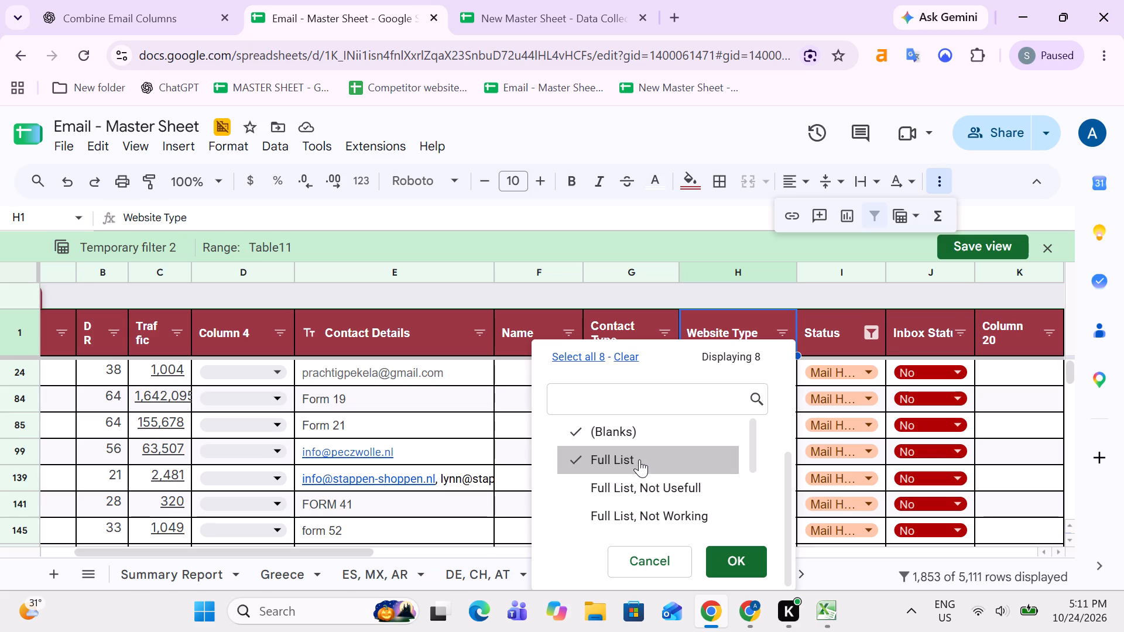
scroll(660, 472, "down", 2)
scroll(674, 478, "up", 1)
scroll(674, 478, "down", 1)
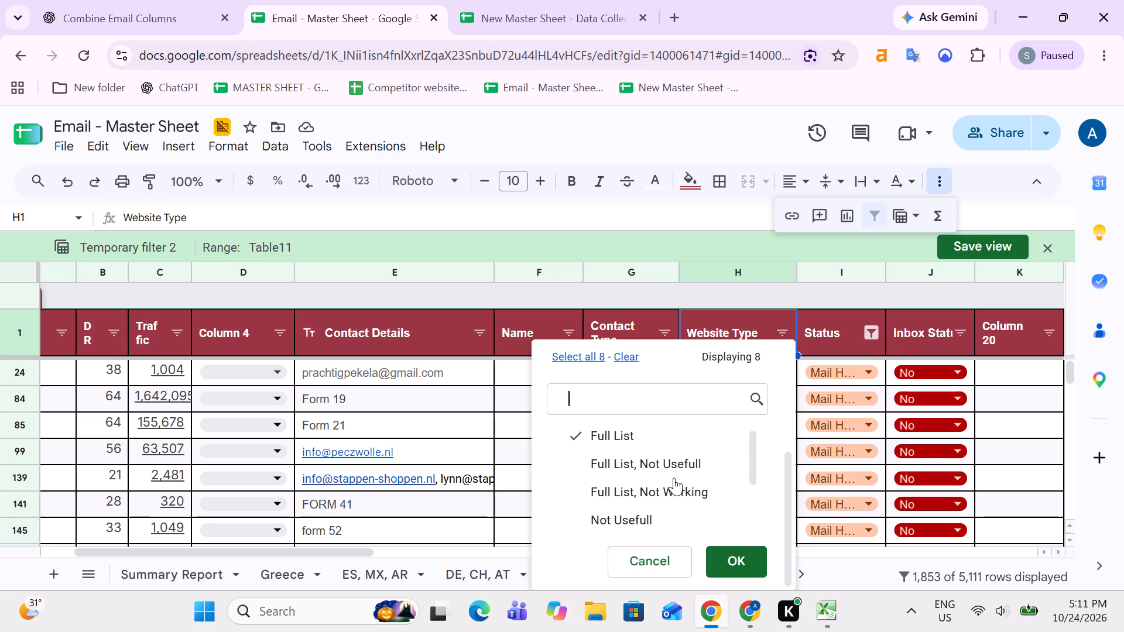
scroll(674, 490, "down", 1)
left_click(637, 527)
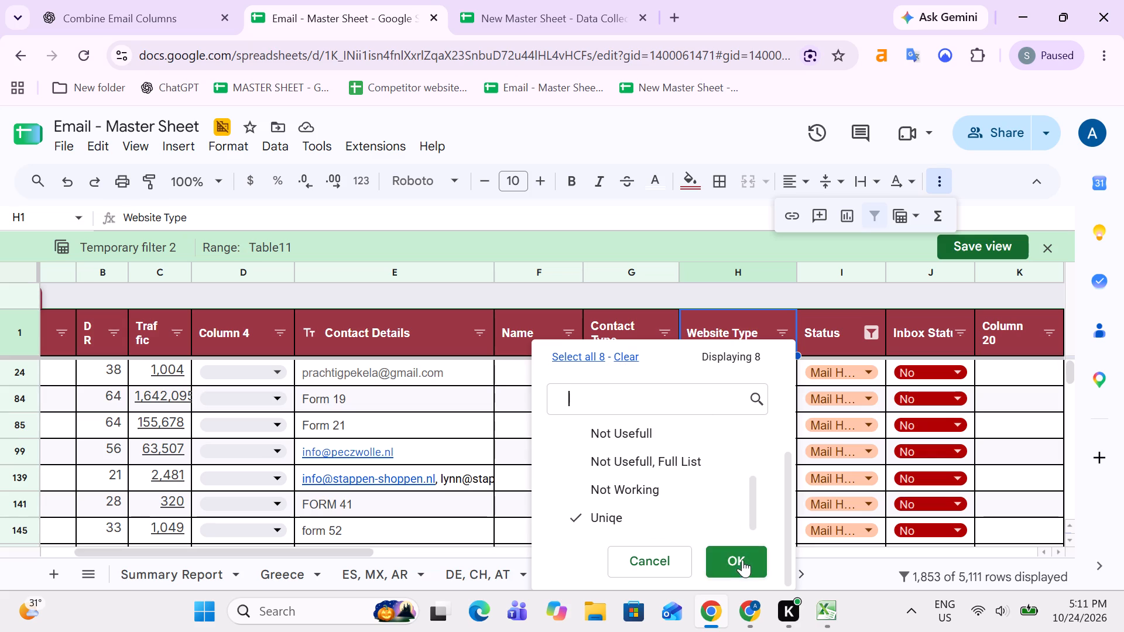
left_click(750, 573)
Filter the Contact Type column to exclude No Contact and Same Webmaster.
scroll(769, 483, "up", 5)
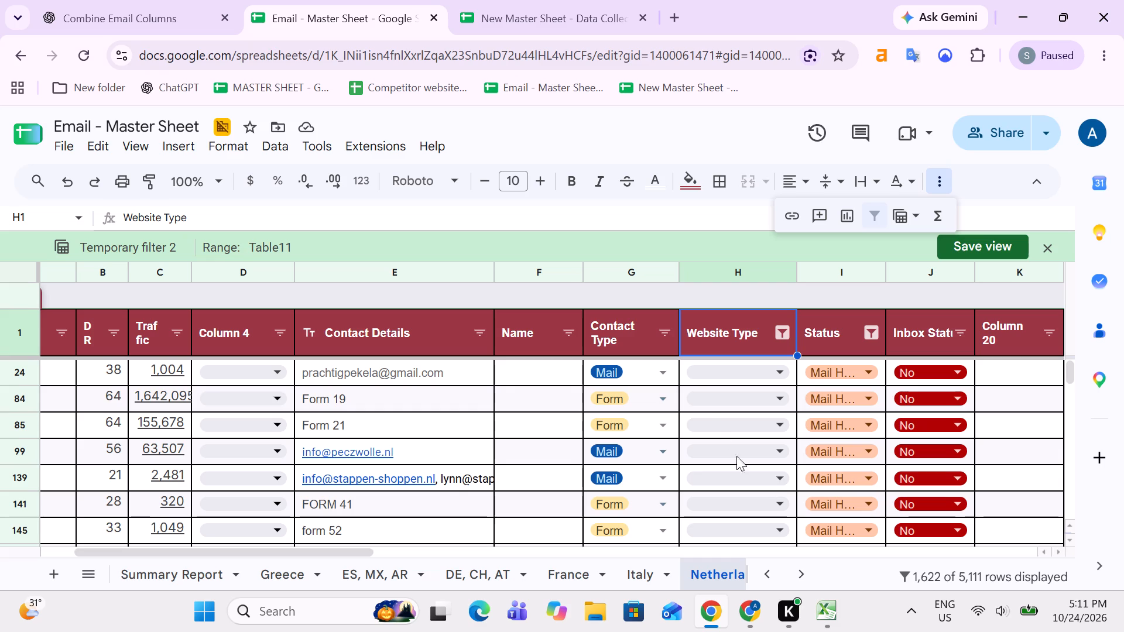
left_click(663, 337)
scroll(585, 449, "down", 10)
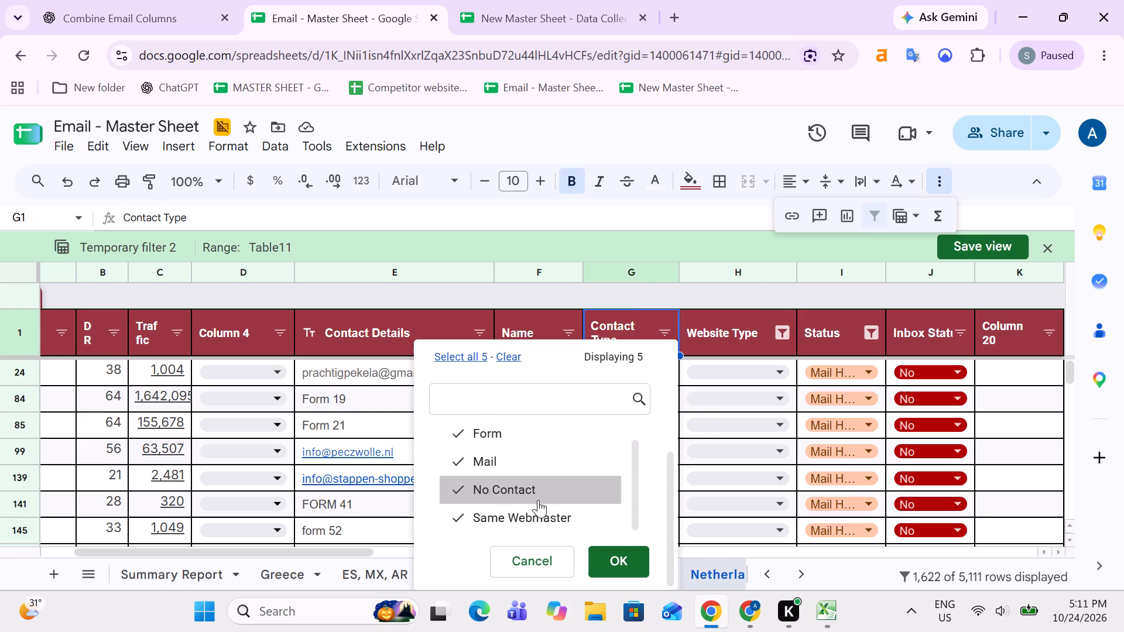
left_click(513, 490)
left_click(525, 511)
scroll(520, 459, "up", 2)
scroll(540, 470, "down", 4)
left_click(625, 554)
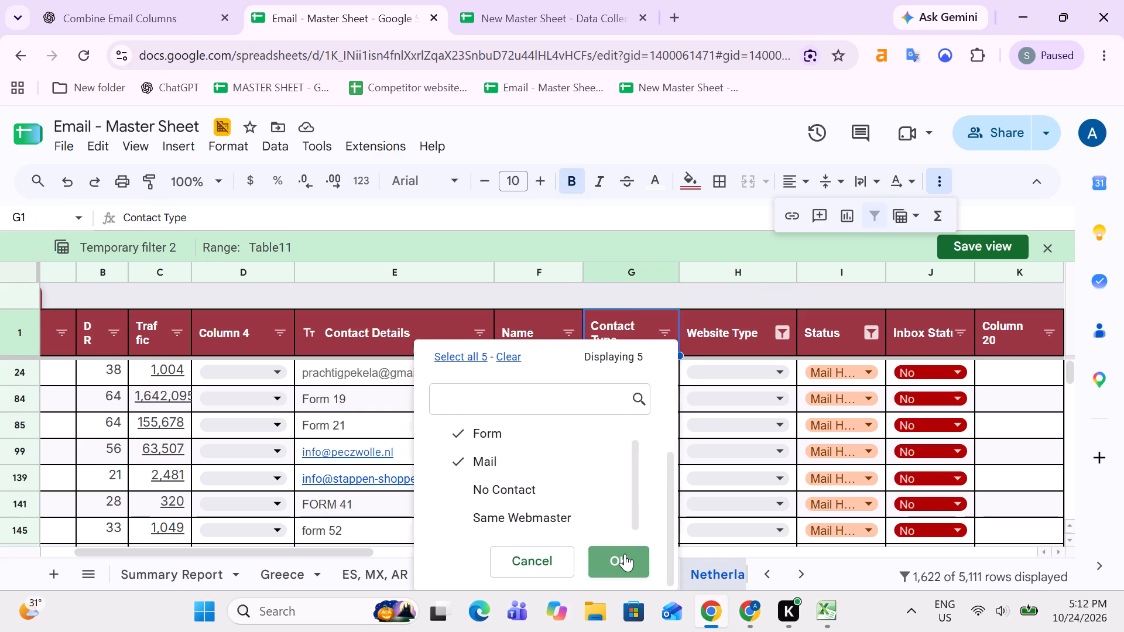
Filter the Notes column to show only (Blanks).
key("Up")
key("Down")
key("Right")
key("Right")
key("Right")
key("Right")
key("Right")
key("Right")
key("Right")
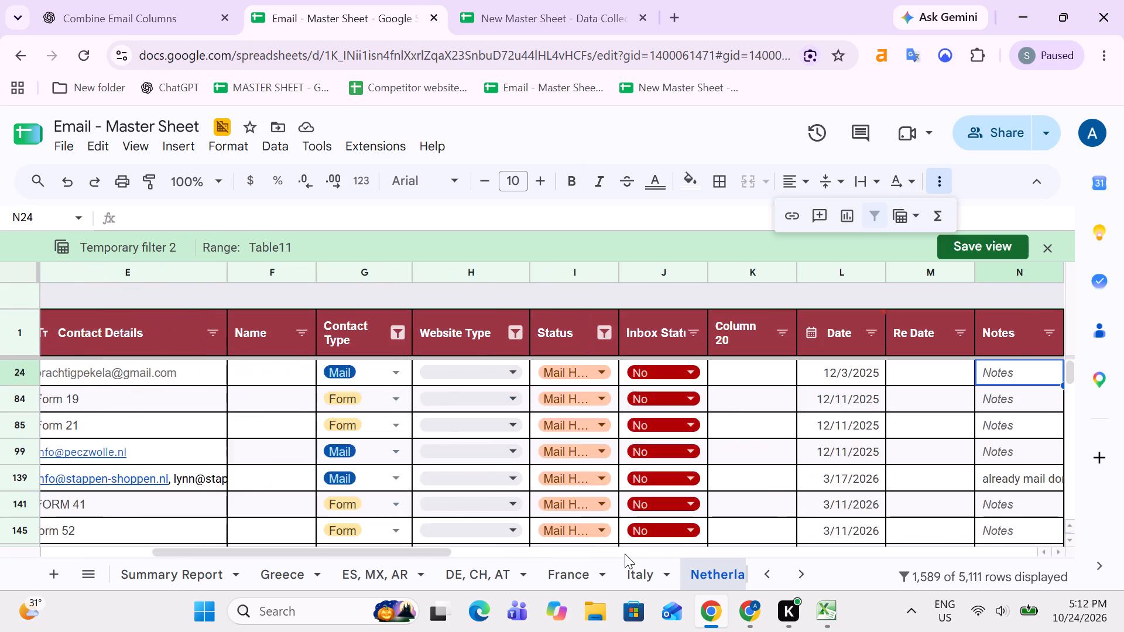
key("Right")
key("Right")
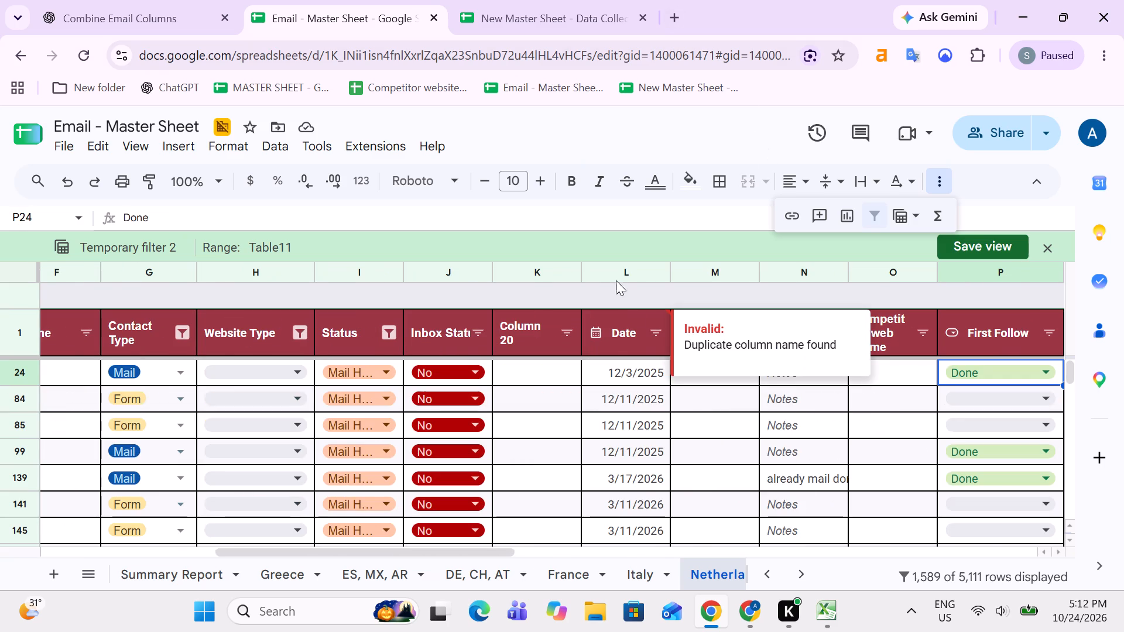
left_click(856, 425)
left_click(832, 331)
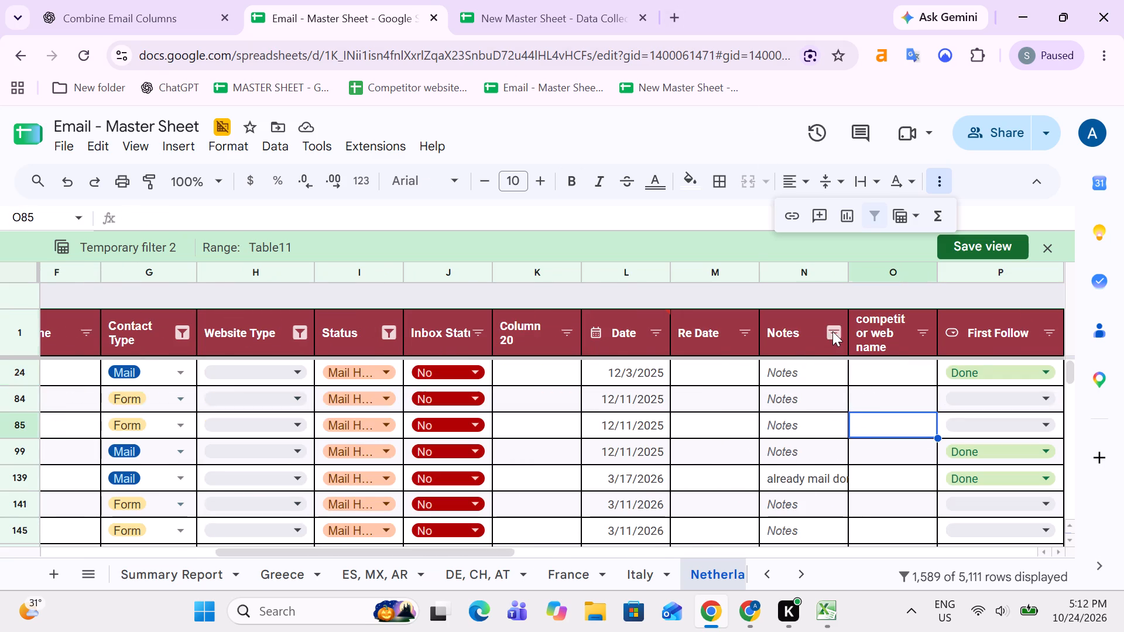
scroll(718, 430, "down", 11)
scroll(707, 449, "up", 4)
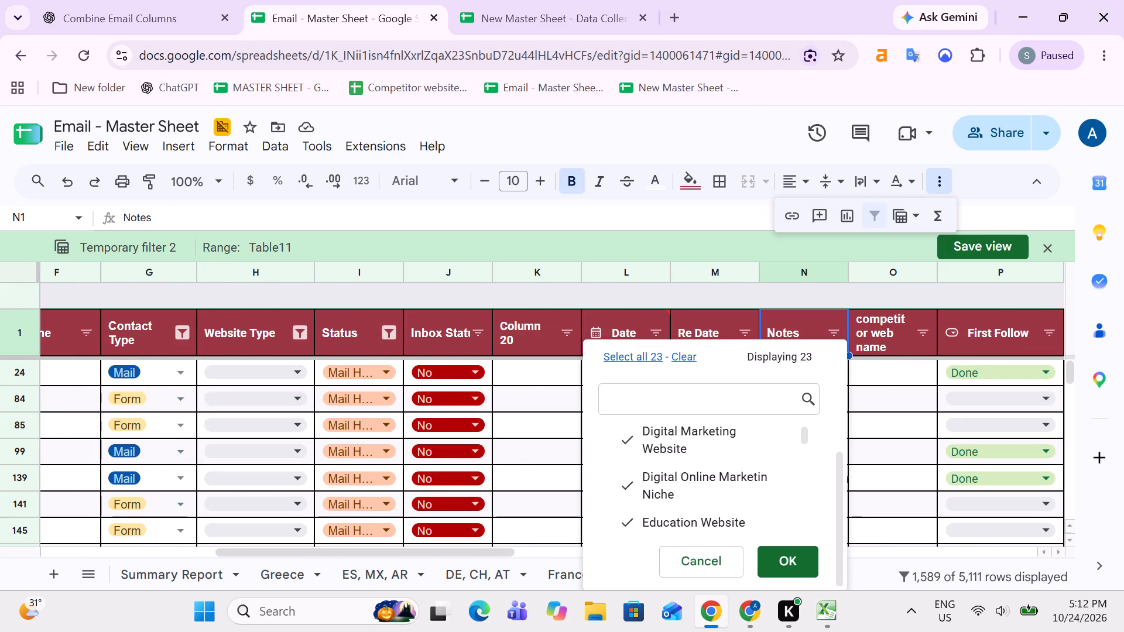
left_click(690, 351)
scroll(691, 467, "down", 11)
scroll(690, 505, "up", 5)
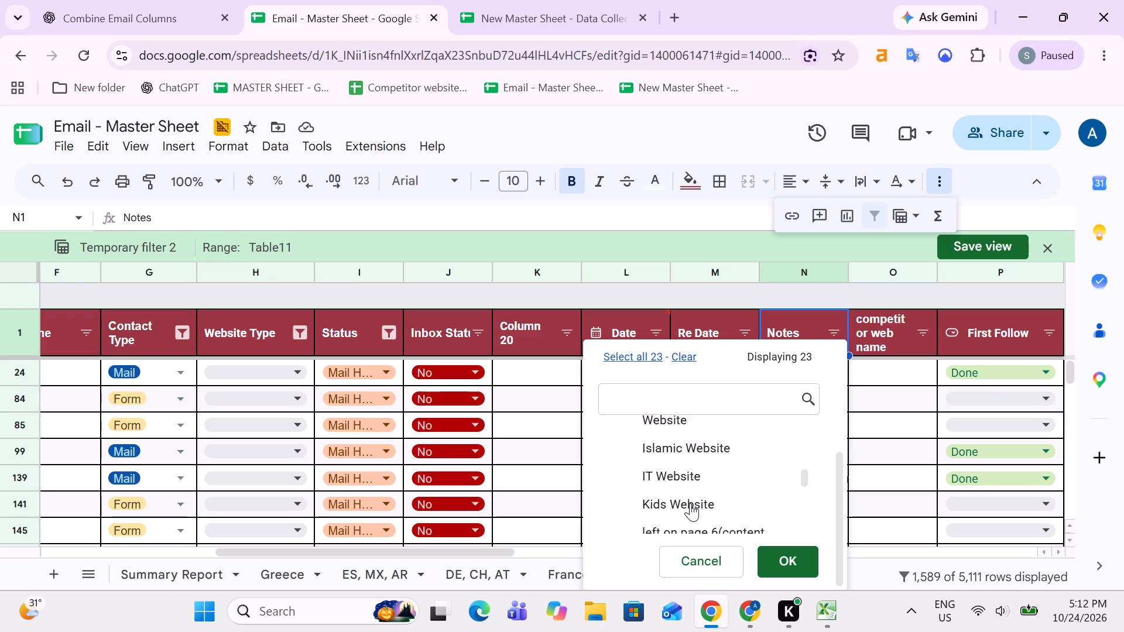
scroll(690, 503, "up", 3)
left_click(677, 432)
left_click(772, 564)
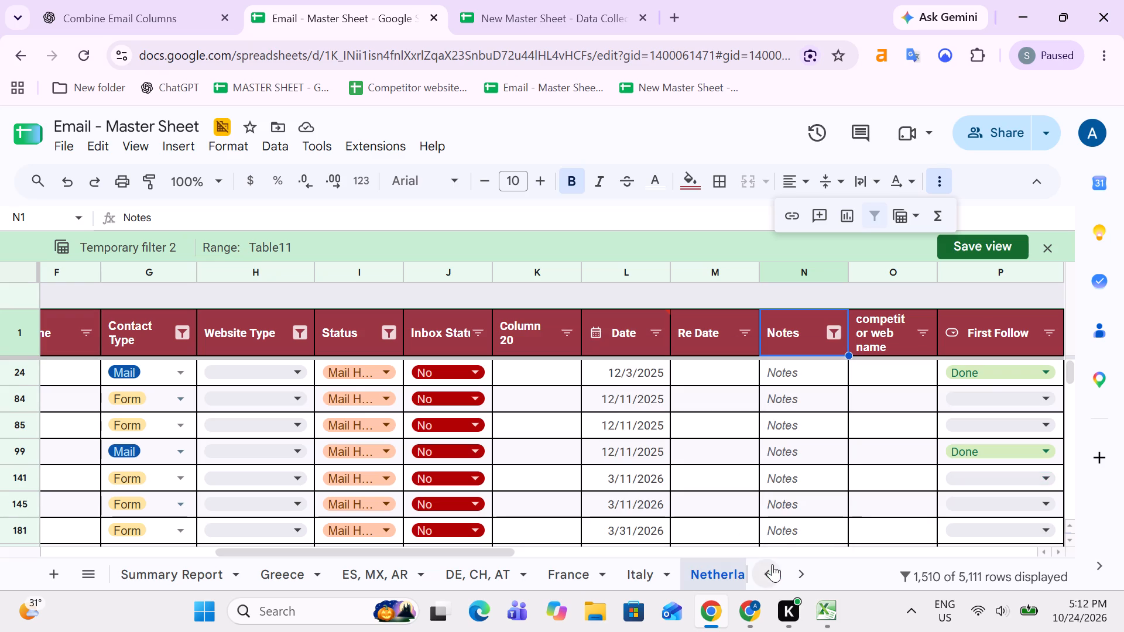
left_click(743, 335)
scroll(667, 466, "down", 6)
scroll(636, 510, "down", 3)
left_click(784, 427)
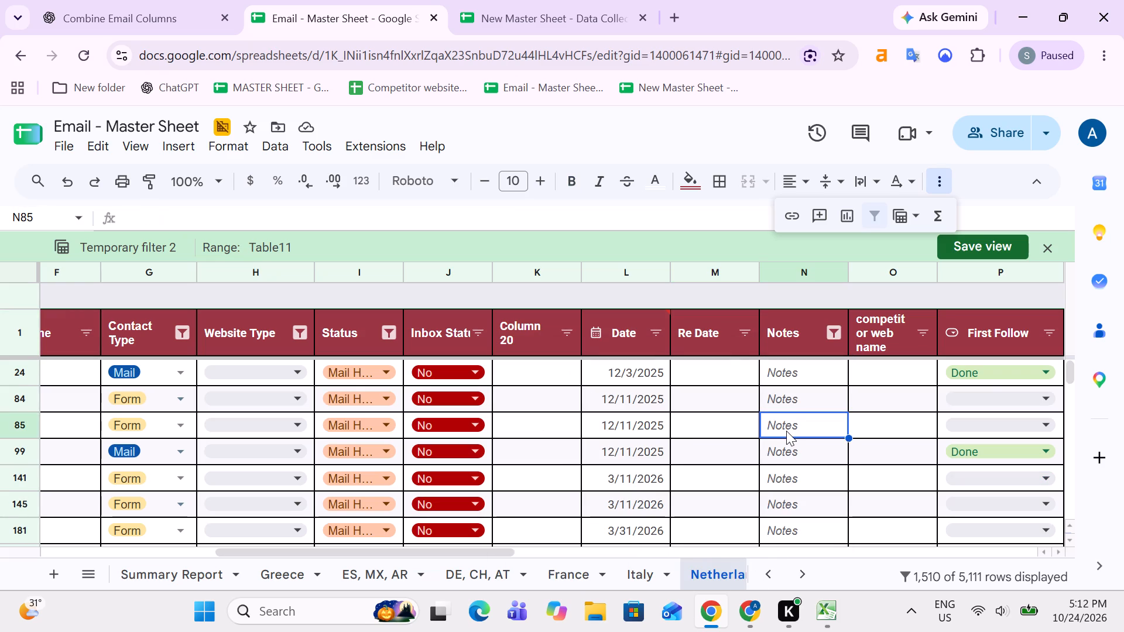
Copy all filtered Netherland domains in the Domain column, from prachtigpekela.nl down to reviewpagina.nl.
key("Up")
key("Up")
key("Up")
key("Up")
key("Up")
key("Down")
key("Left")
key("Left")
key("Left")
key("Left")
key("Left")
key("Left")
key("Left")
key("Left")
key("Left")
key("Left")
key("Left")
key("Left")
key("Left")
key("Left")
key("Left")
key("Left")
key("Left")
key("Left")
key("Left")
key("Left")
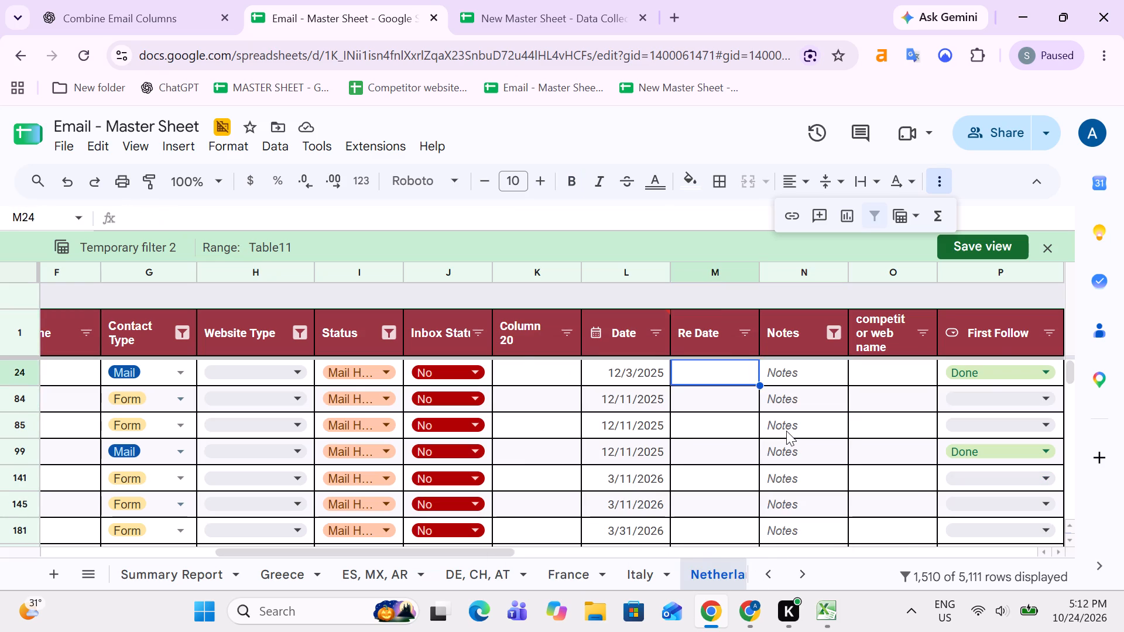
key("Up")
key("Up")
key("Down")
key("ctrl+shift+Down")
key("ctrl+shift+Down")
key("ctrl+shift+Down")
key("ctrl+shift+Down")
key("ctrl+shift+Down")
key("ctrl+shift+Down")
key("ctrl+shift+Down")
key("ctrl+shift+Down")
key("ctrl+shift+Down")
key("ctrl+shift+Down")
key("ctrl+shift+Down")
key("ctrl+shift+Down")
key("ctrl+shift+Down")
key("ctrl+shift+Down")
key("ctrl+shift+Down")
key("ctrl+shift+Down")
key("ctrl+shift+Down")
key("ctrl+shift+Down")
key("ctrl+shift+Down")
key("ctrl+shift+Down")
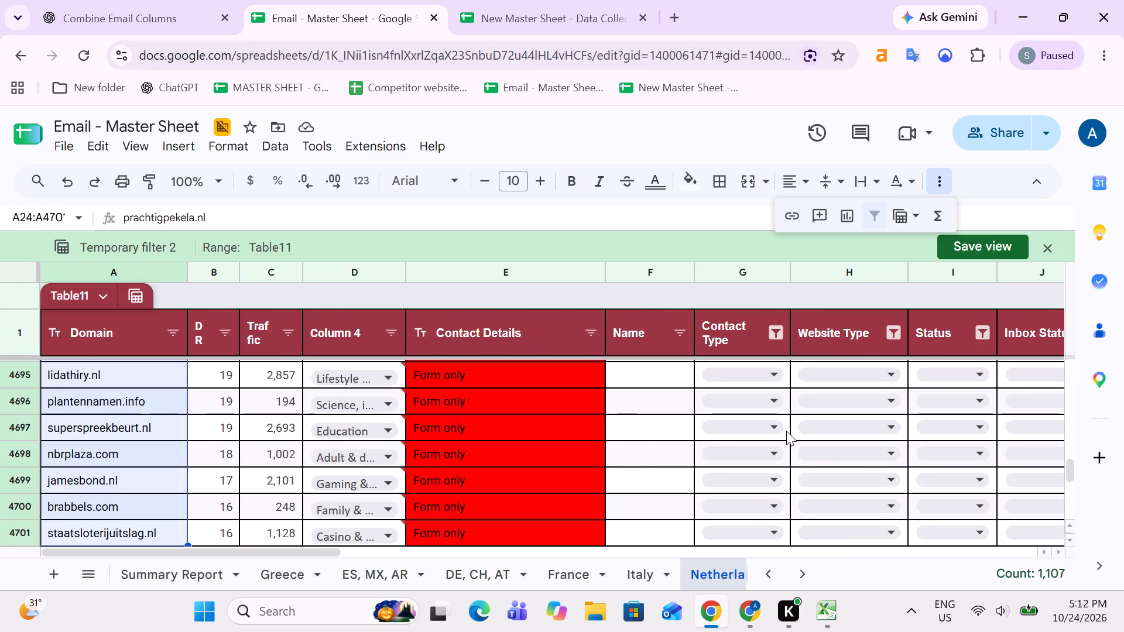
key("ctrl+shift+Up")
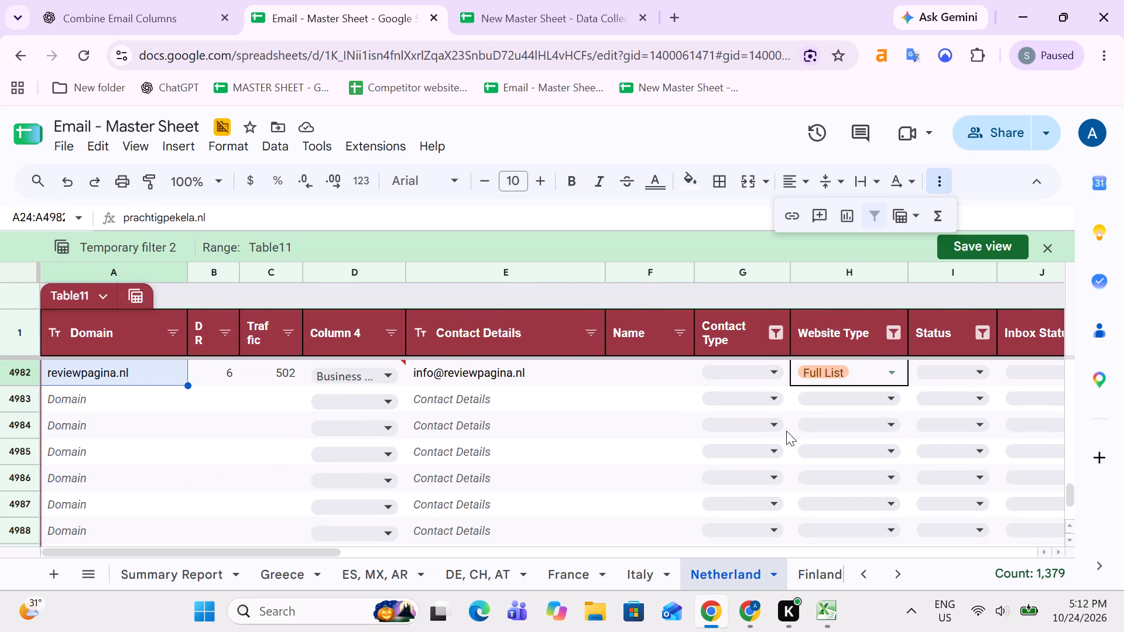
key("alt+Tab")
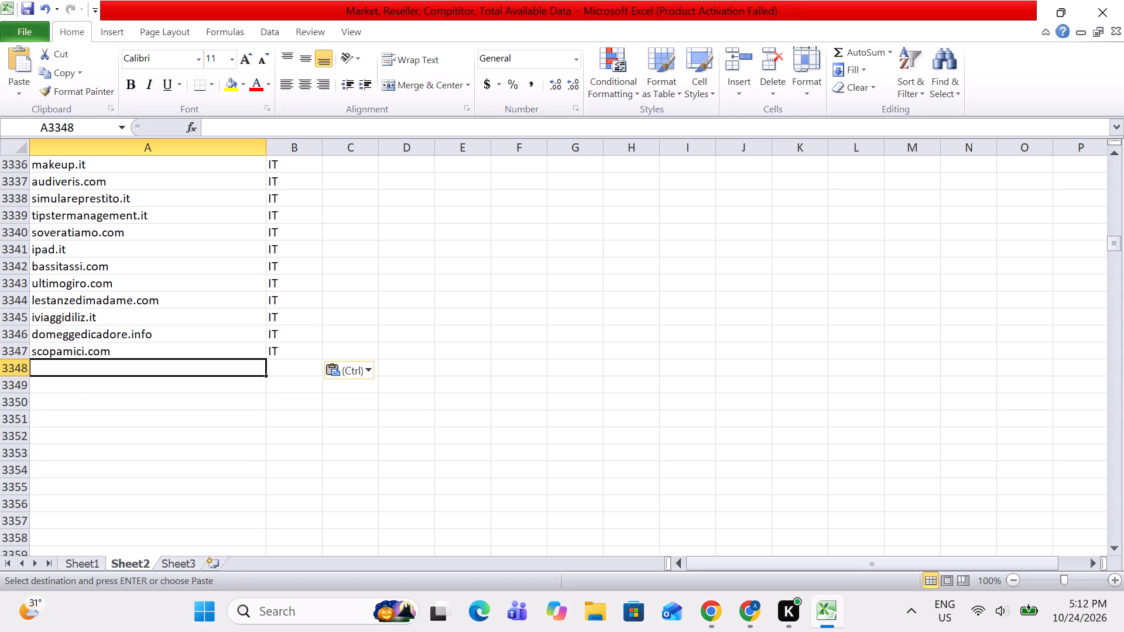
left_click(178, 561)
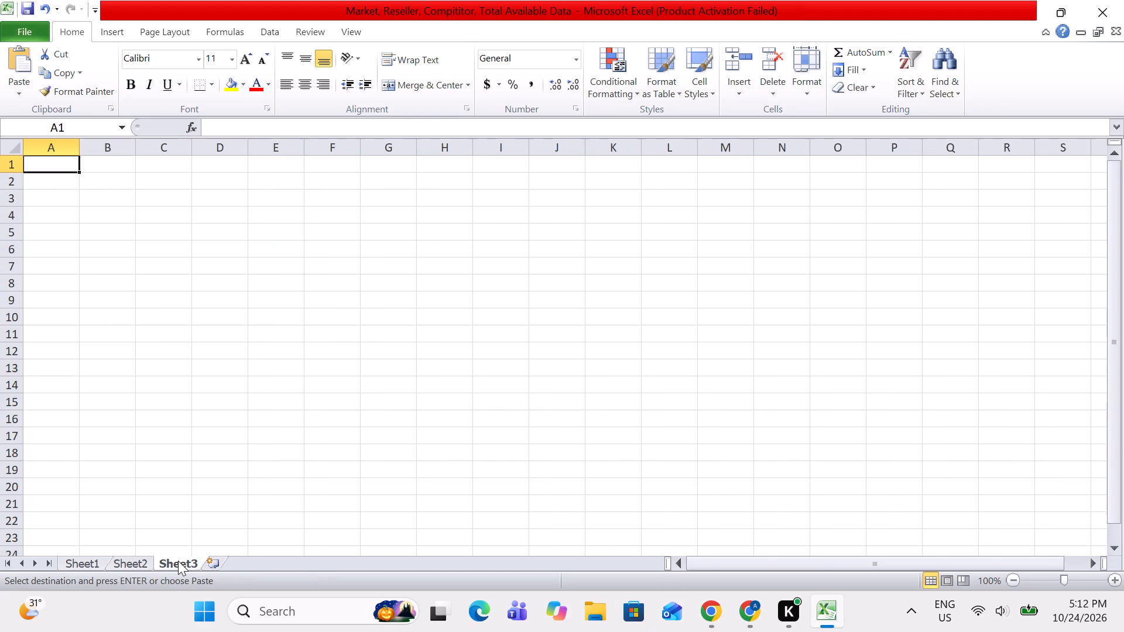
left_click(134, 559)
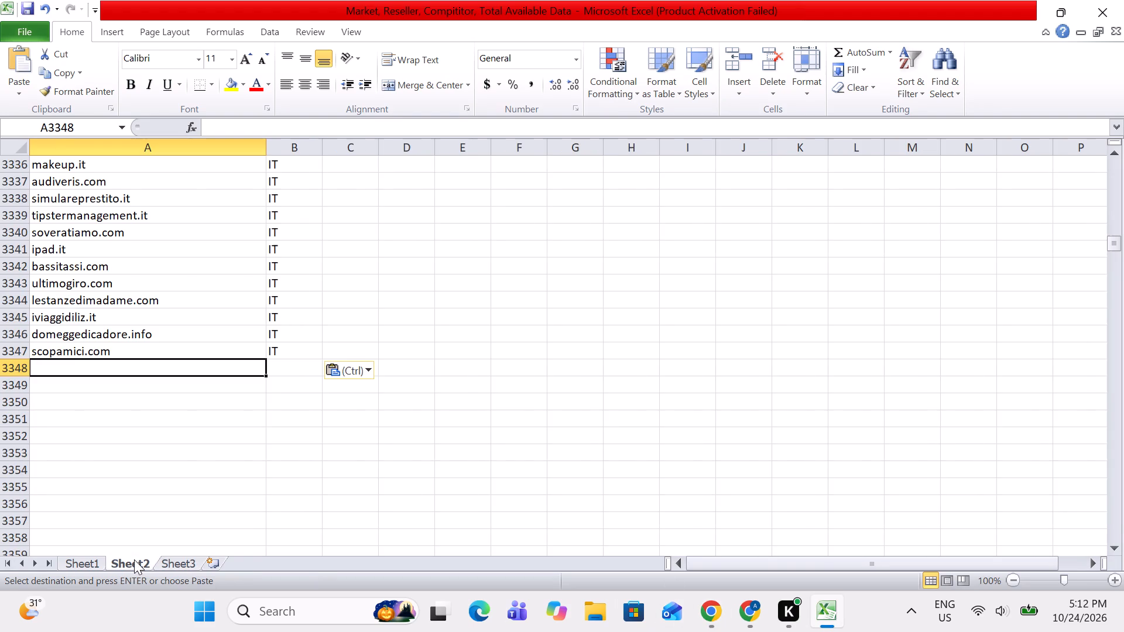
key("alt+Tab")
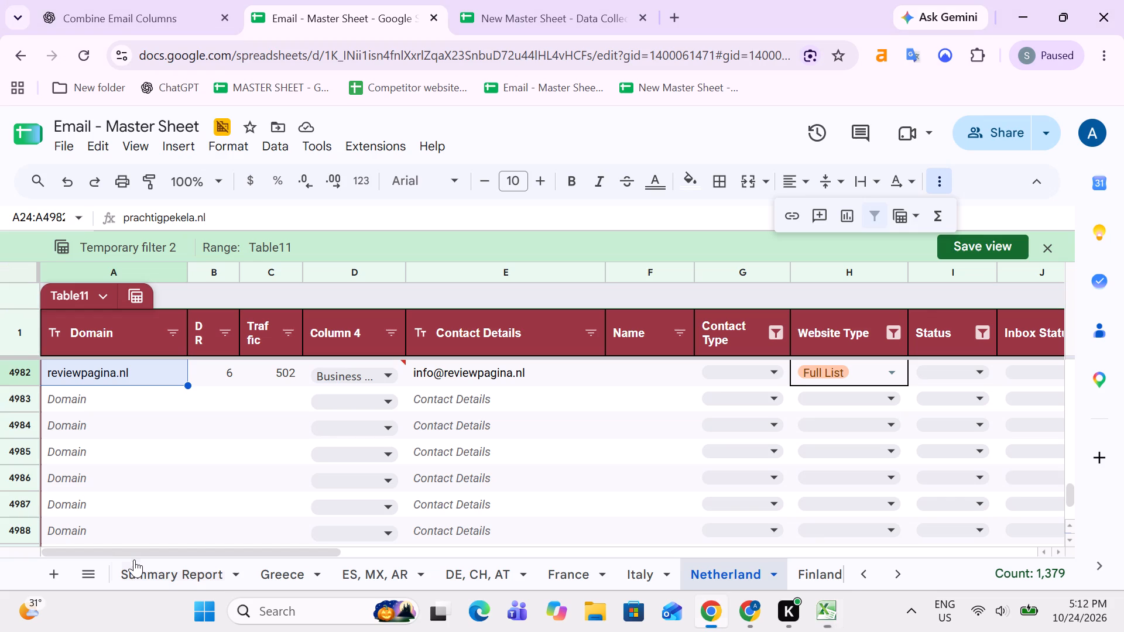
key("ctrl+c")
Switch to Excel and paste the copied domains into Sheet2 from cell A3348, without their source formatting.
key("alt+Tab")
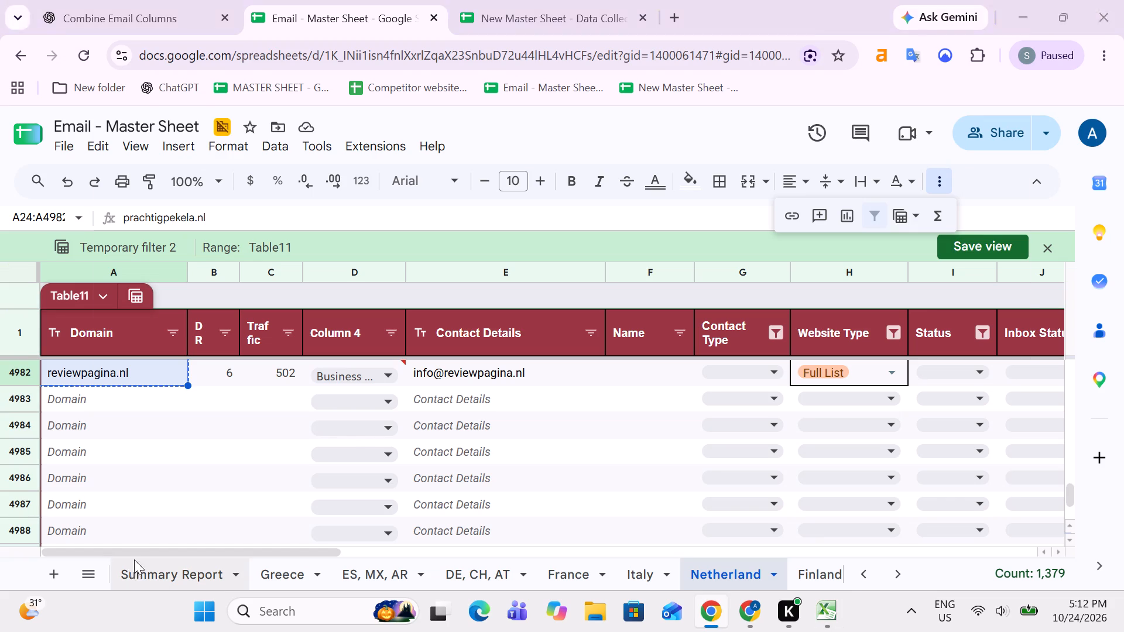
key("ctrl+v")
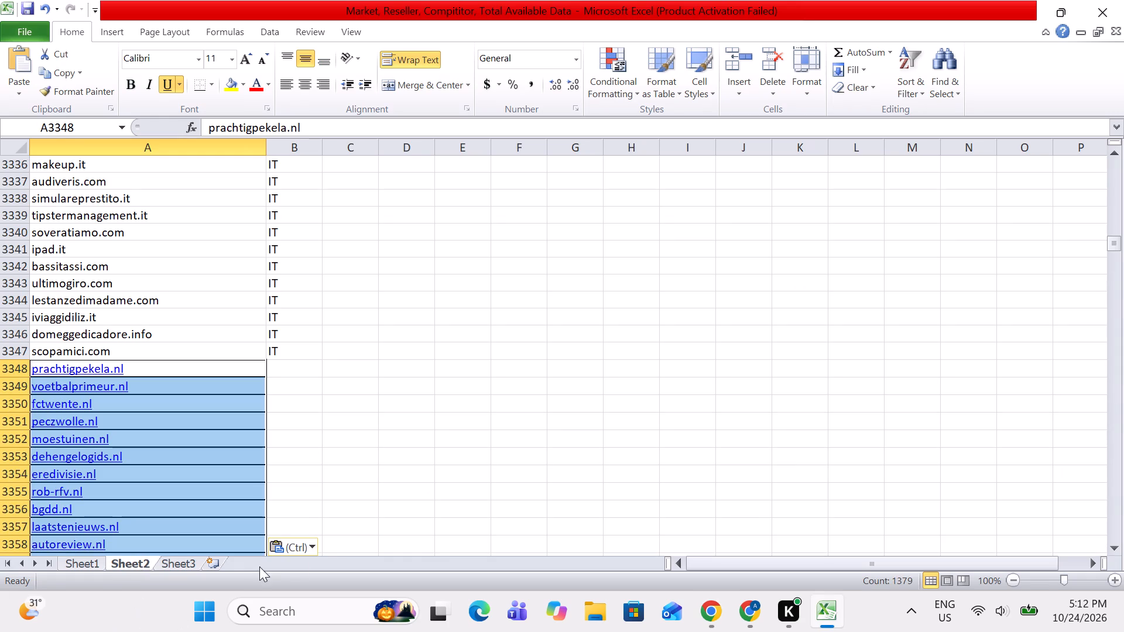
left_click(306, 546)
left_click(317, 517)
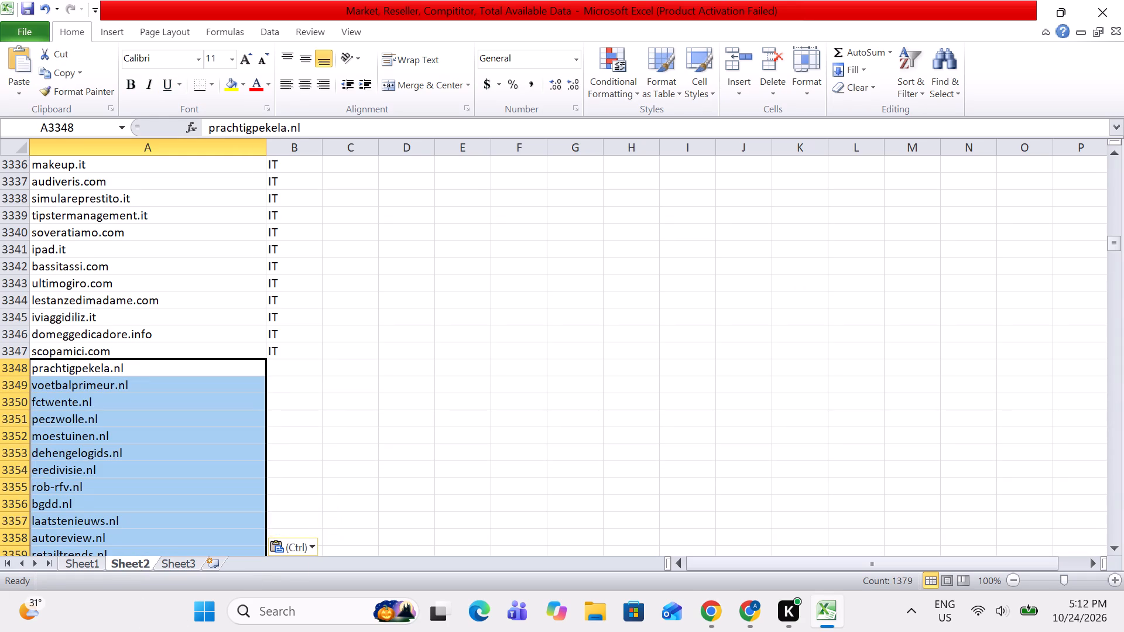
Enter NL in B3348 and fill it down column B to staatsloterijuitslag.nl in row 4454.
key("Right")
type("NL")
key("Right")
key("Left")
key("ctrl+c")
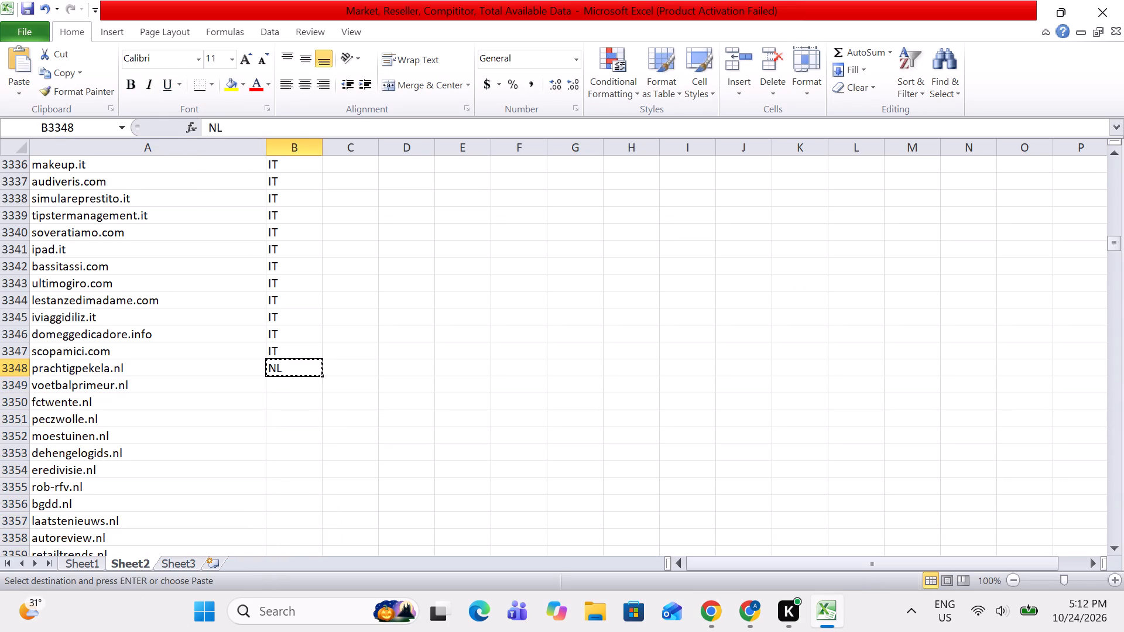
key("Left")
key("ctrl+Down")
key("Right")
key("ctrl+v")
key("ctrl+shift+Up")
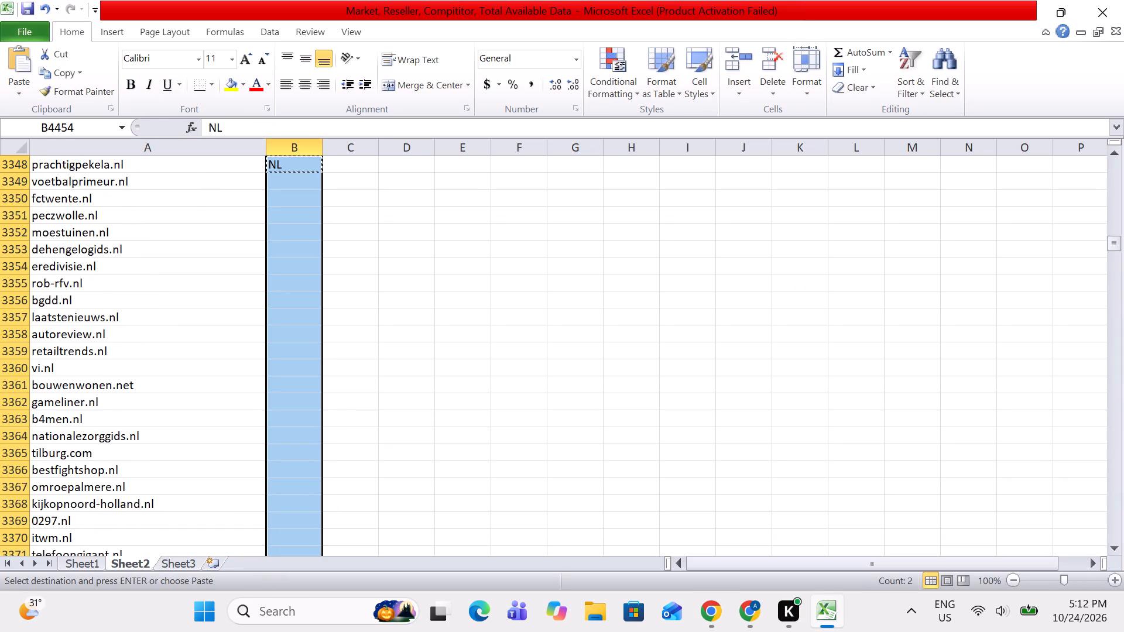
key("shift+Down")
key("ctrl+v")
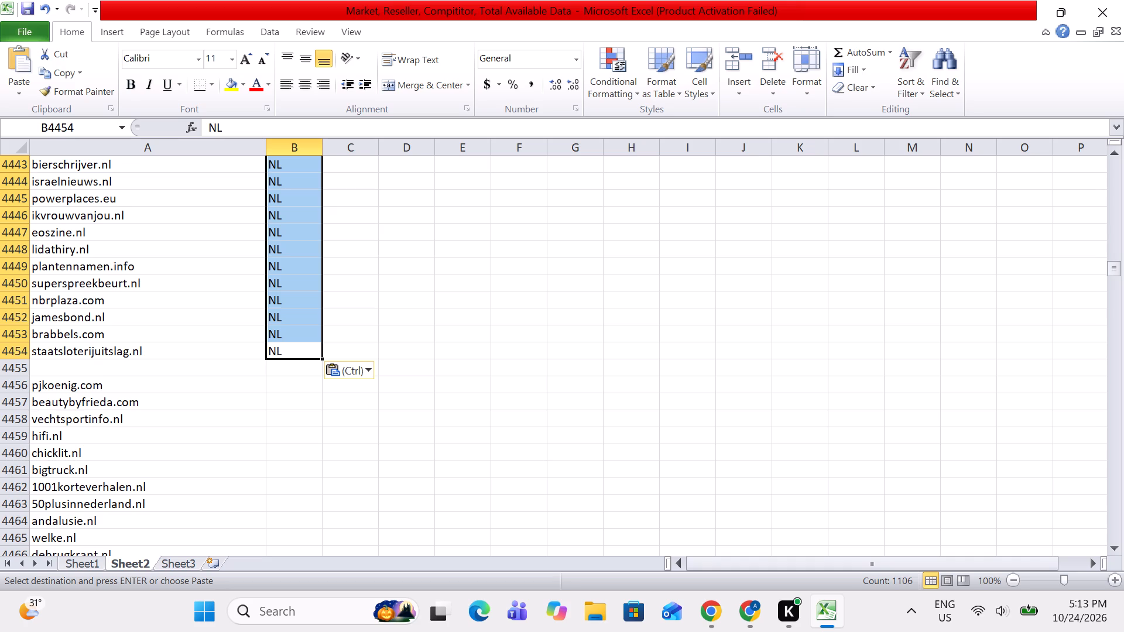
Delete the empty row 4455 between staatsloterijuitslag.nl and pjkoenig.com in Sheet2.
key("alt+Tab")
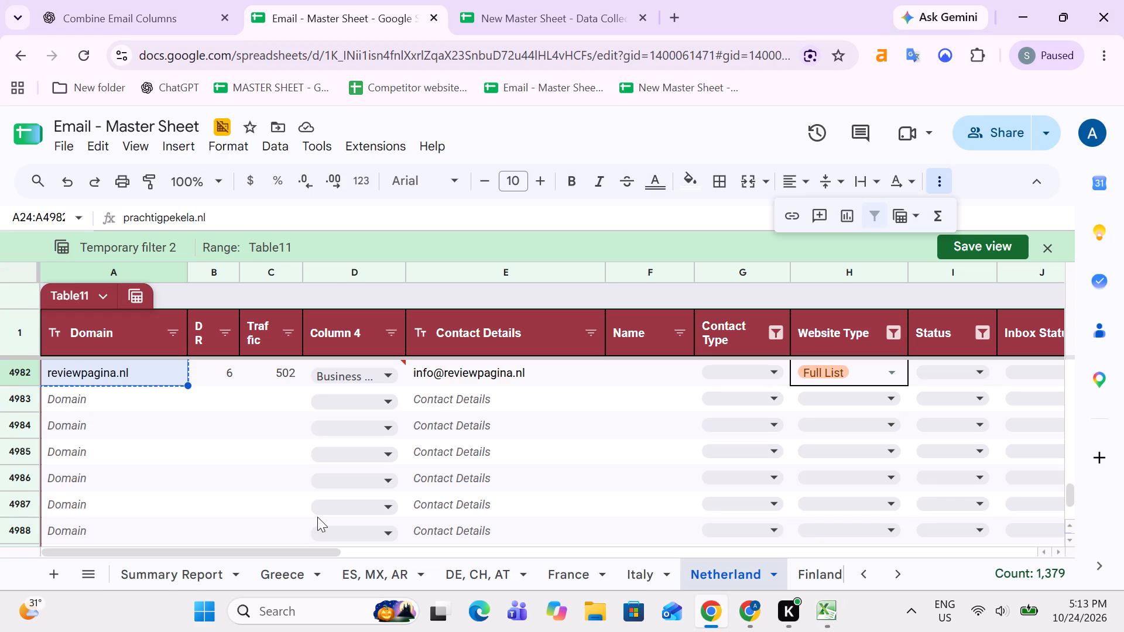
key("alt+Tab")
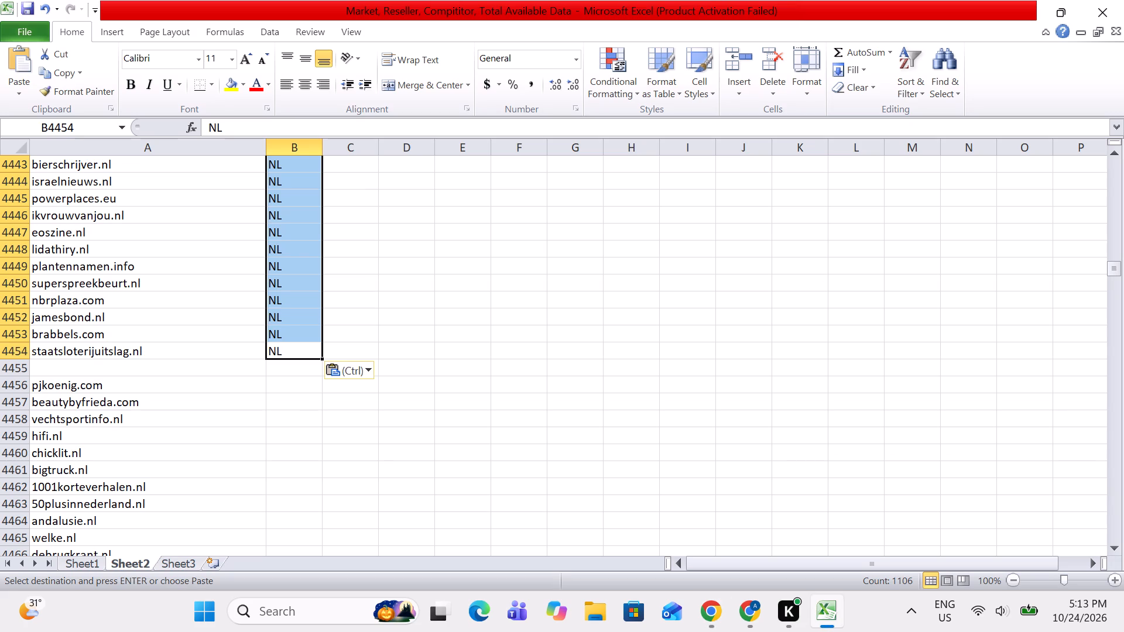
key("Down")
key("Left")
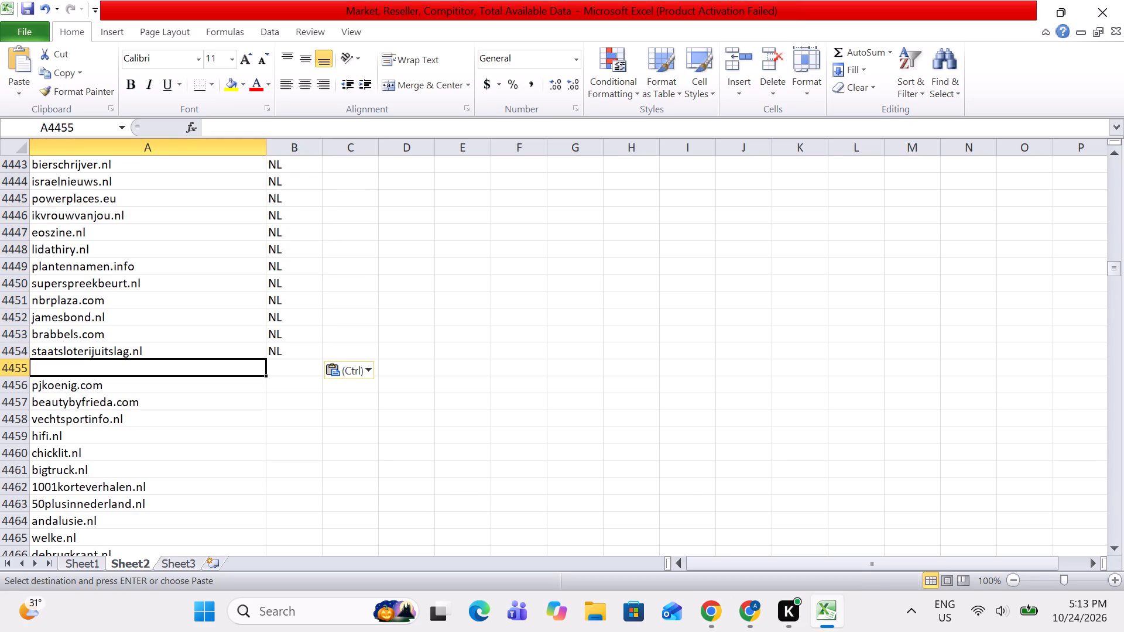
left_click(0, 373)
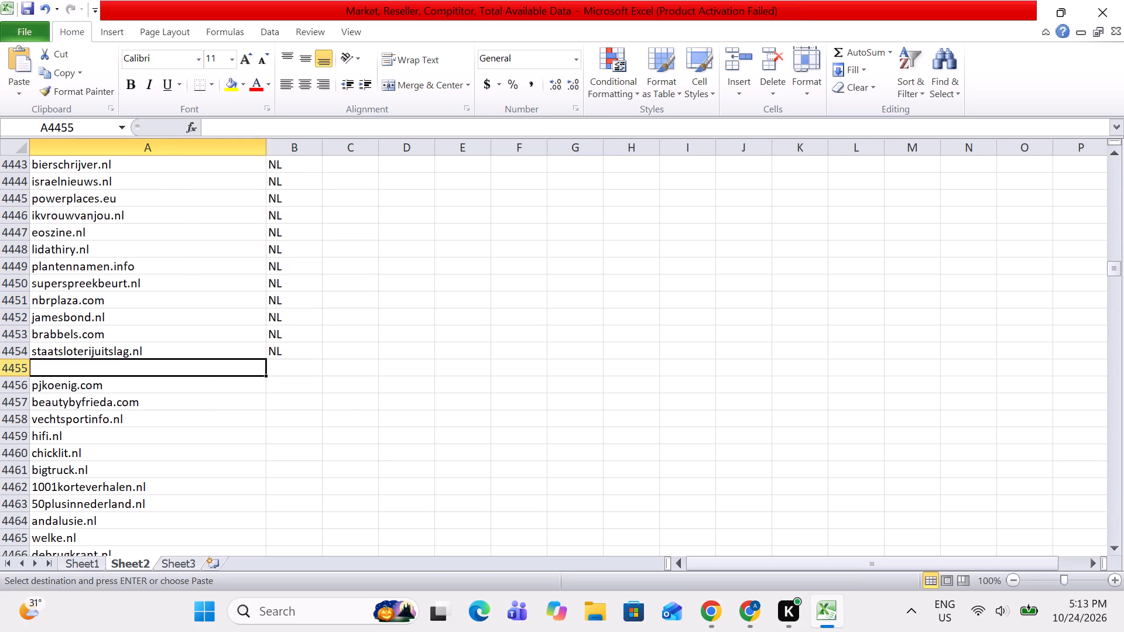
right_click(13, 368)
left_click(60, 263)
Copy the NL label into column B for the remaining domains, from pjkoenig.com to reviewpagina.nl in row 4726.
key("Right")
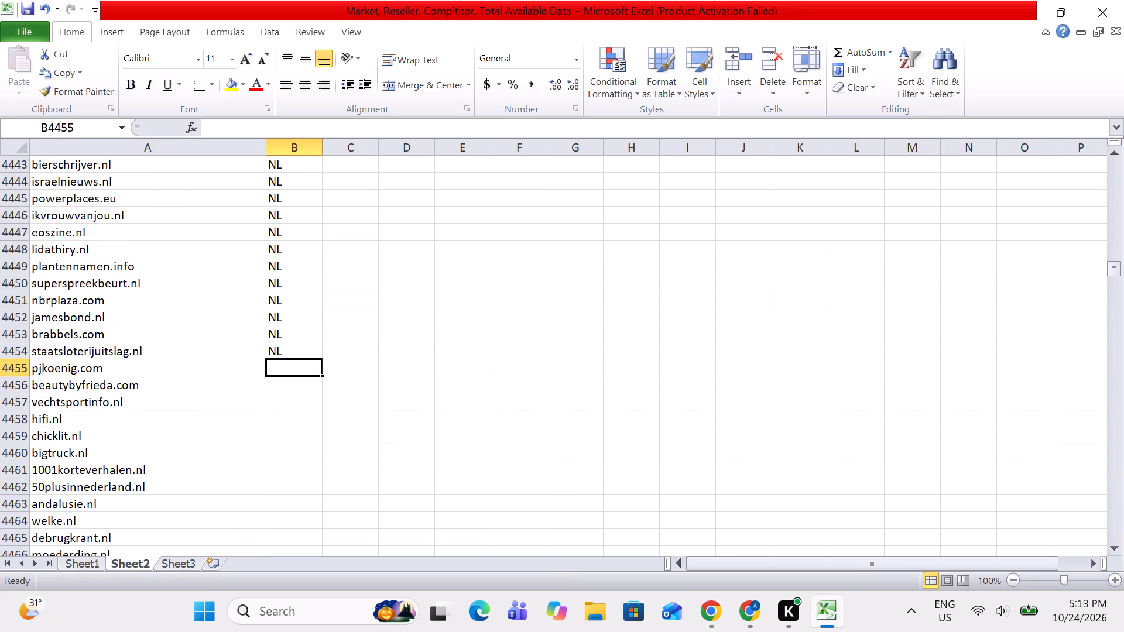
key("Up")
key("ctrl+c")
key("Down")
key("Left")
key("ctrl+Down")
key("Right")
key("ctrl+v")
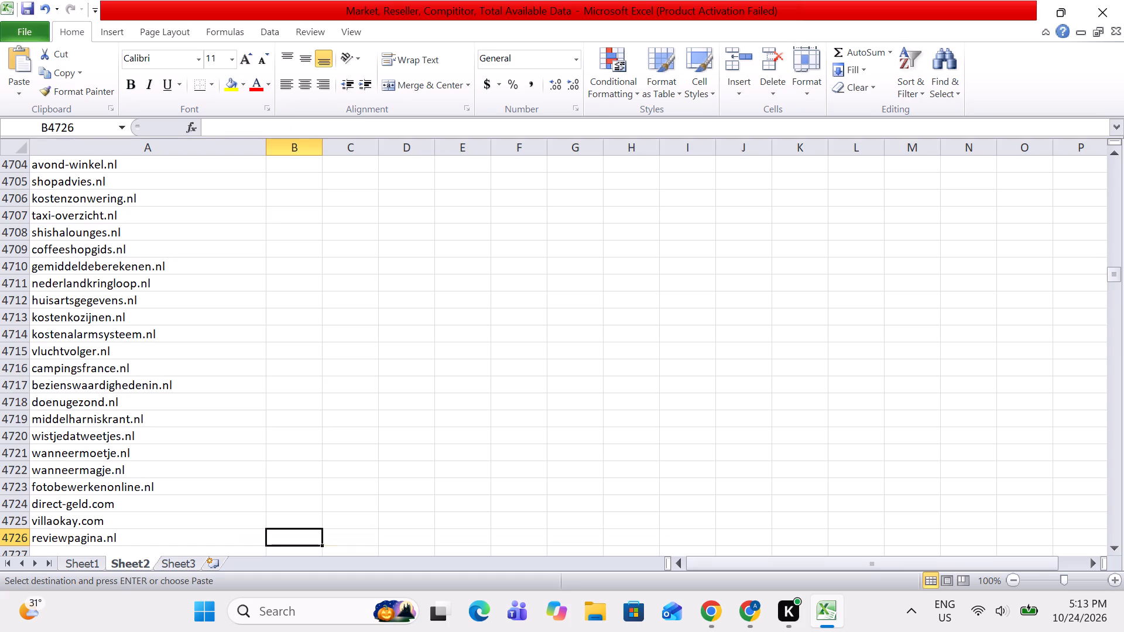
key("ctrl+shift+Up")
key("shift+Down")
key("ctrl+v")
key("Down")
key("Left")
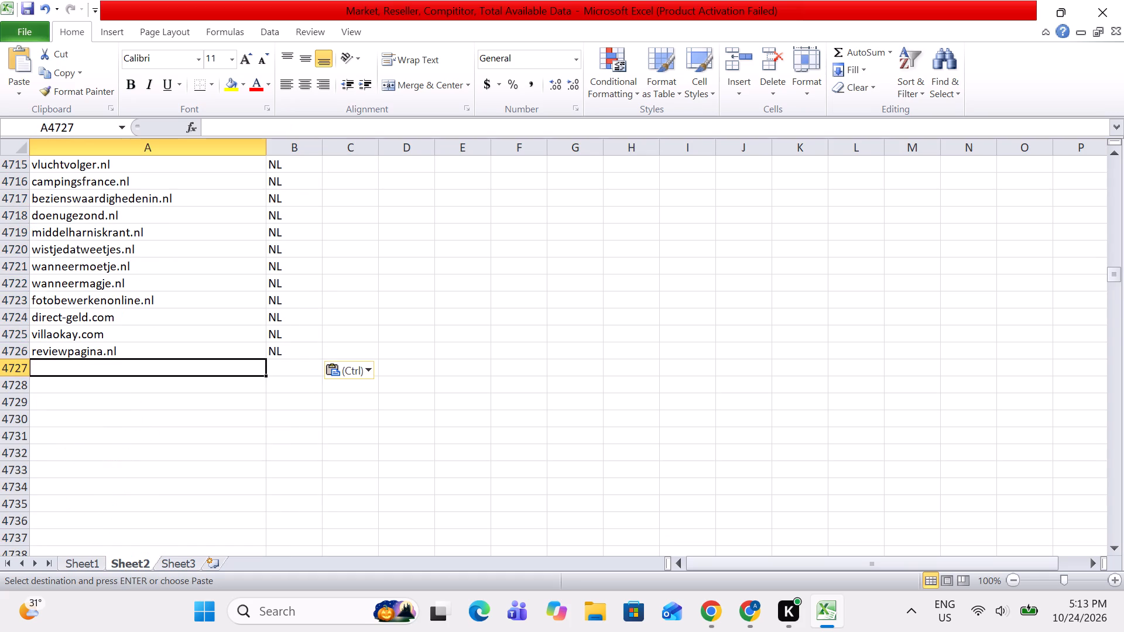
Enter 1379 in Sheet1 as Netherland's total websites available as on date 10/24/26.
key("alt+Tab")
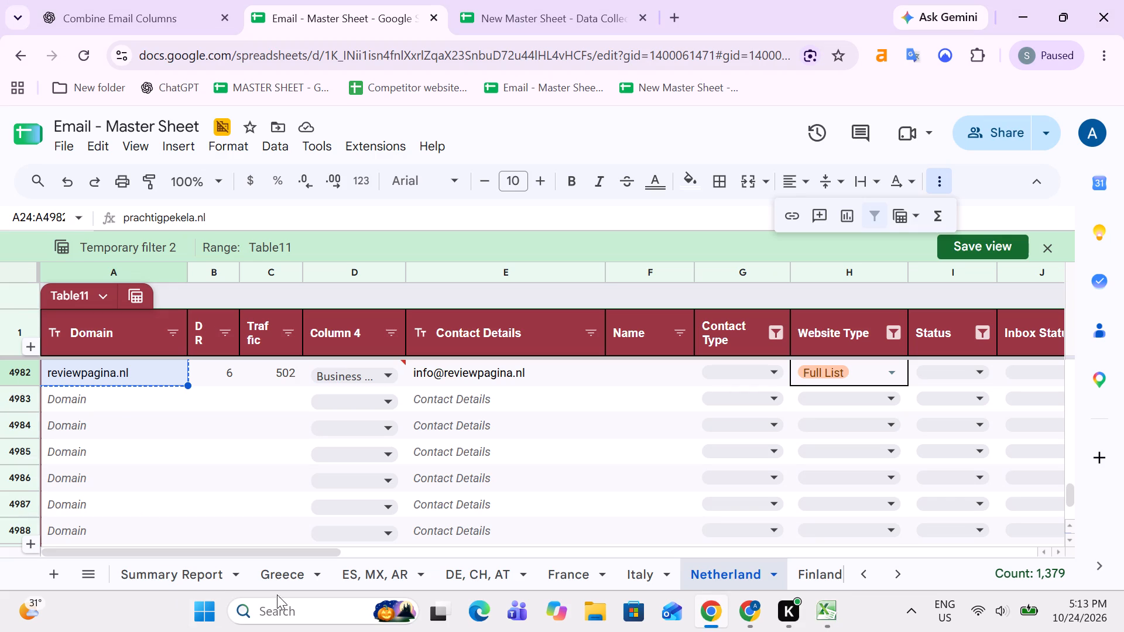
key("alt+Tab")
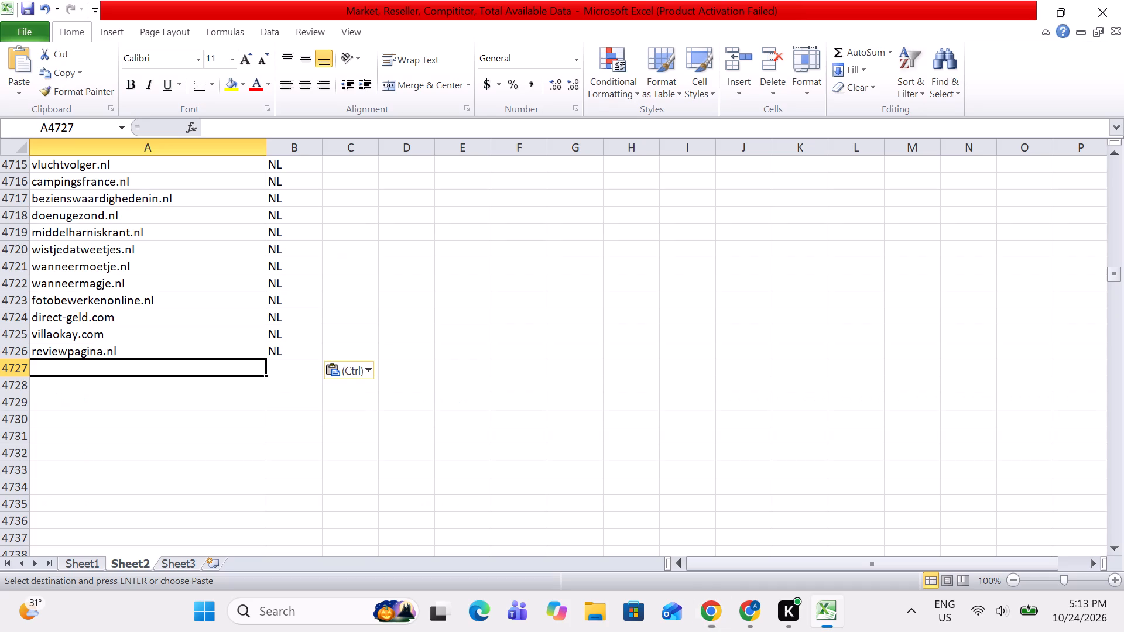
left_click(80, 563)
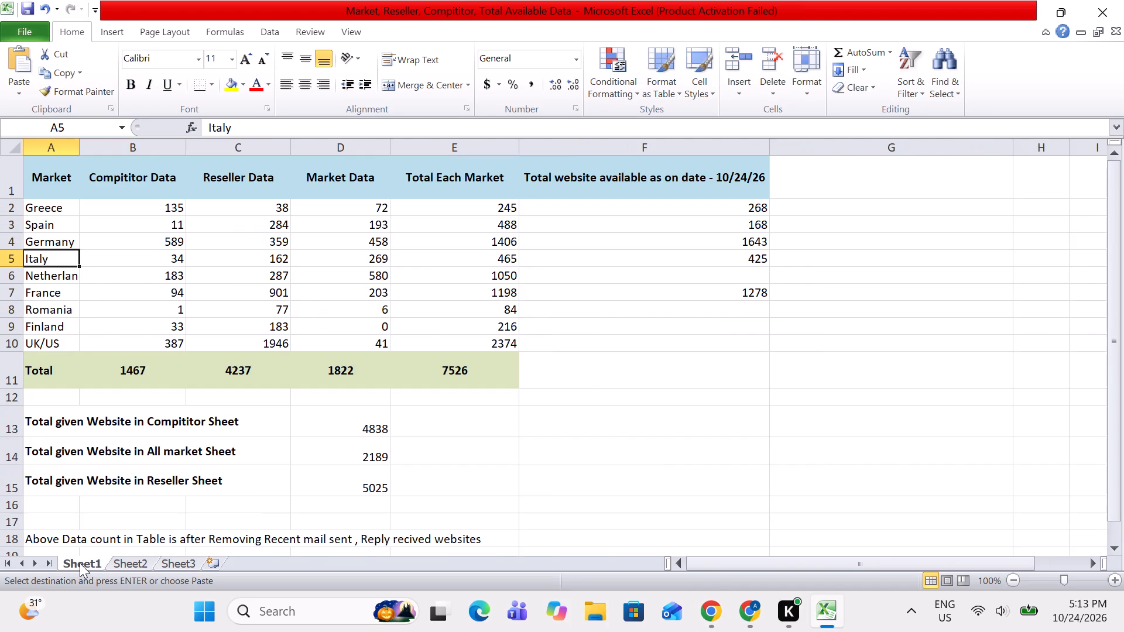
key("Right")
key("Right")
key("Right")
key("Right")
key("Right")
key("Right")
key("Left")
key("Down")
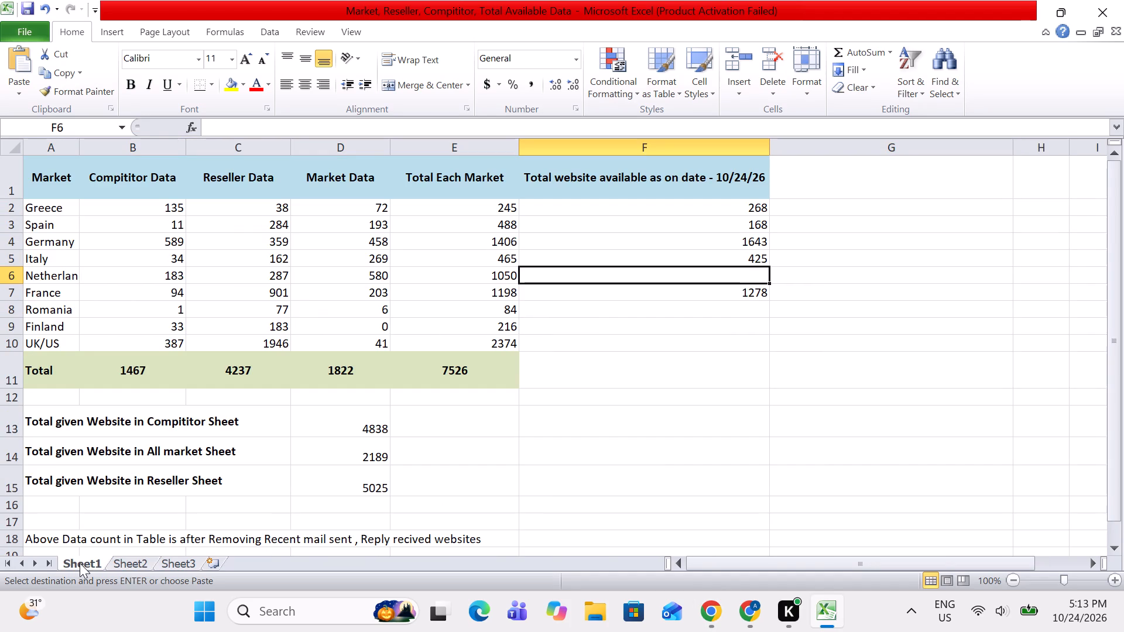
type("13")
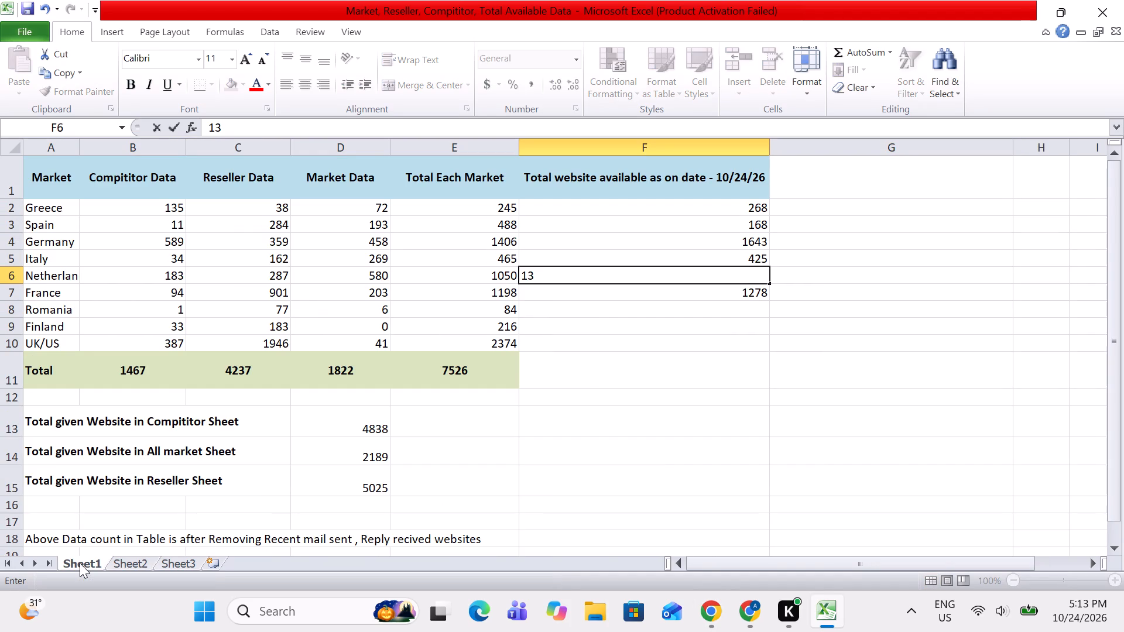
type("79")
key("Tab")
Review Netherland's row in Sheet1, from Market through the competitor, reseller and market data to the available website total.
key("Left")
key("Left")
key("Left")
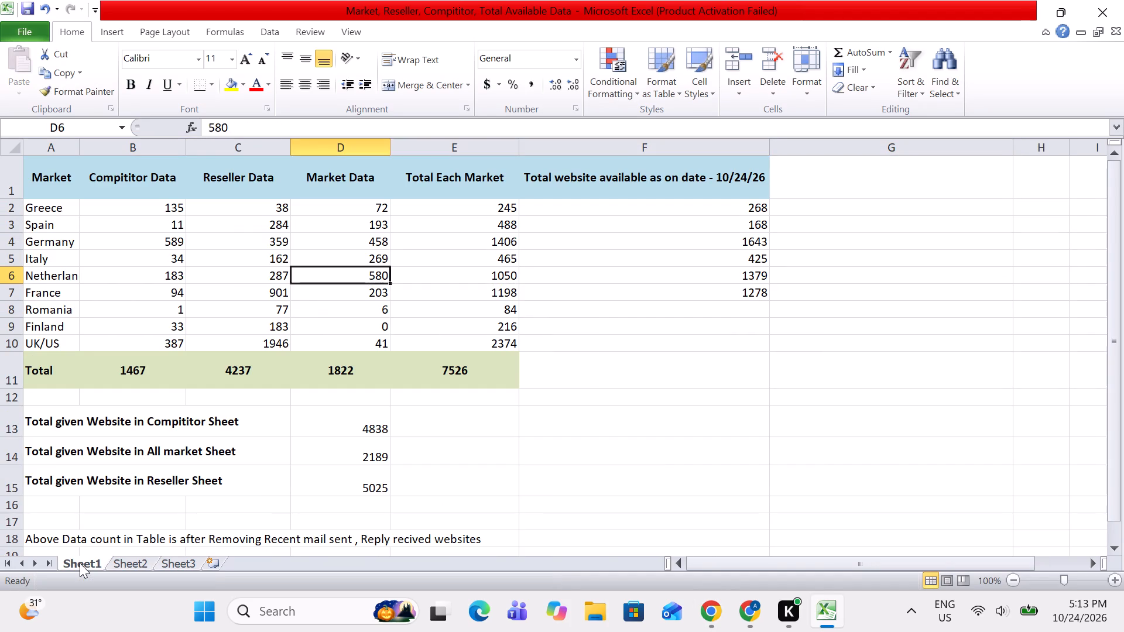
key("Right")
key("Right")
key("Right")
key("Left")
key("Left")
key("Left")
key("Left")
key("Left")
key("Left")
key("Left")
key("Left")
key("Left")
key("Left")
key("Left")
key("Left")
key("Left")
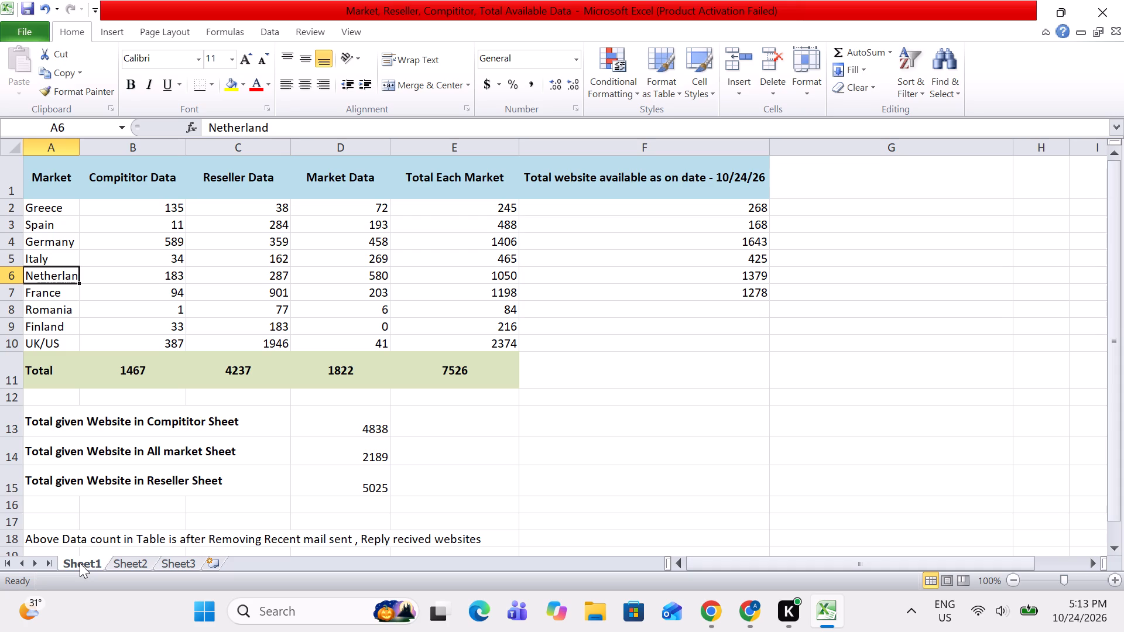
key("Right")
key("Right")
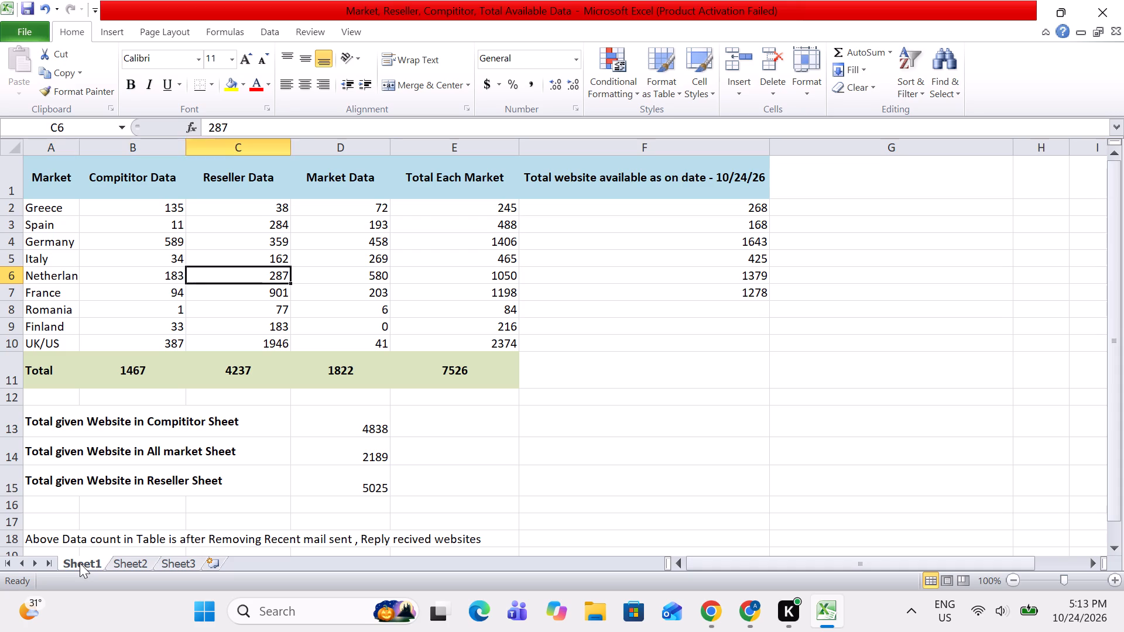
key("Right")
key("Right")
key("Right")
key("Right")
Review France's row in Sheet1, from Market across to the total websites available as on date 10/24/26.
key("Down")
key("Left")
key("Left")
key("Left")
key("Left")
key("Left")
key("Left")
key("Left")
key("Left")
key("Left")
key("Left")
key("Left")
key("Left")
key("Left")
key("Left")
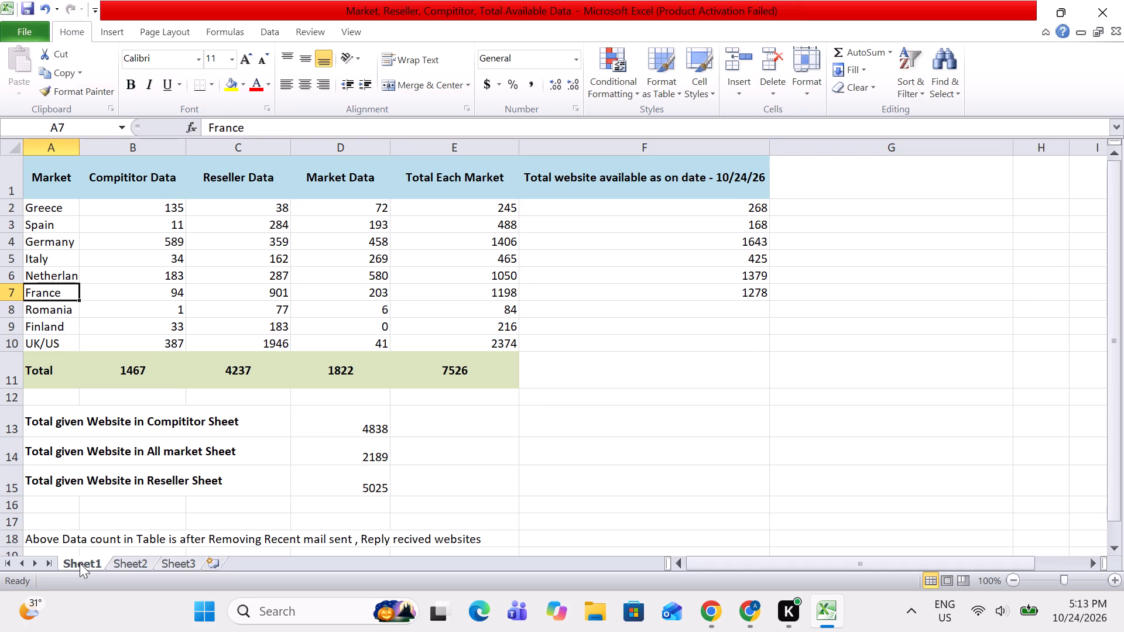
key("Right")
key("Right")
key("Right")
key("Right")
key("Right")
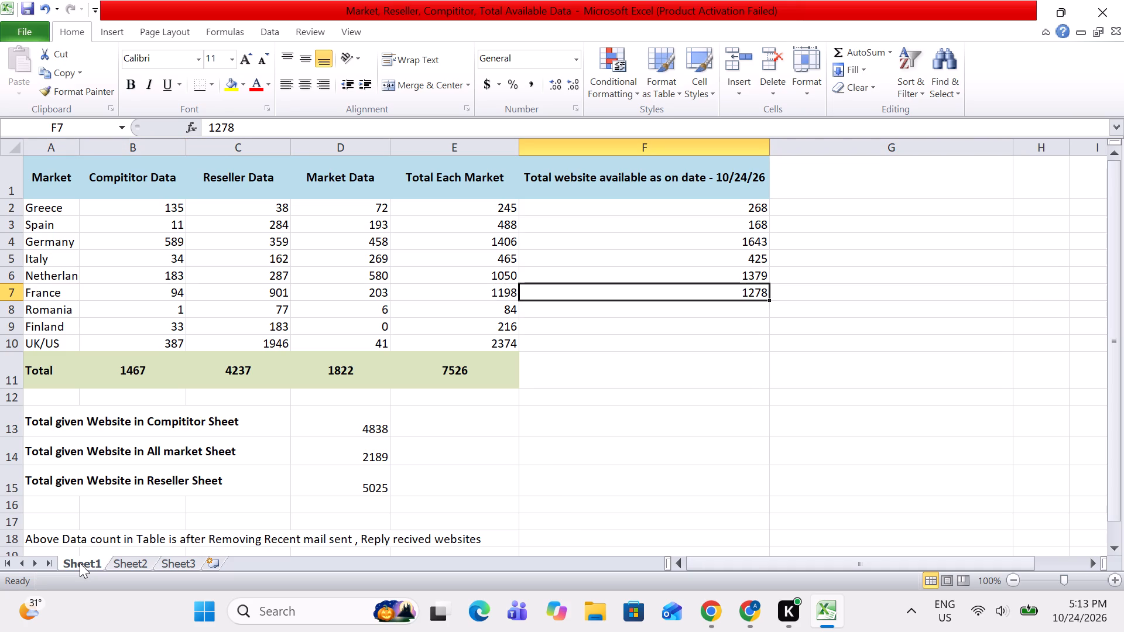
Review France's row in Sheet1 from the Market column across to the available website total.
key("Right")
key("Left")
key("Left")
key("Left")
key("Left")
key("Left")
key("Left")
key("Left")
key("Left")
key("Left")
key("Left")
key("Left")
key("Left")
key("Left")
key("Left")
key("Left")
key("Right")
key("Right")
key("Right")
key("Right")
key("Right")
key("Right")
key("Left")
key("Right")
key("Left")
Review Romania's row in Sheet1 from the empty available website total back to the Market column.
key("Down")
key("Right")
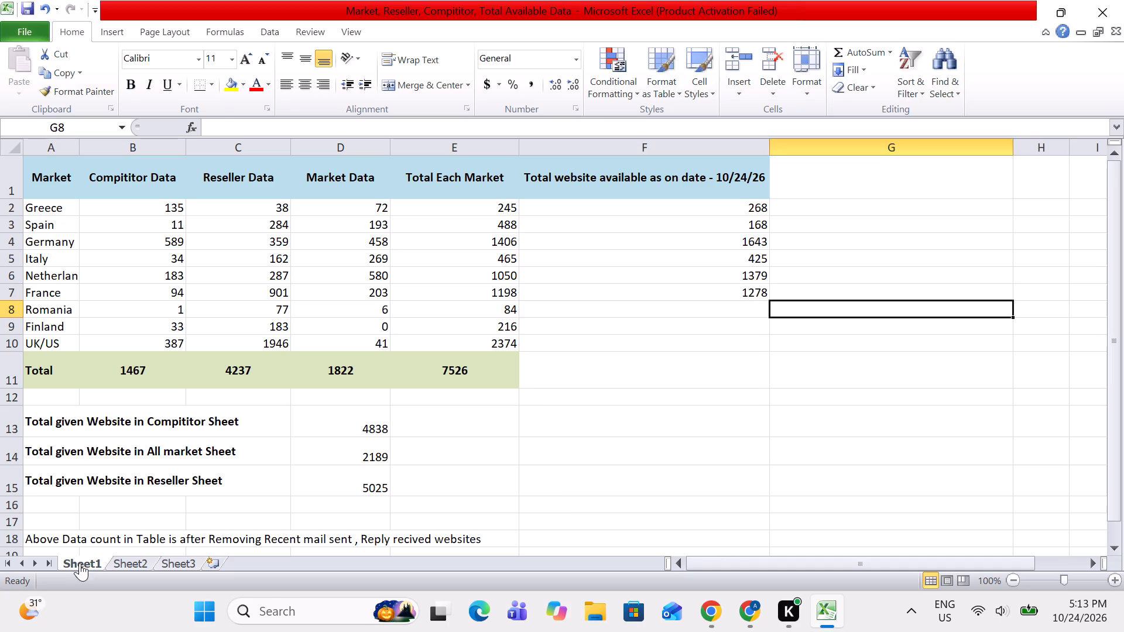
key("Left")
key("Left")
key("Left")
key("Left")
key("Left")
key("Left")
key("Left")
key("Left")
key("Left")
key("Left")
key("Left")
key("Left")
key("Left")
key("Left")
key("Left")
key("Left")
key("Left")
key("Right")
key("Right")
key("Left")
key("Left")
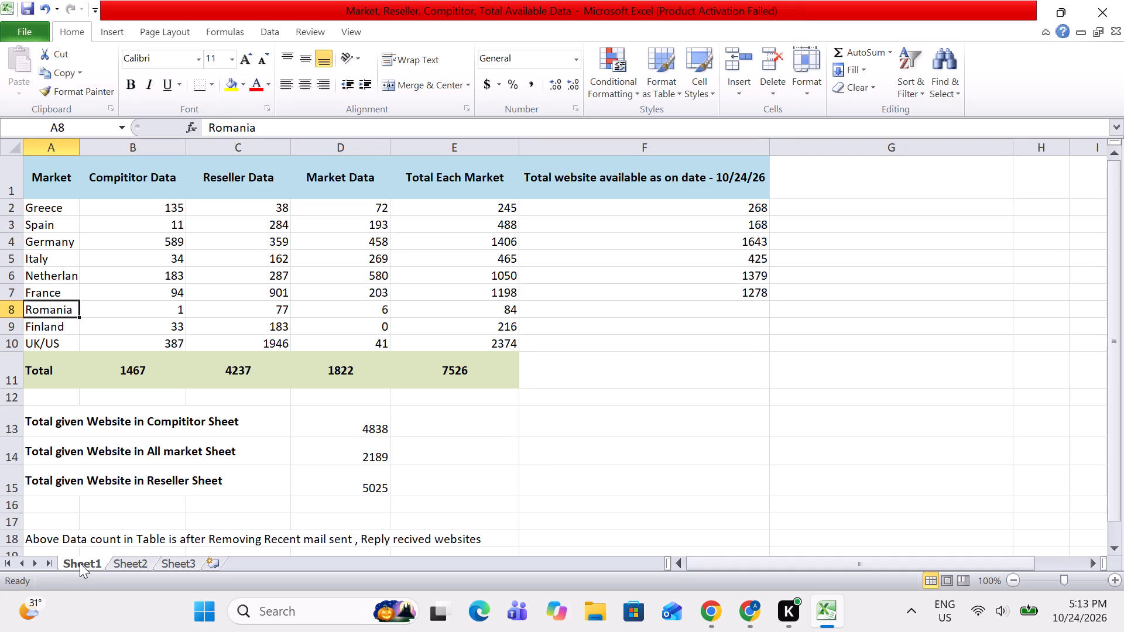
key("Right")
key("Right")
key("Left")
key("Left")
key("Left")
key("Left")
key("Left")
Switch to the Email - Master Sheet in Chrome and close the Netherland sheet's temporary filter without saving it.
key("alt+Tab")
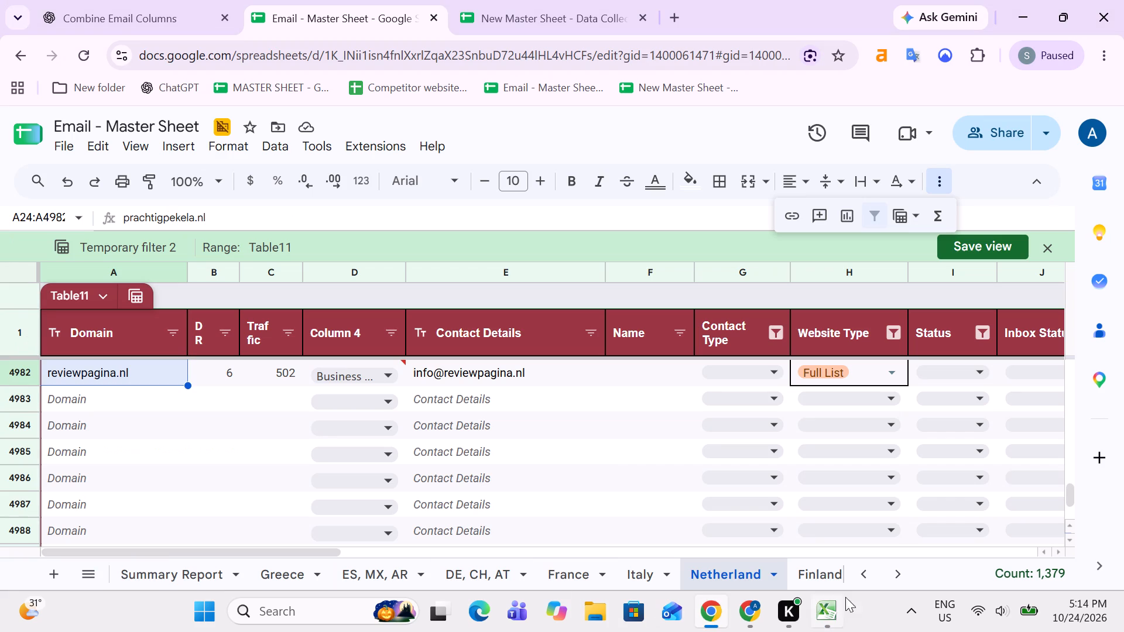
left_click(827, 577)
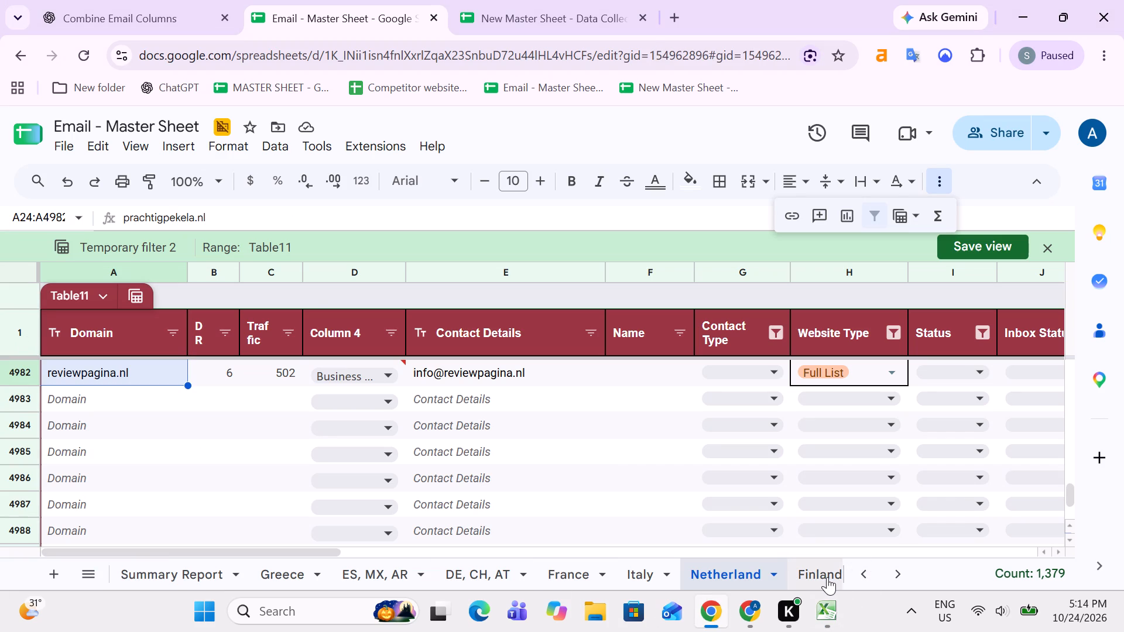
left_click(719, 572)
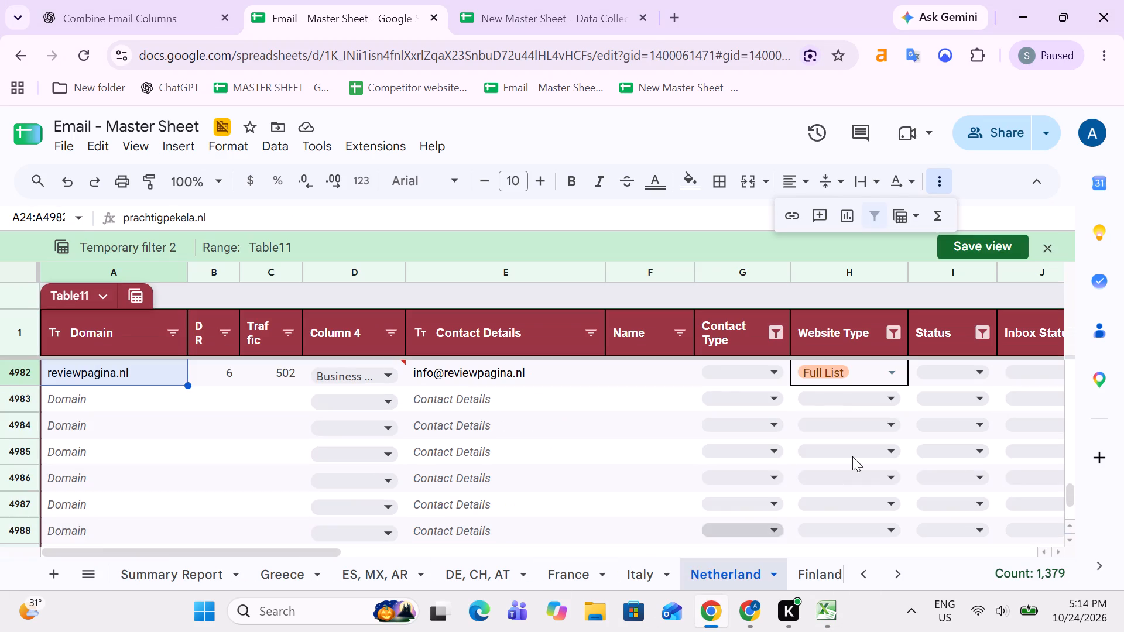
left_click(1037, 248)
left_click(662, 401)
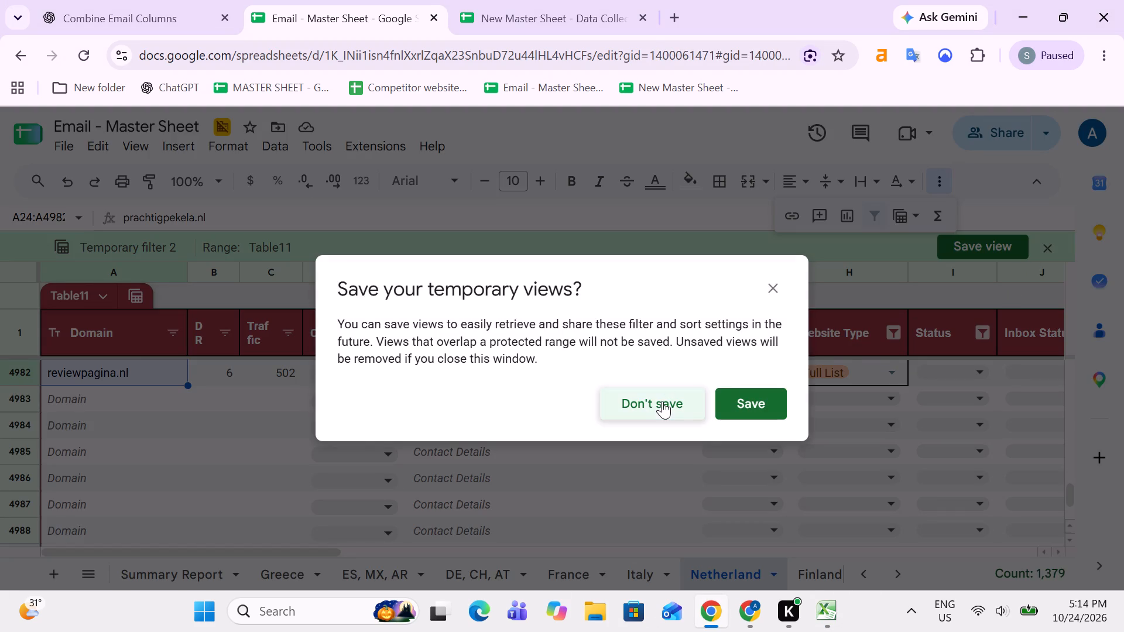
In the Finland sheet, filter the Status column to blanks and the status beginning with "Mail Ha".
left_click(814, 567)
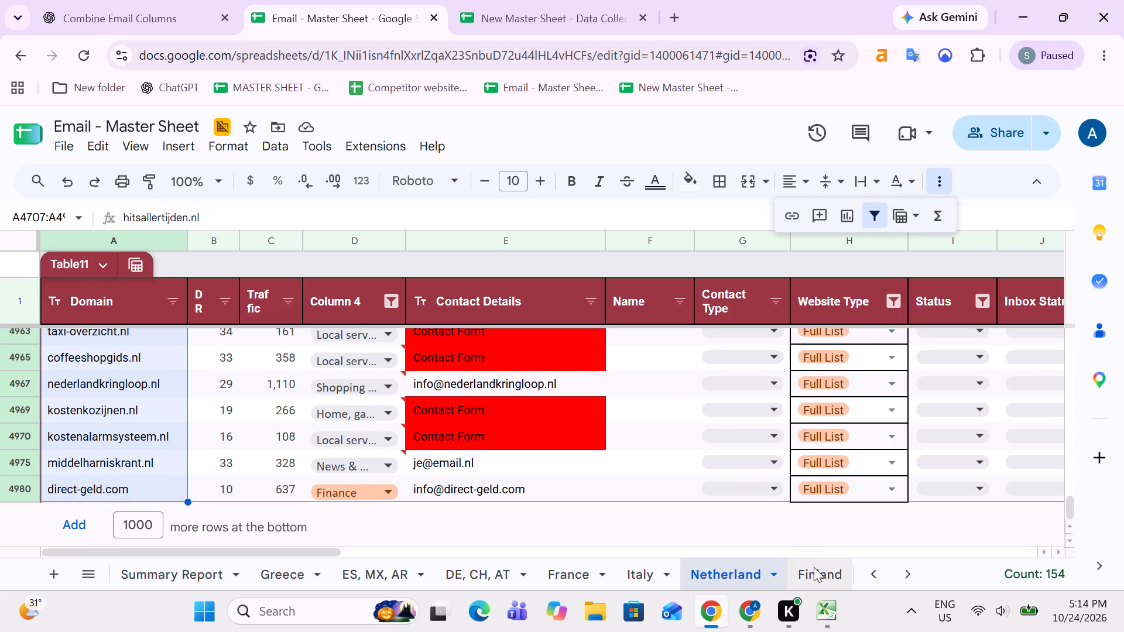
left_click(752, 458)
key("Right")
key("Right")
key("Right")
key("Right")
key("Right")
key("Right")
key("Right")
key("Right")
key("Right")
key("Right")
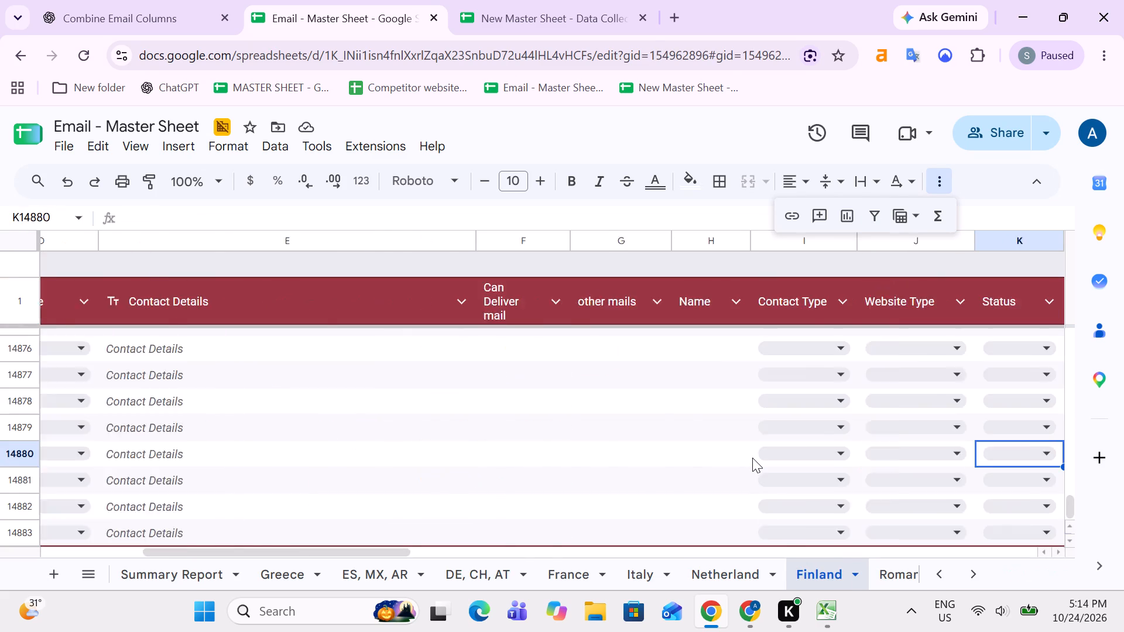
key("Right")
key("Right")
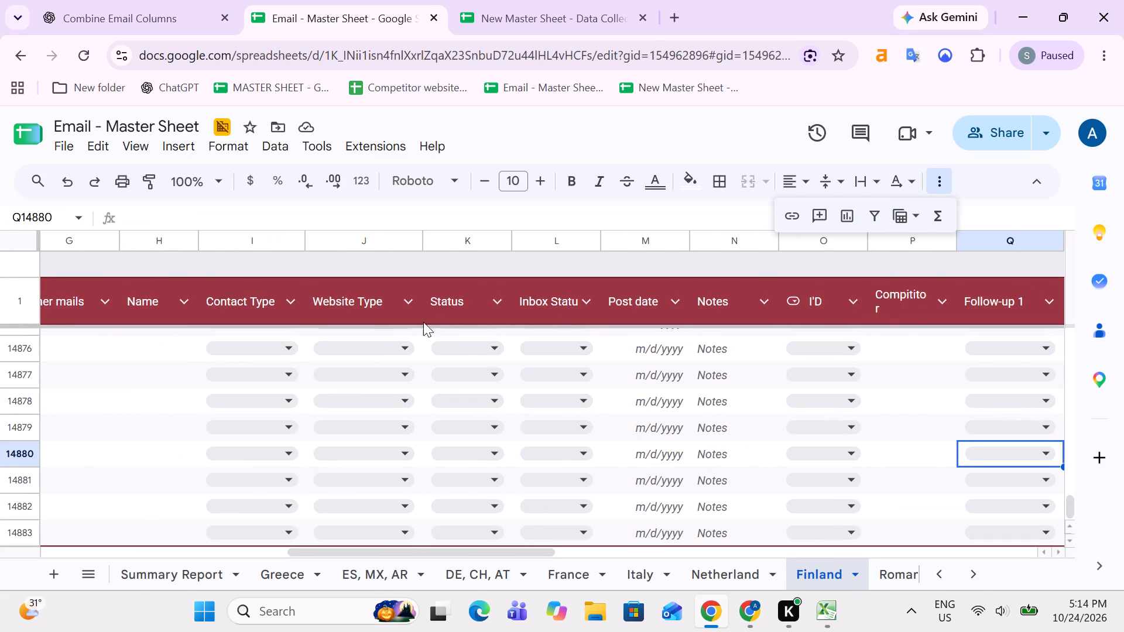
left_click(495, 300)
left_click(551, 399)
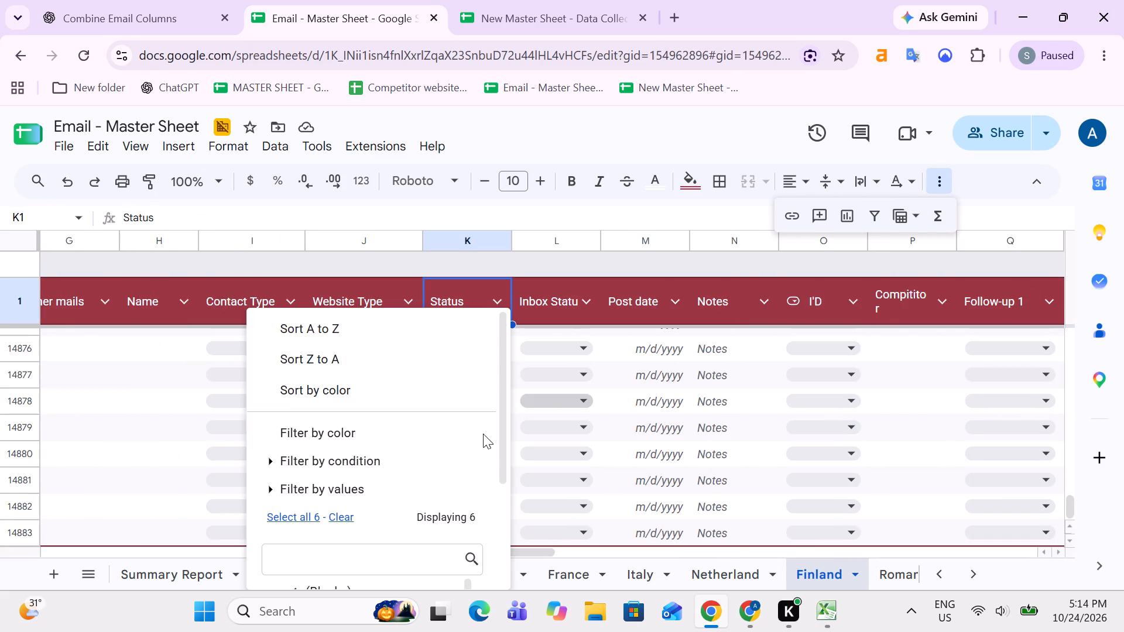
scroll(388, 446, "down", 5)
left_click(348, 356)
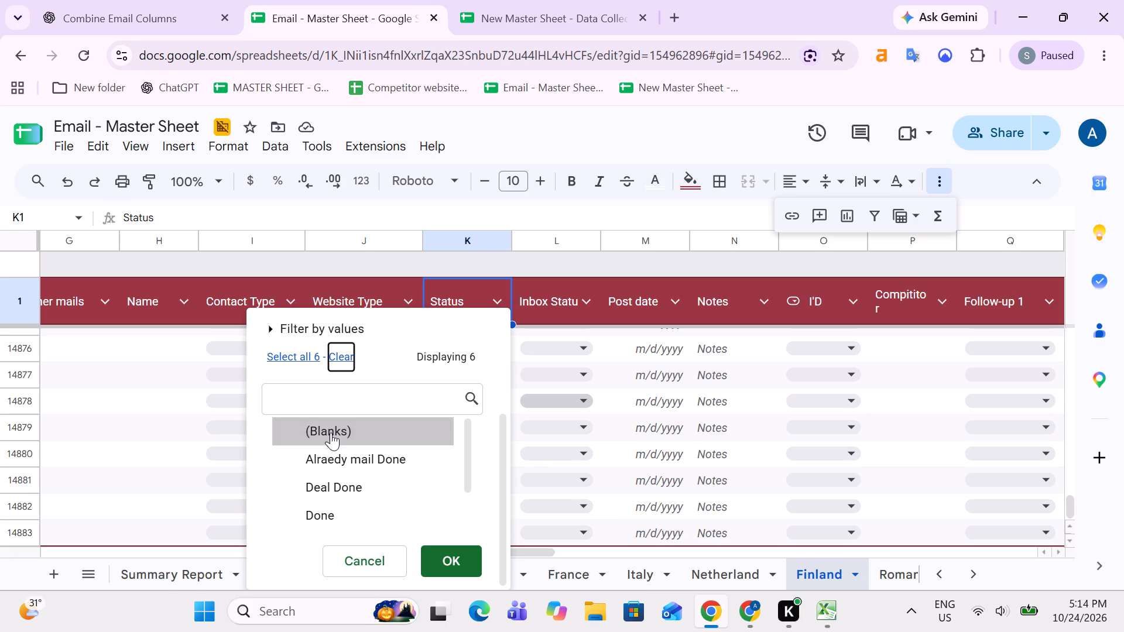
left_click(331, 432)
scroll(351, 459, "down", 4)
left_click(361, 491)
left_click(458, 562)
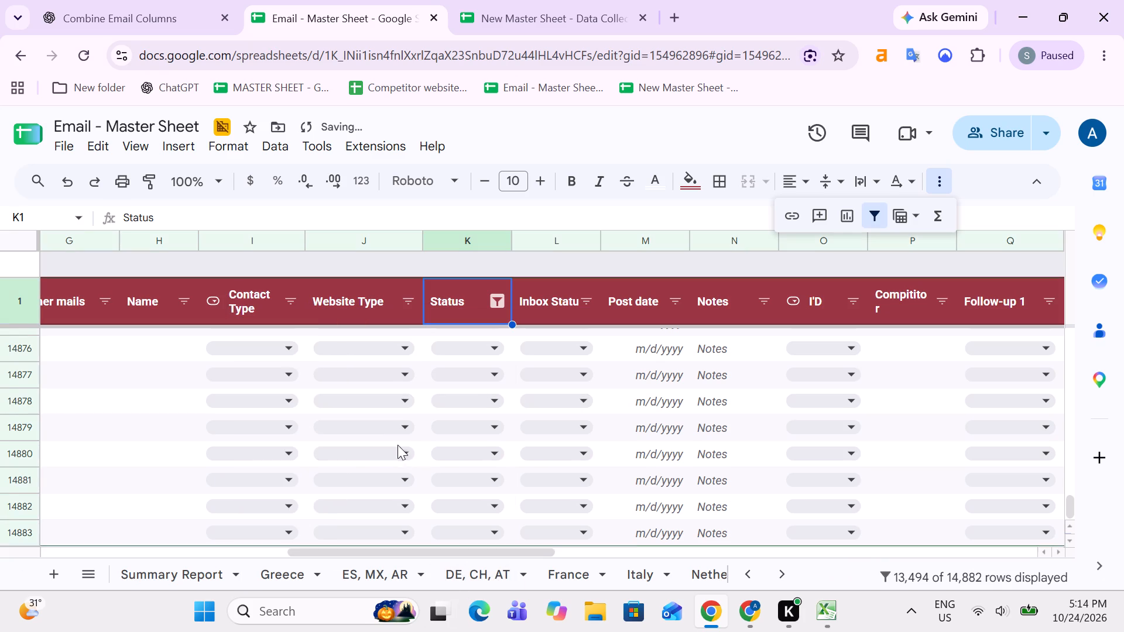
Filter the Finland sheet's Website Type column to blanks and full list.
scroll(397, 445, "up", 16)
left_click(408, 305)
scroll(338, 427, "down", 7)
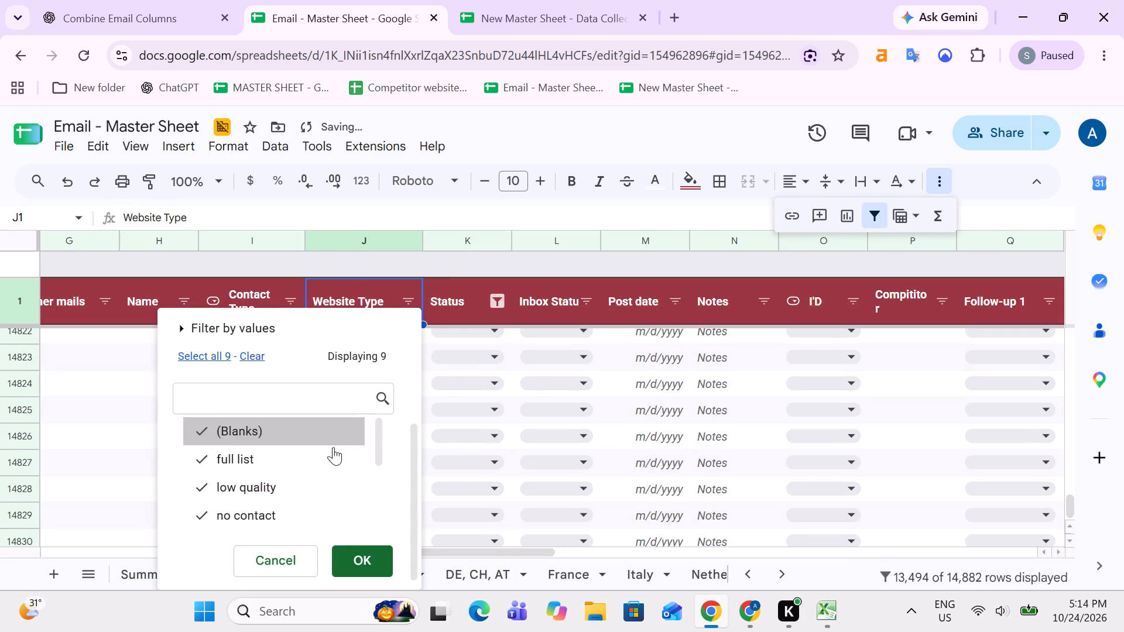
left_click(257, 338)
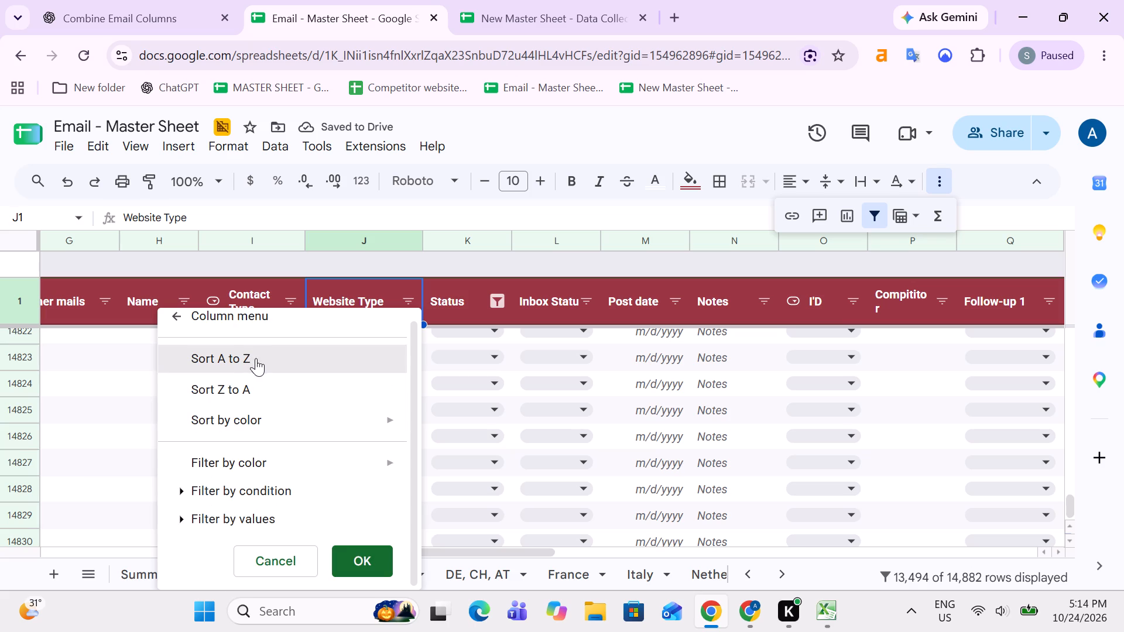
scroll(264, 475, "down", 6)
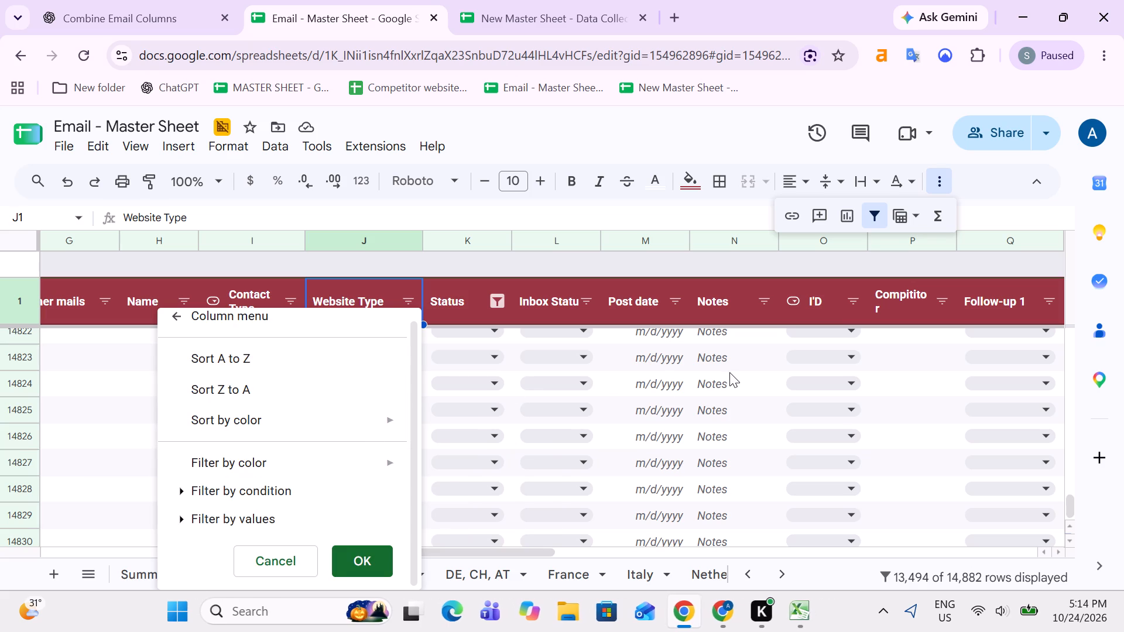
left_click(731, 372)
left_click(409, 300)
scroll(317, 411, "down", 4)
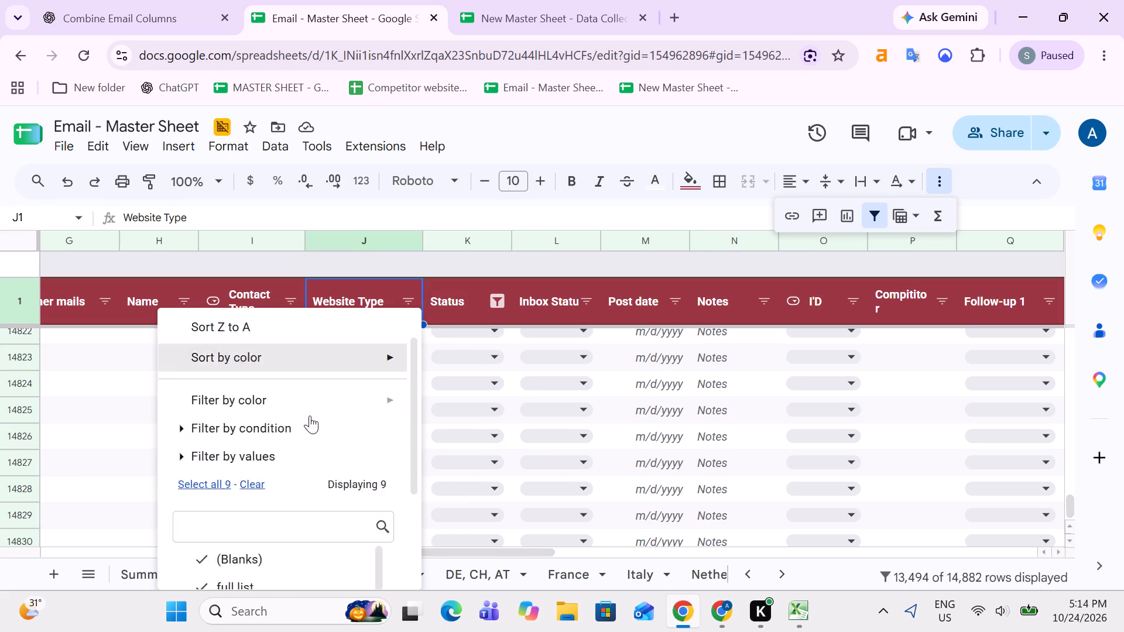
scroll(310, 415, "down", 1)
left_click(259, 352)
left_click(249, 425)
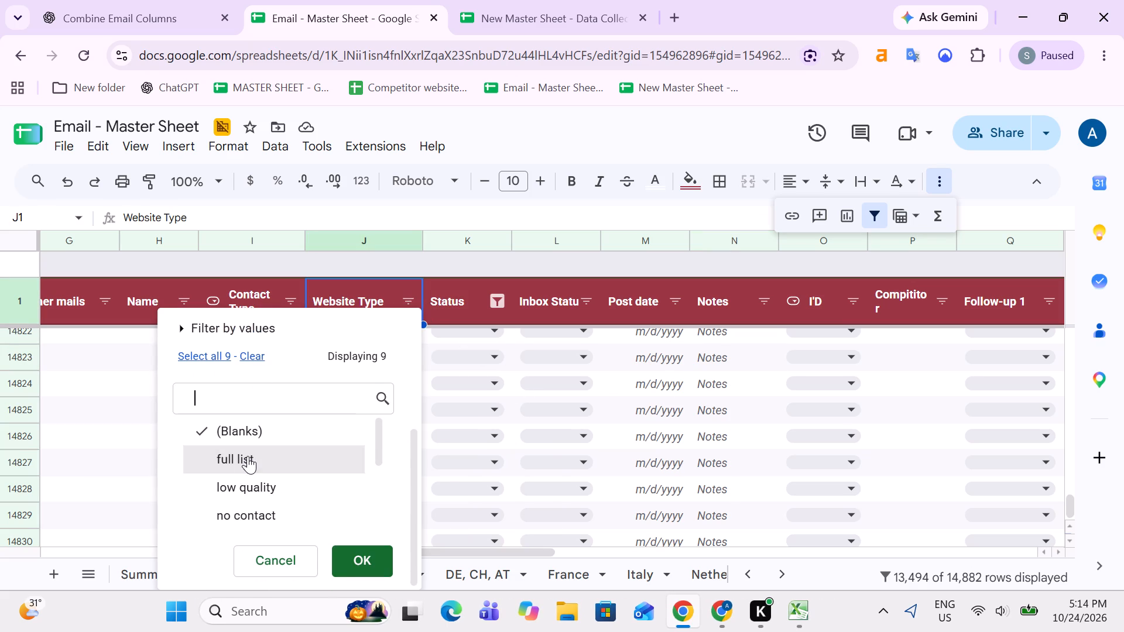
left_click(248, 456)
scroll(269, 464, "down", 5)
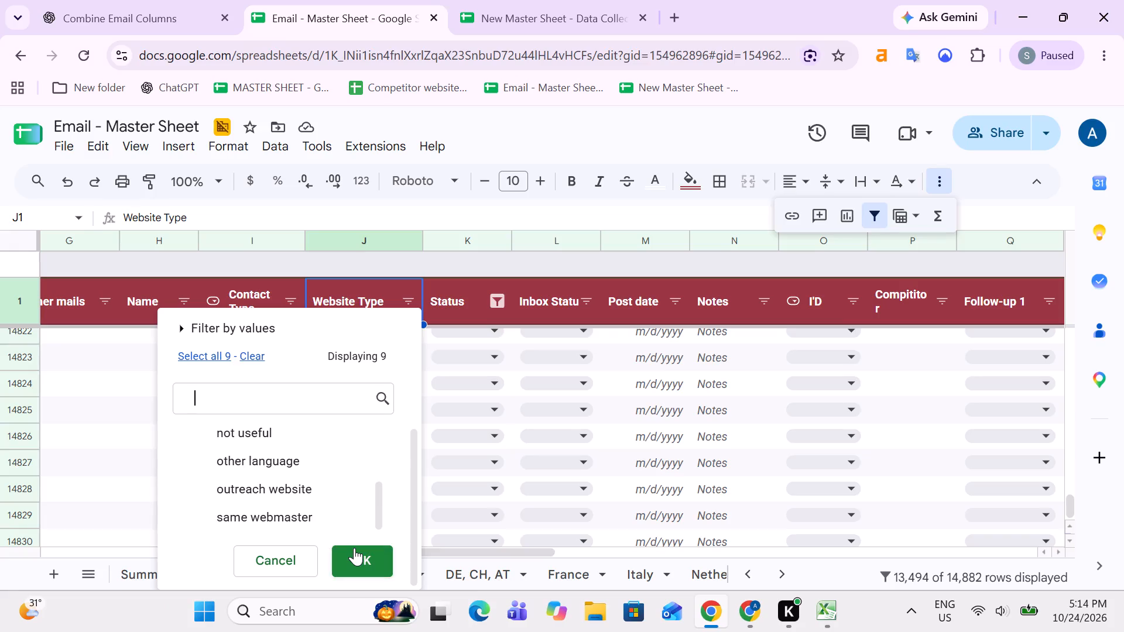
left_click(357, 554)
Examine the contact details and the Contact Type filter options for the filtered Finland rows.
key("Down")
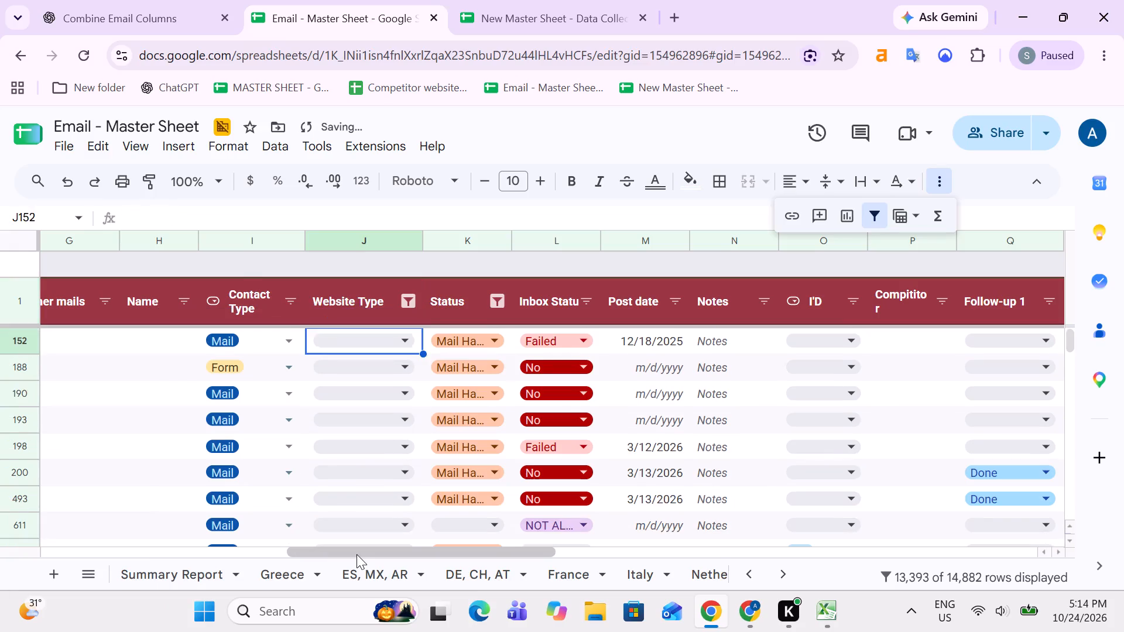
key("Up")
key("Down")
key("Left")
key("Left")
key("Left")
key("Left")
key("Left")
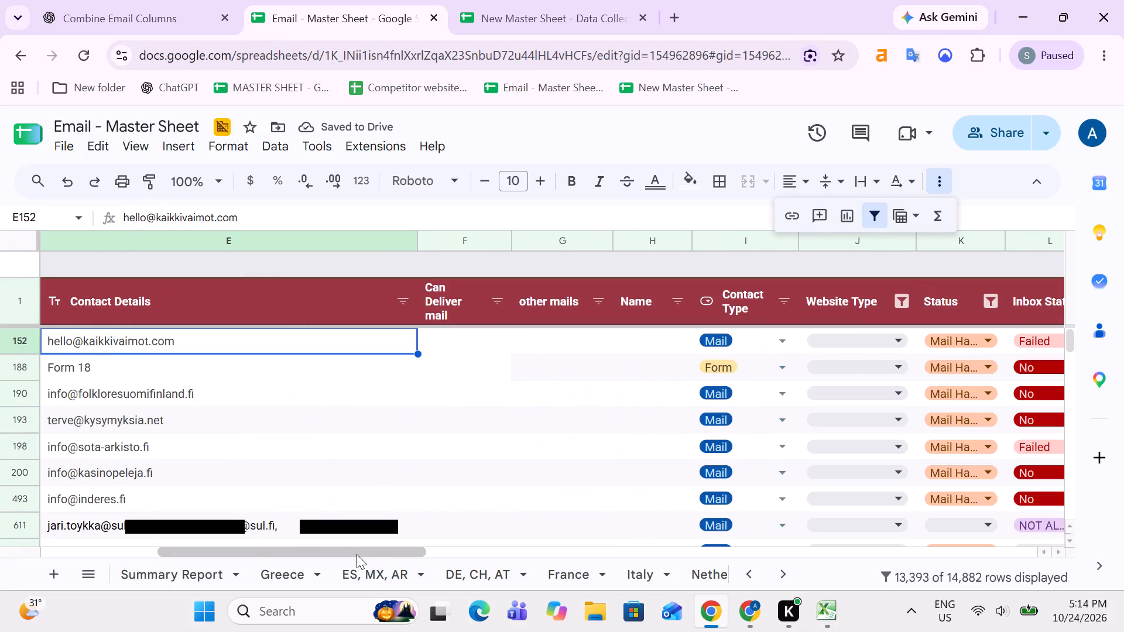
left_click(786, 300)
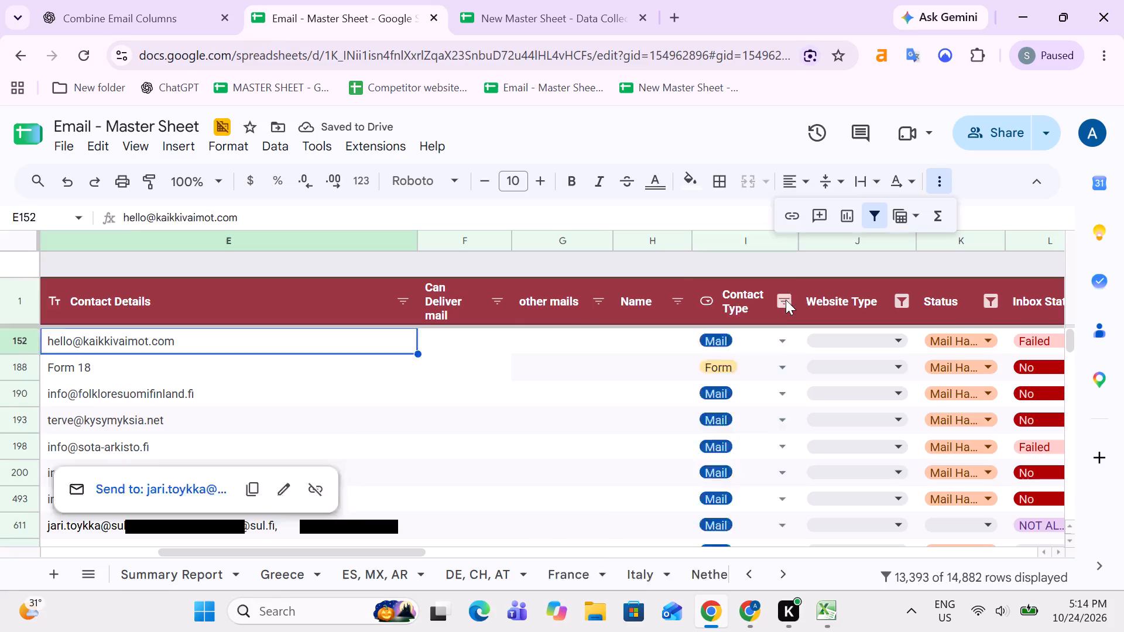
scroll(691, 432, "down", 7)
left_click(431, 379)
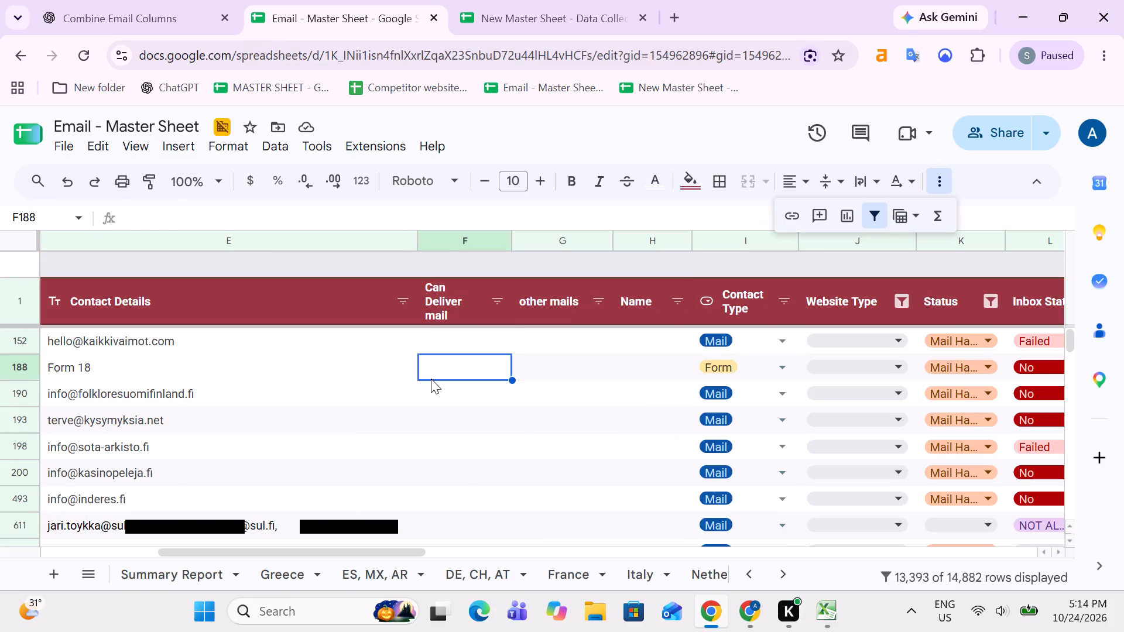
Examine the filtered Finland rows across the columns from Contact Type to First Follow Up date.
key("Right")
key("Right")
key("Right")
key("Right")
key("Right")
key("Right")
key("Right")
key("Right")
key("Right")
key("Right")
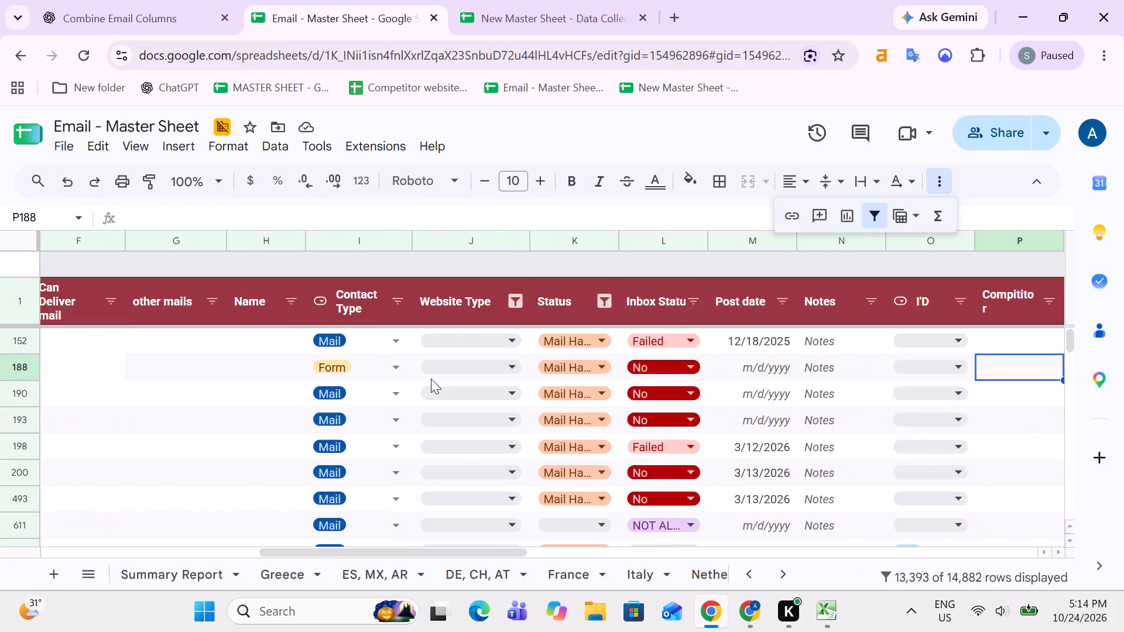
key("Right")
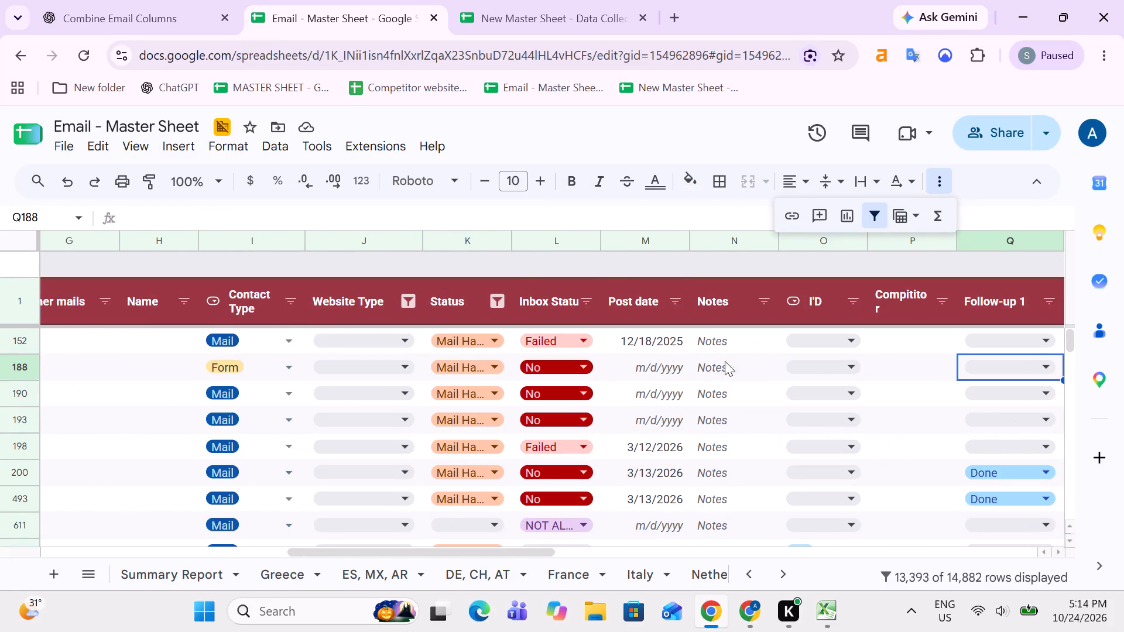
scroll(739, 410, "down", 13)
scroll(727, 438, "up", 19)
key("Right")
key("Right")
key("Right")
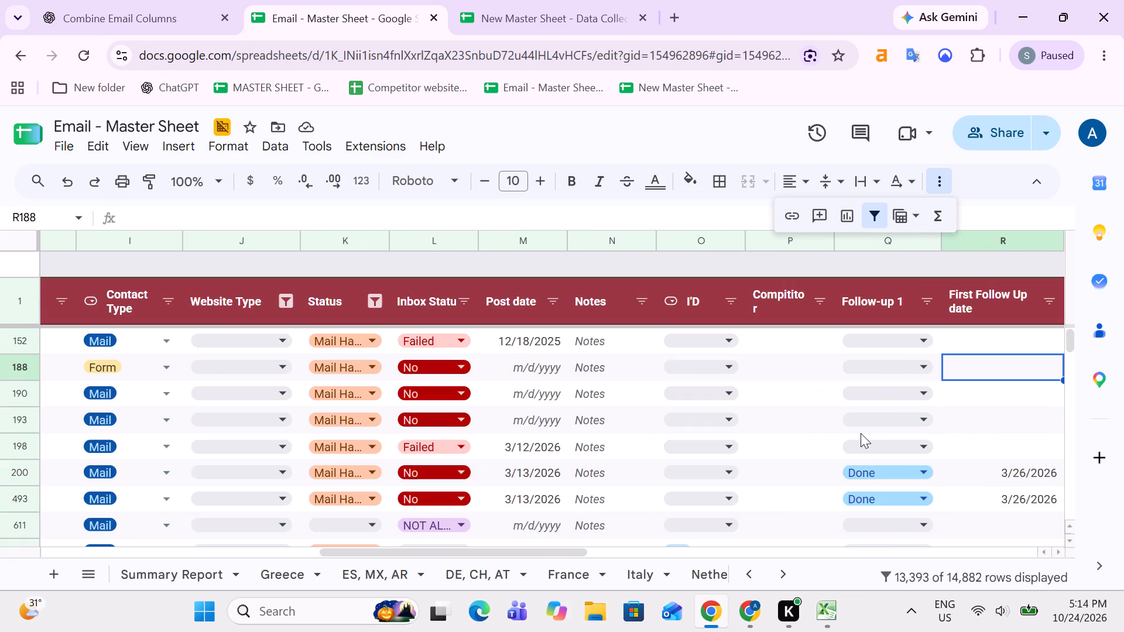
Examine the filtered Finland rows down to row 1497 and the filter options of the Notes column.
key("Left")
key("Left")
key("Left")
key("Left")
key("Left")
key("Down")
key("Down")
key("Down")
key("Down")
key("Down")
key("Down")
key("Down")
key("Down")
key("Down")
key("Down")
key("Down")
key("Down")
key("Down")
key("Down")
key("Down")
key("Down")
key("Down")
key("Down")
key("Down")
key("Down")
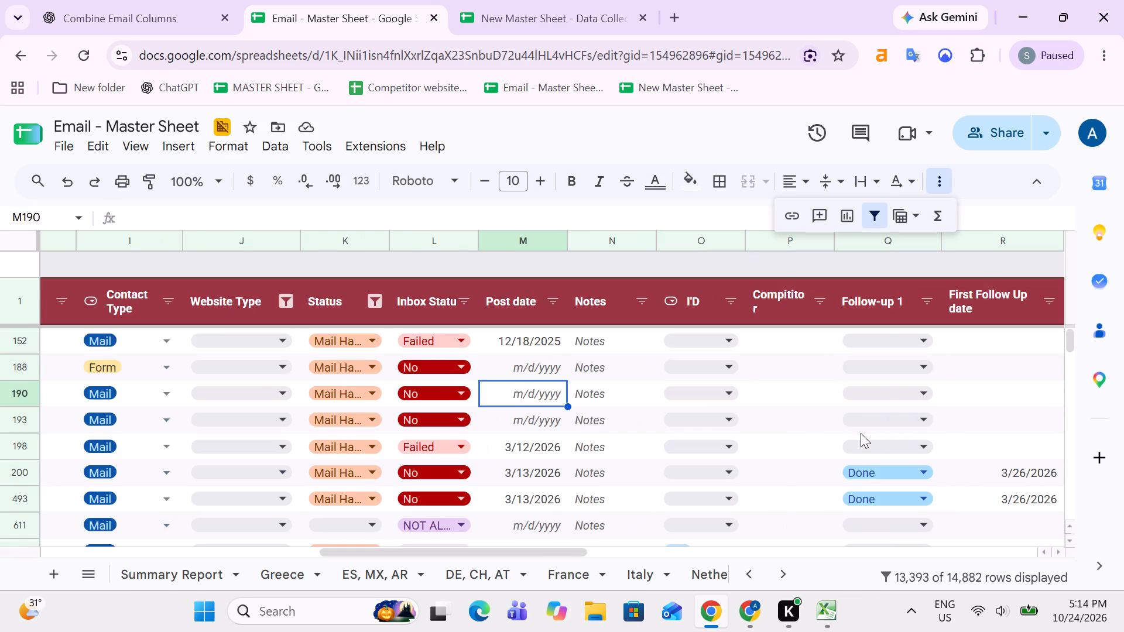
key("Right")
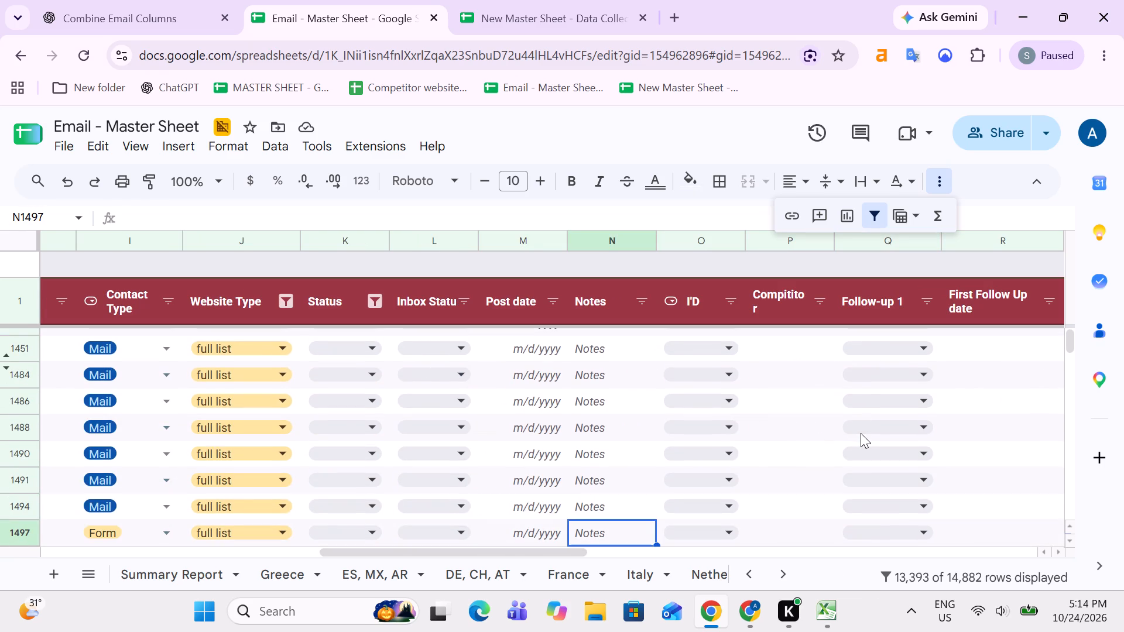
left_click(642, 300)
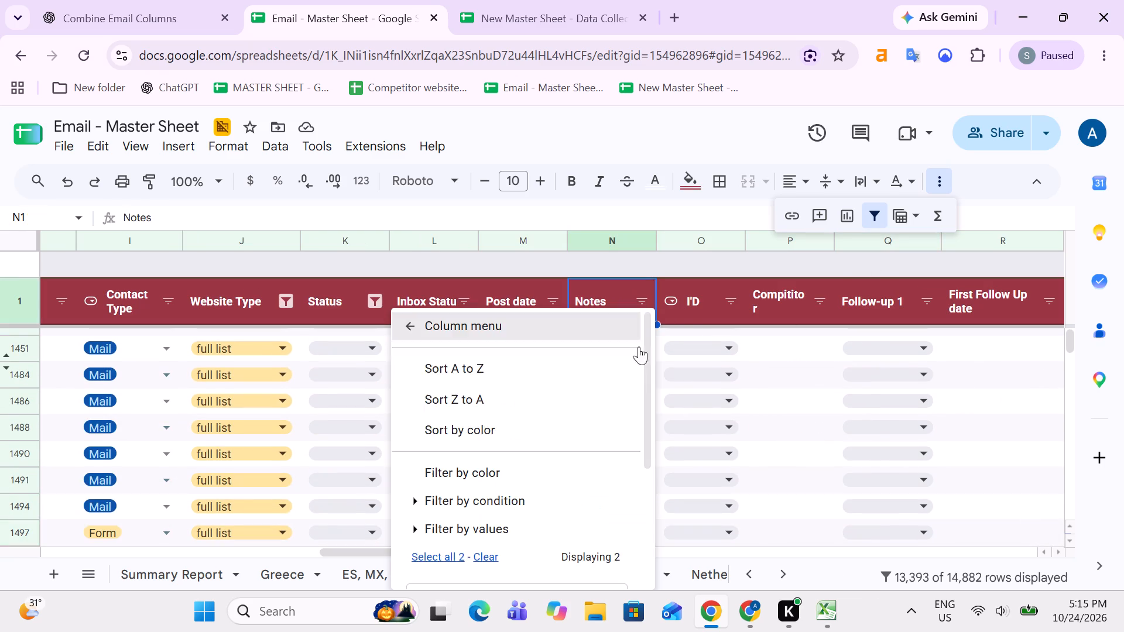
scroll(541, 442, "down", 6)
left_click(775, 386)
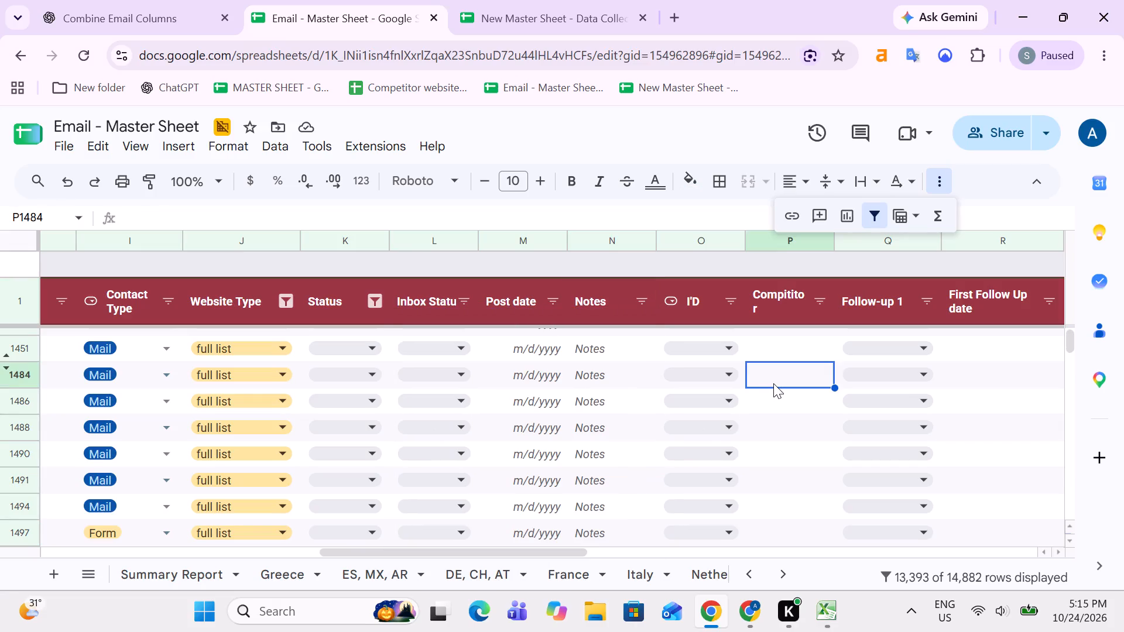
Select the filtered Finland websites from kaikkivaimot.com to the end of the Websites column to get their count.
key("Left")
key("Left")
key("Left")
key("Left")
key("Left")
key("Left")
key("Left")
key("Left")
key("Left")
key("Left")
key("Left")
key("Left")
key("Left")
key("Left")
key("Left")
key("Left")
key("Left")
key("Left")
key("Left")
key("Left")
key("ctrl+Up")
key("Down")
key("Up")
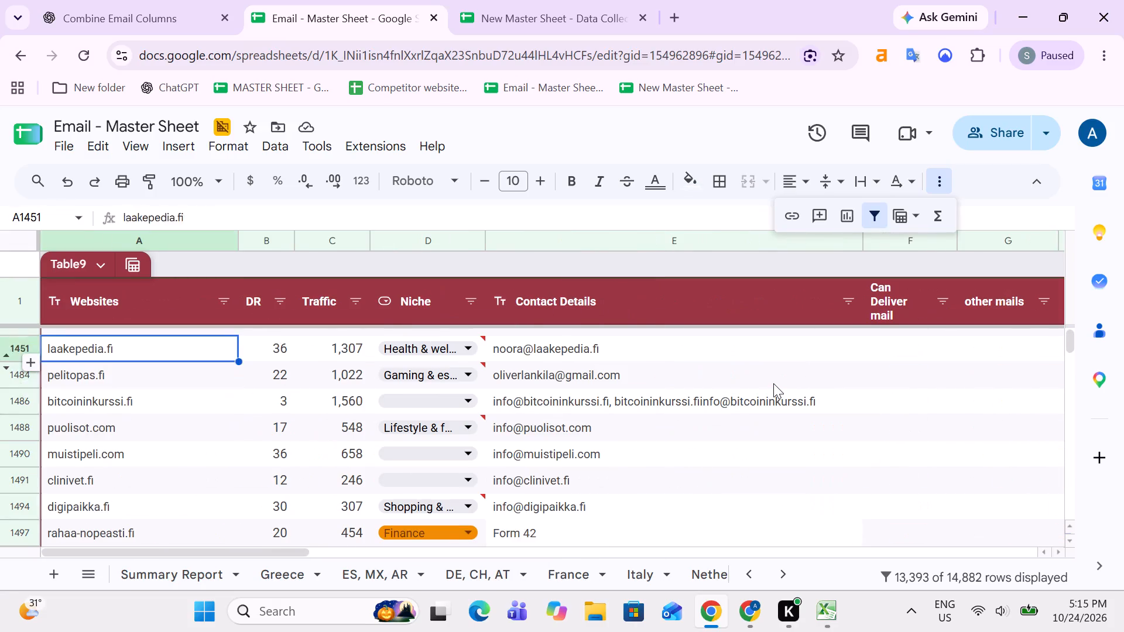
key("Up")
key("Up")
key("Up")
key("ctrl+Up")
key("Down")
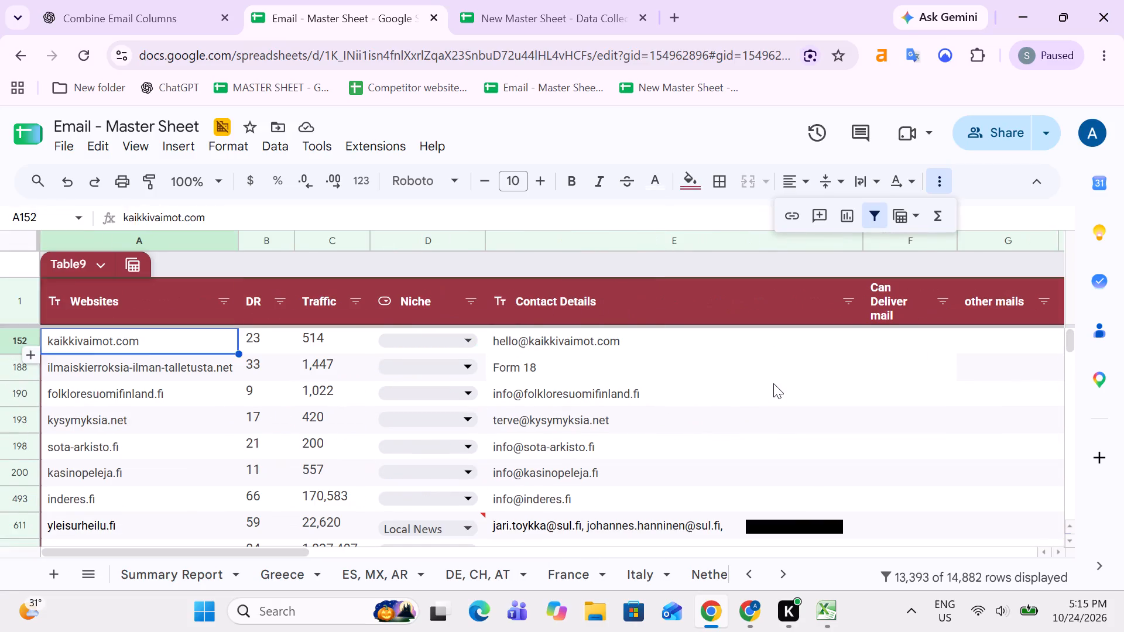
key("Up")
key("Up")
key("Down")
key("ctrl+shift+Down")
key("ctrl+shift+Down")
key("ctrl+shift+Down")
key("ctrl+shift+Down")
key("ctrl+shift+Down")
key("ctrl+shift+Down")
key("ctrl+shift+Down")
key("ctrl+shift+Down")
key("ctrl+shift+Down")
key("ctrl+shift+Down")
key("ctrl+shift+Down")
key("ctrl+shift+Down")
key("ctrl+shift+Down")
key("ctrl+shift+Down")
key("ctrl+shift+Down")
key("ctrl+shift+Down")
key("ctrl+shift+Down")
key("ctrl+shift+Down")
key("ctrl+shift+Down")
key("ctrl+shift+Down")
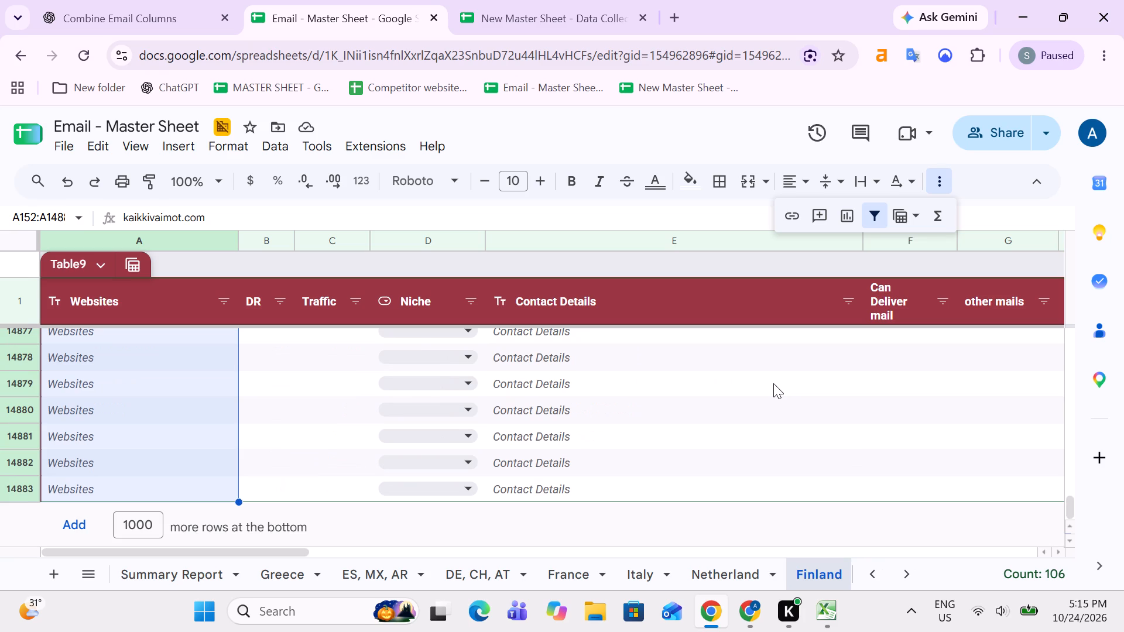
Switch to Excel and enter 106 as Finland's total websites available as on 10/24/26.
key("alt+Tab")
key("Right")
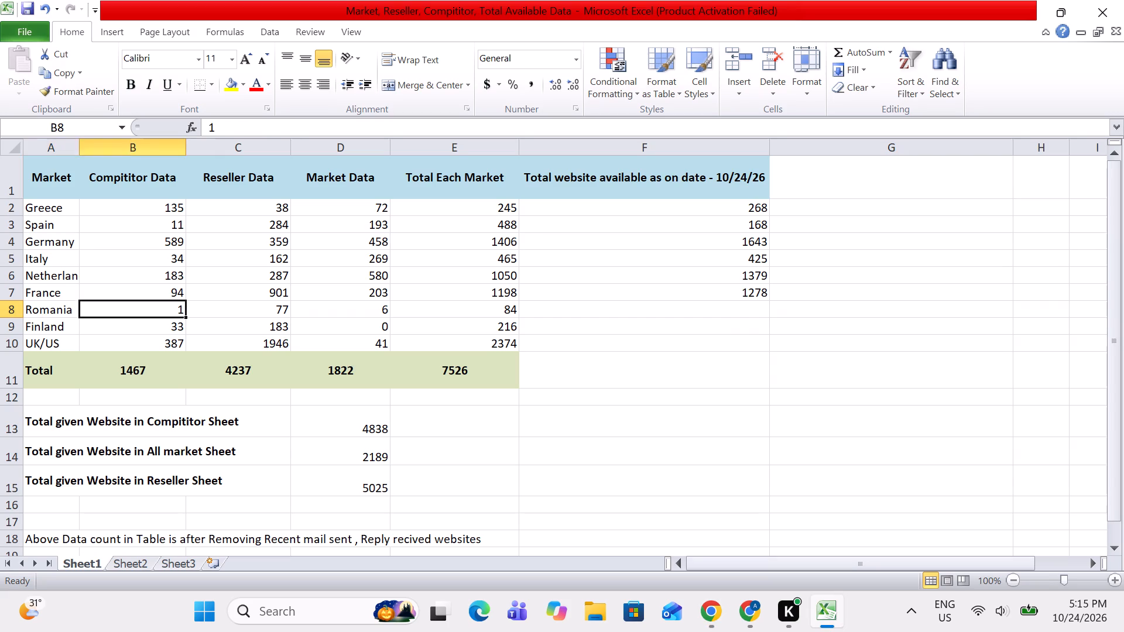
key("Right")
key("Left")
key("Left")
key("Down")
key("Right")
key("Right")
key("Right")
key("Right")
key("Right")
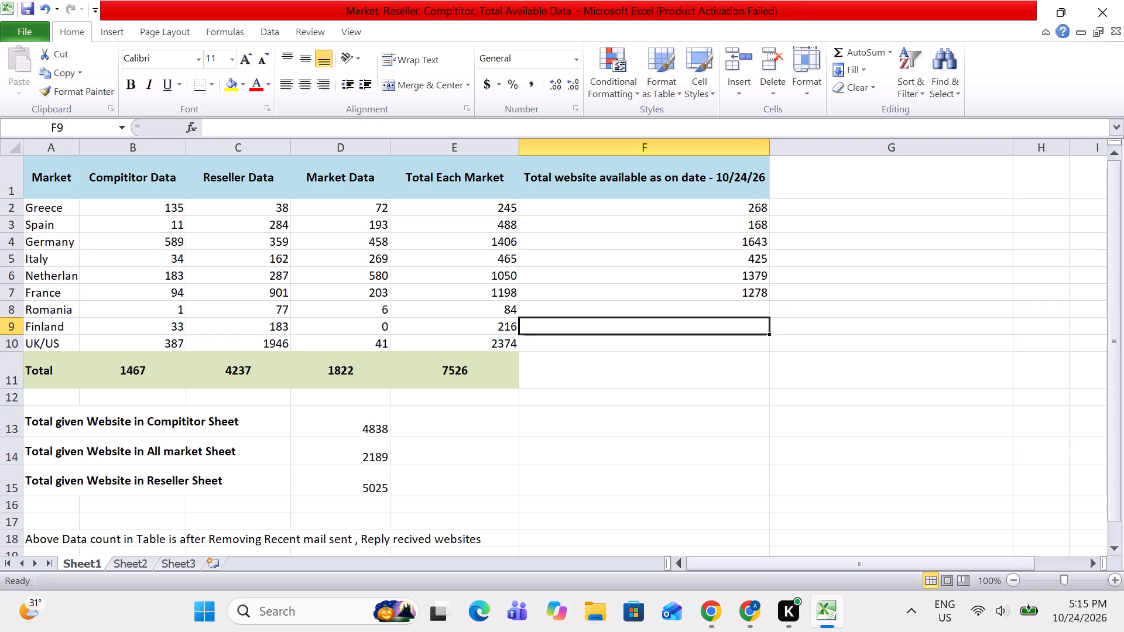
key("Right")
key("Left")
type("106")
key("Tab")
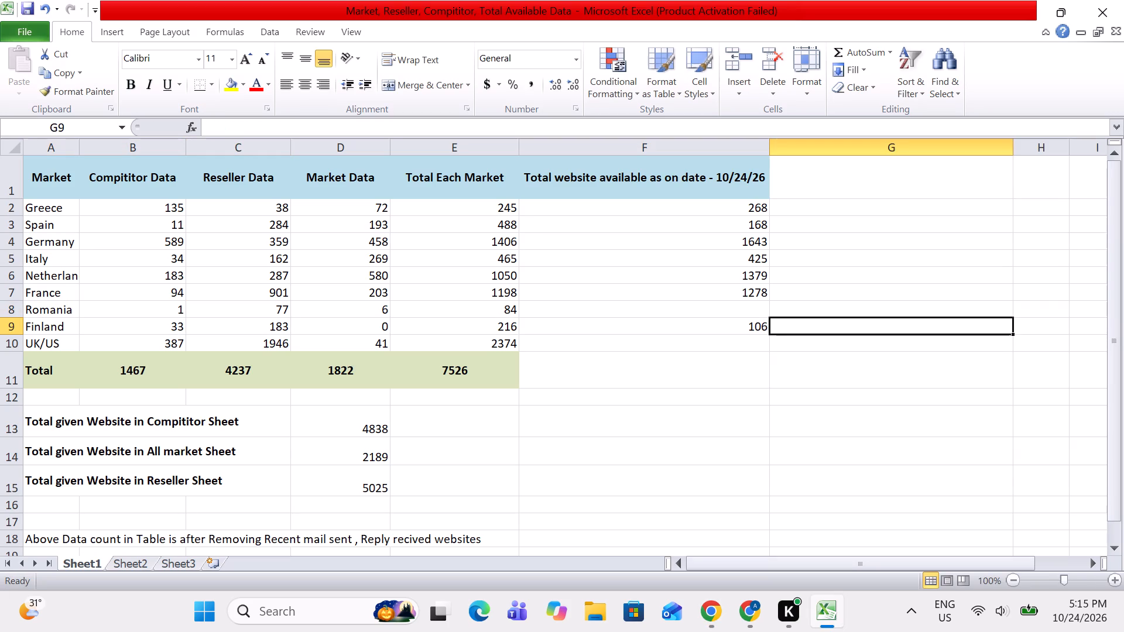
key("Left")
Copy the filtered Finland websites without the red talousmagasiini.fi entry and paste them unformatted below the NL domains in Excel's Sheet2.
key("alt+Tab")
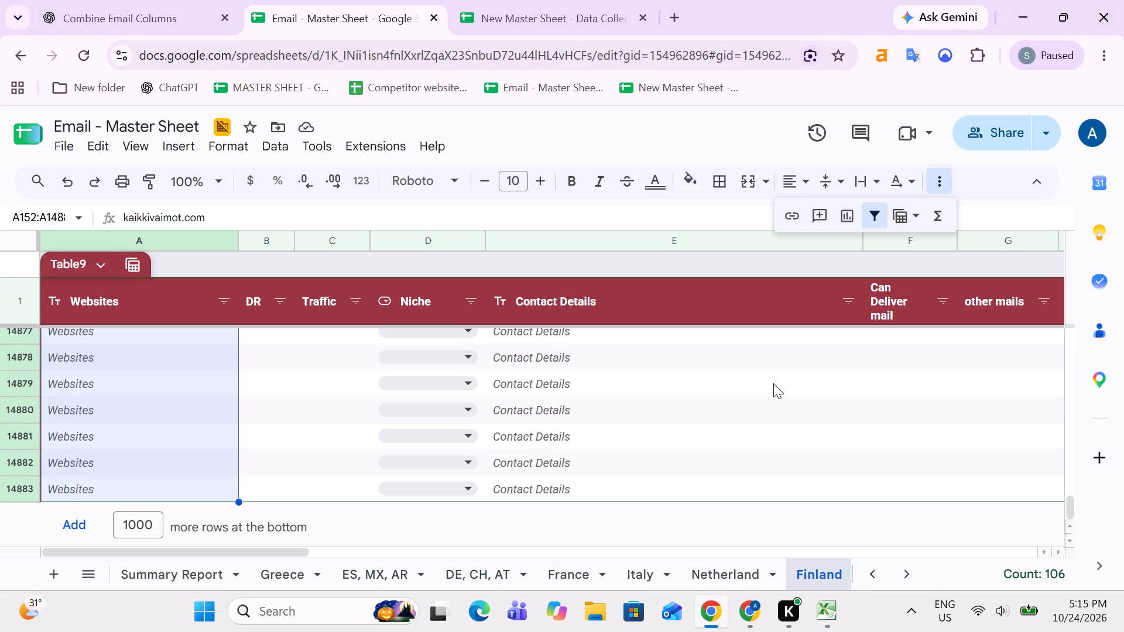
key("ctrl+shift+Up")
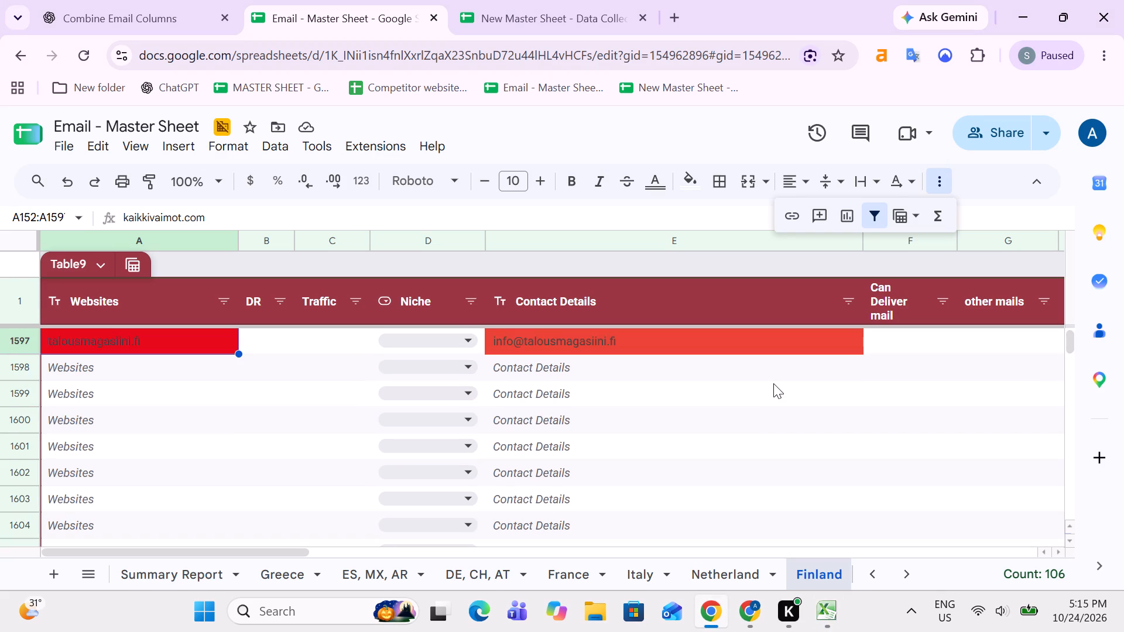
scroll(840, 385, "up", 2)
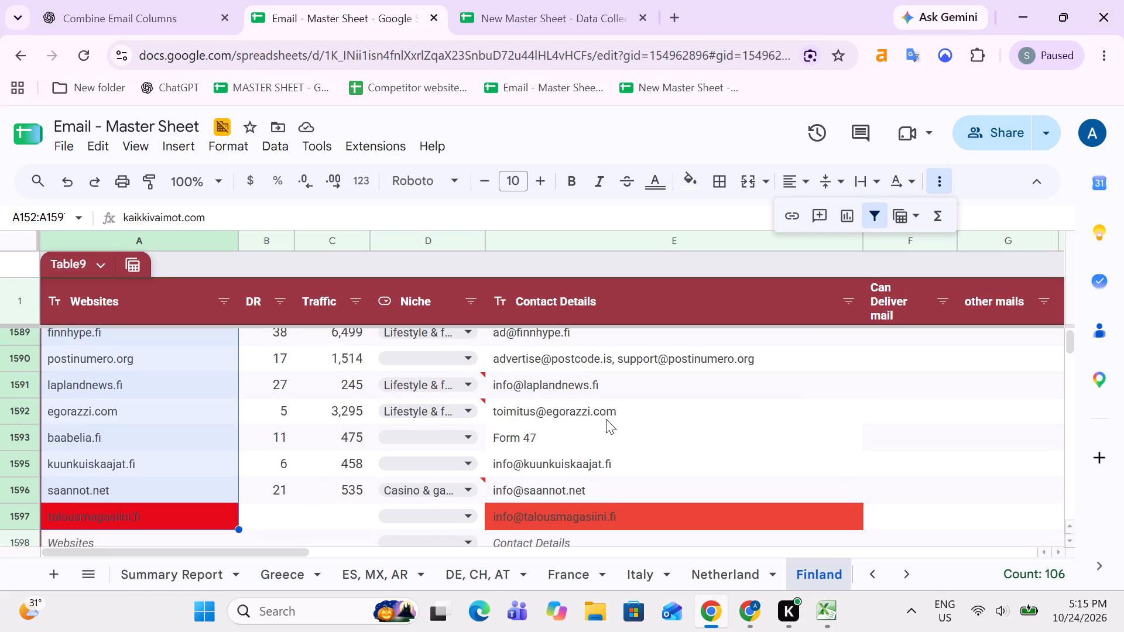
key("shift+Up")
key("ctrl+c")
key("ctrl+c")
key("alt+Tab")
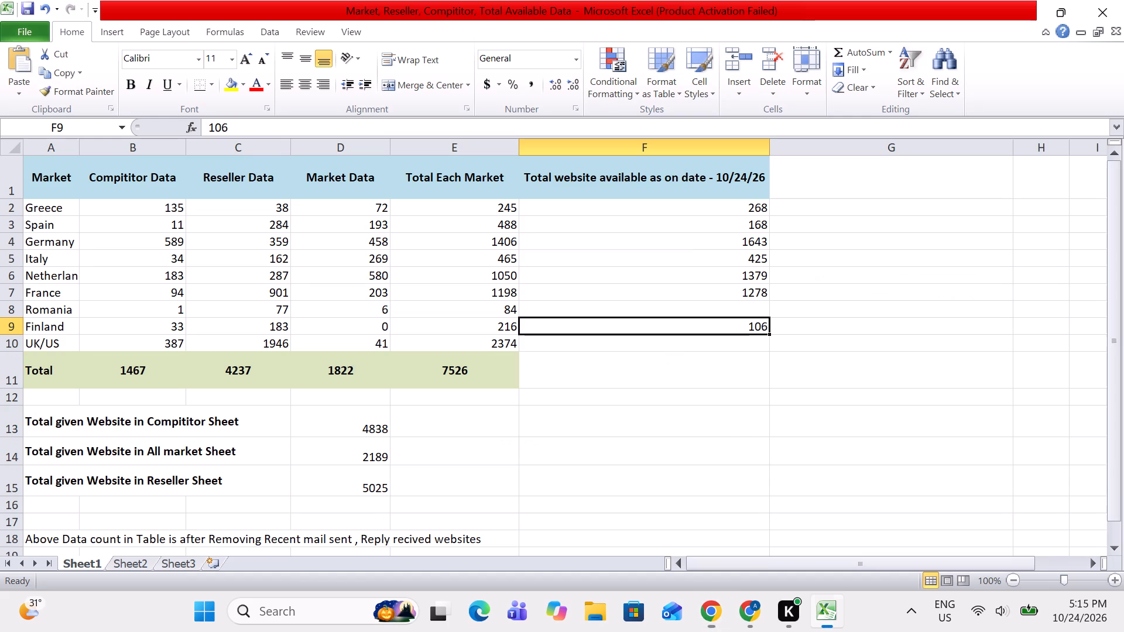
left_click(125, 569)
key("ctrl+v")
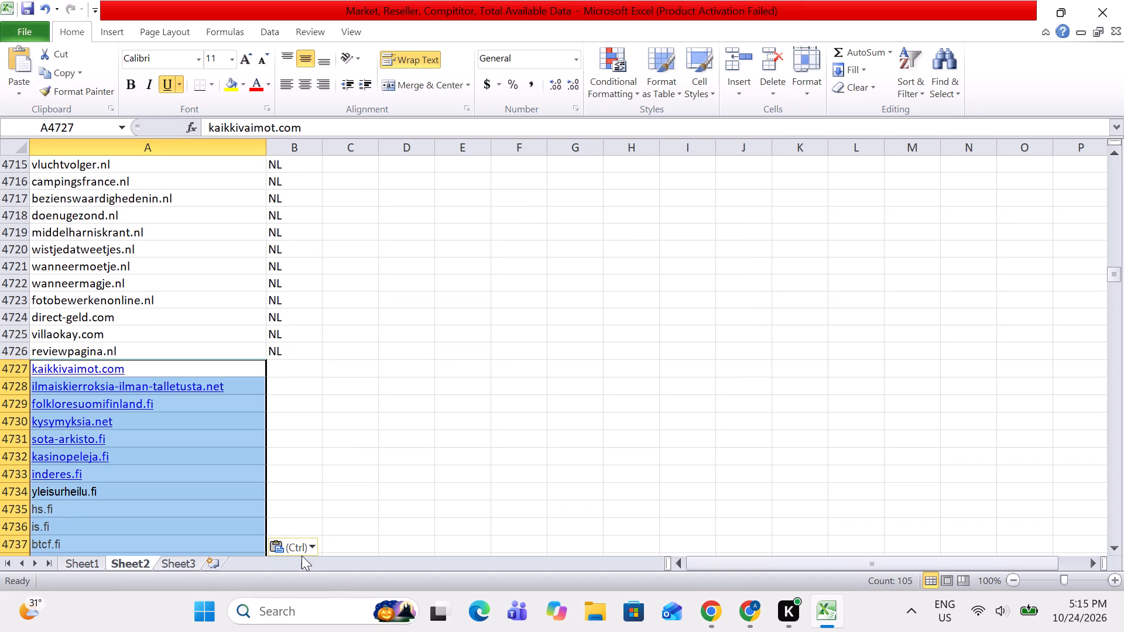
left_click(295, 548)
left_click(309, 524)
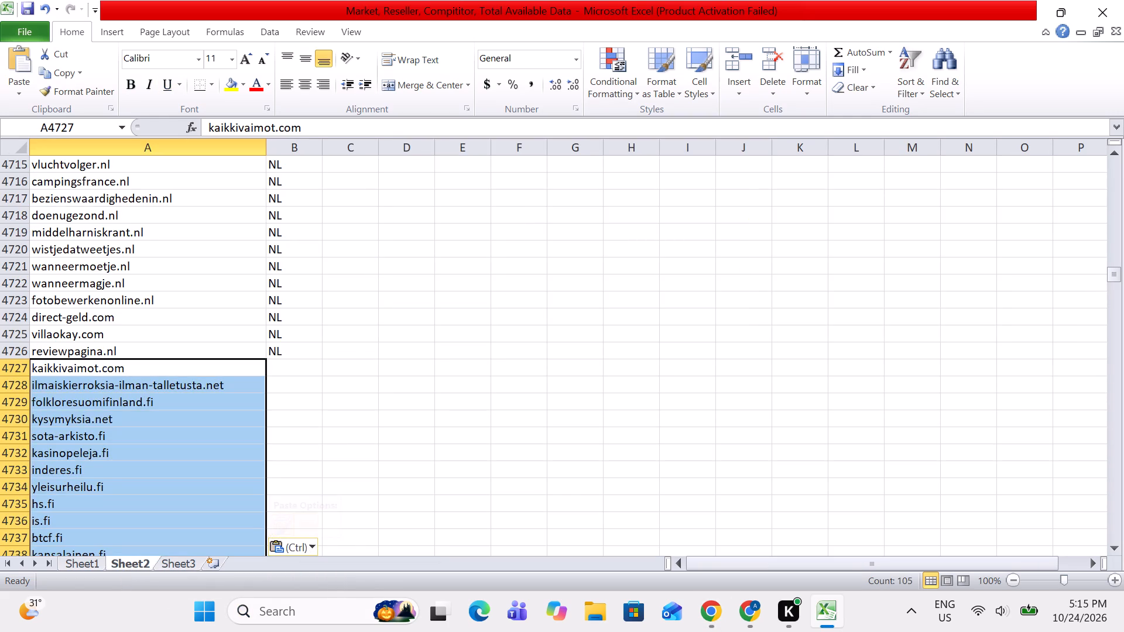
Label the Finland domains from kaikkivaimot.com through bestcasinos.fi with FI in column B.
key("Right")
type("FI")
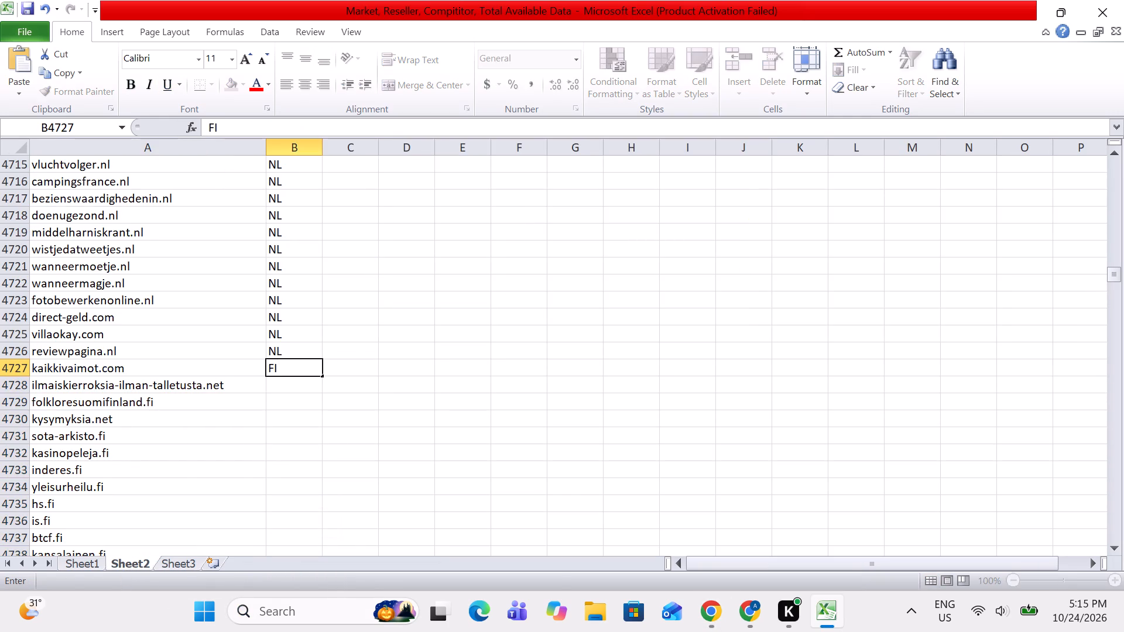
key("Right")
key("Left")
key("ctrl+c")
key("Left")
key("Left")
key("Left")
key("ctrl+Down")
key("Right")
key("ctrl+v")
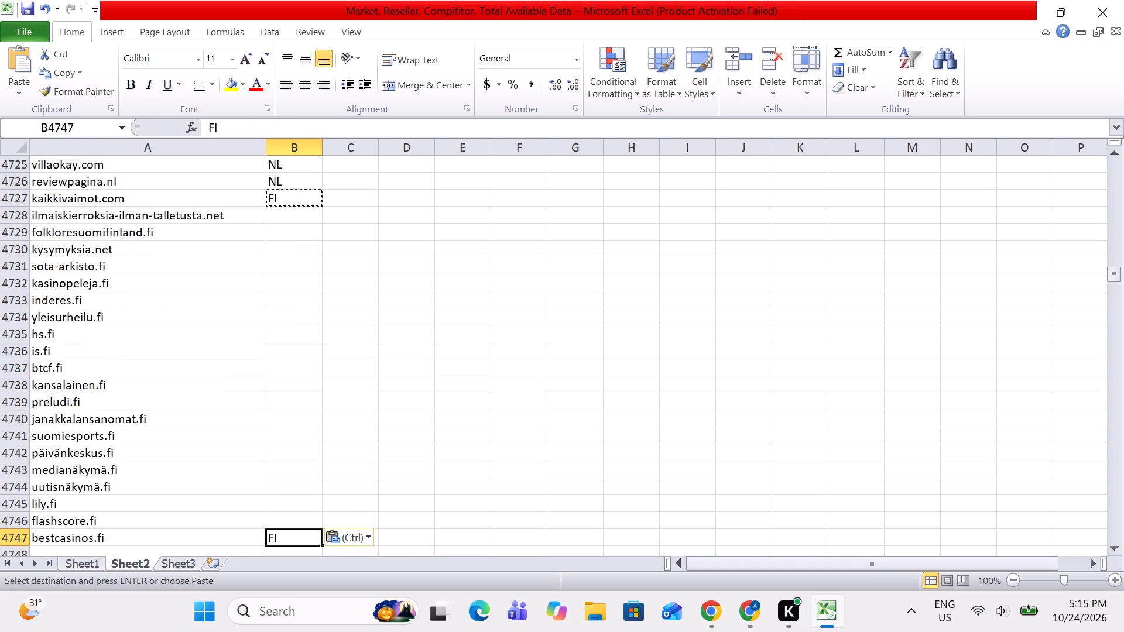
key("ctrl+shift+Up")
key("shift+Down")
key("ctrl+v")
key("Down")
key("Down")
key("Up")
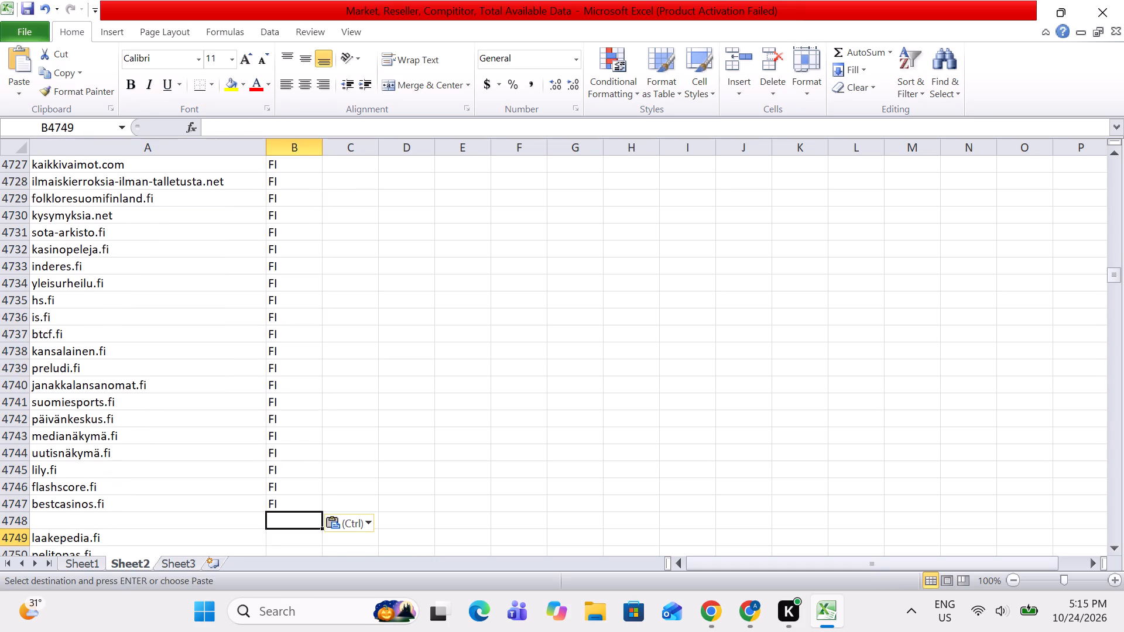
Delete the empty row 4748 between bestcasinos.fi and laakepedia.fi.
key("Left")
left_click(10, 525)
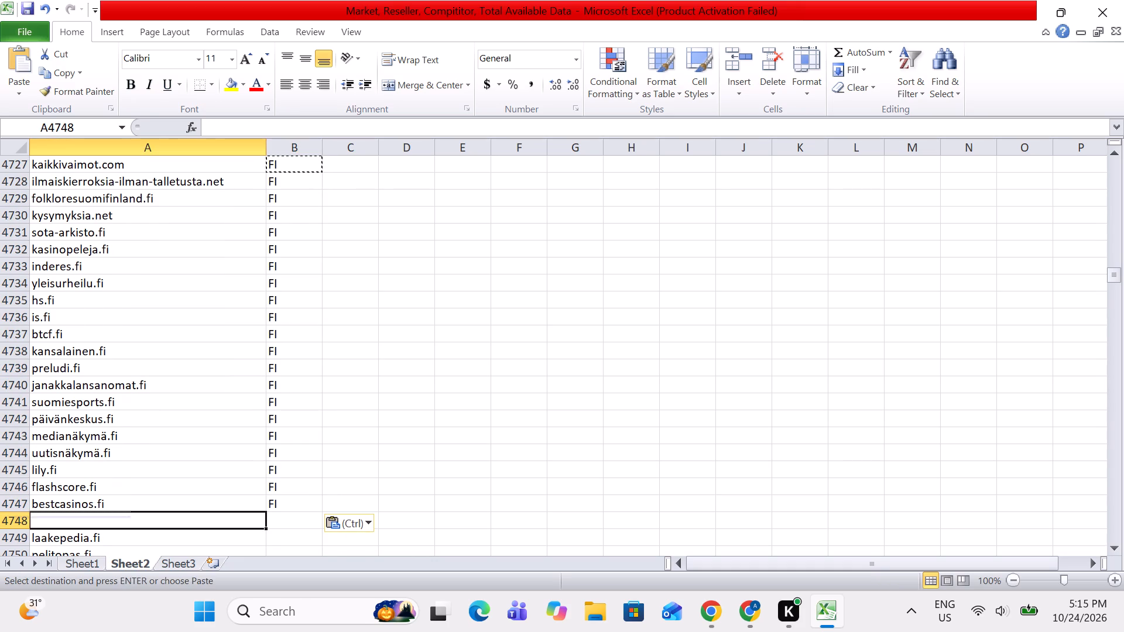
left_click(6, 523)
right_click(6, 523)
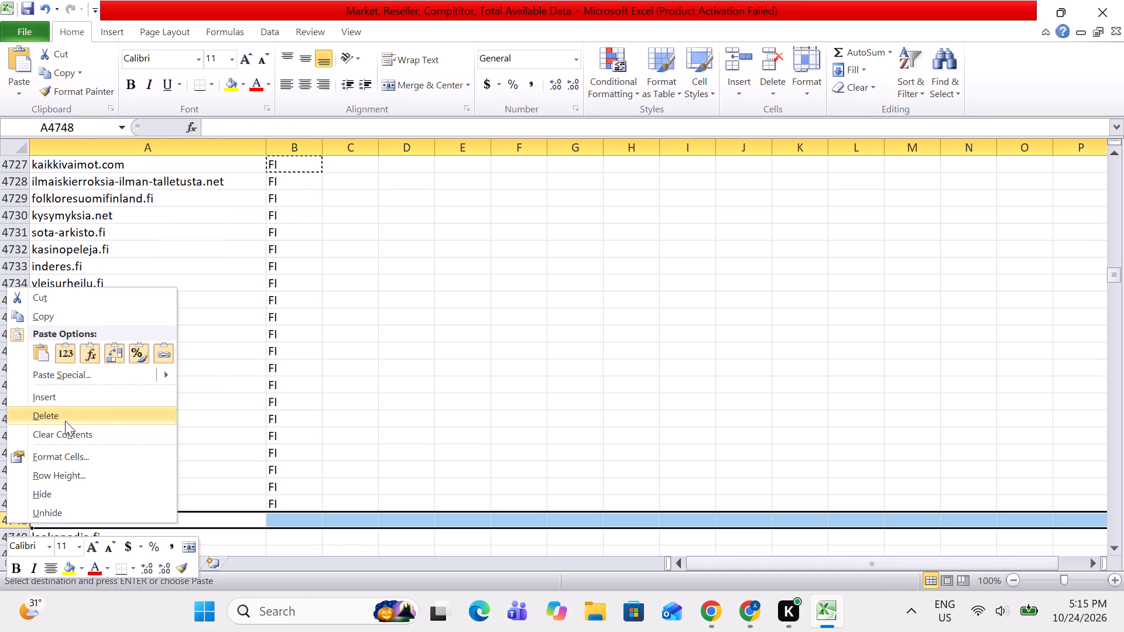
left_click(65, 421)
Copy the FI label beside bestcasinos.fi to the remaining Finland domains from laakepedia.fi through saannot.net.
key("Right")
key("Up")
key("Left")
key("Right")
key("ctrl+c")
key("Left")
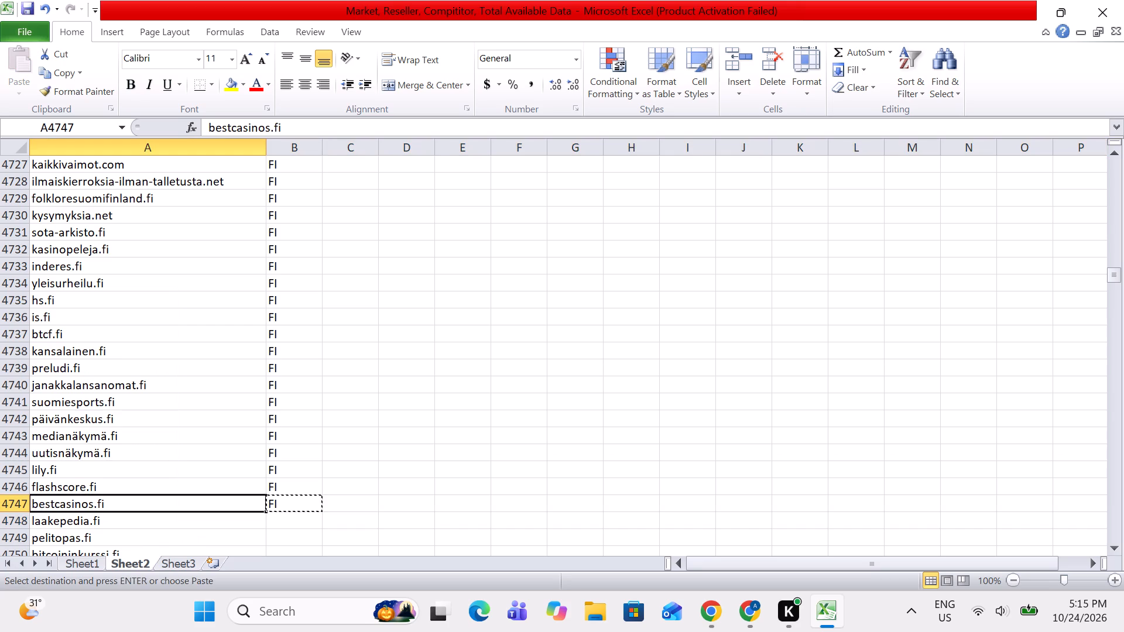
key("Left")
key("ctrl+Down")
key("Right")
key("ctrl+v")
key("ctrl+shift+Up")
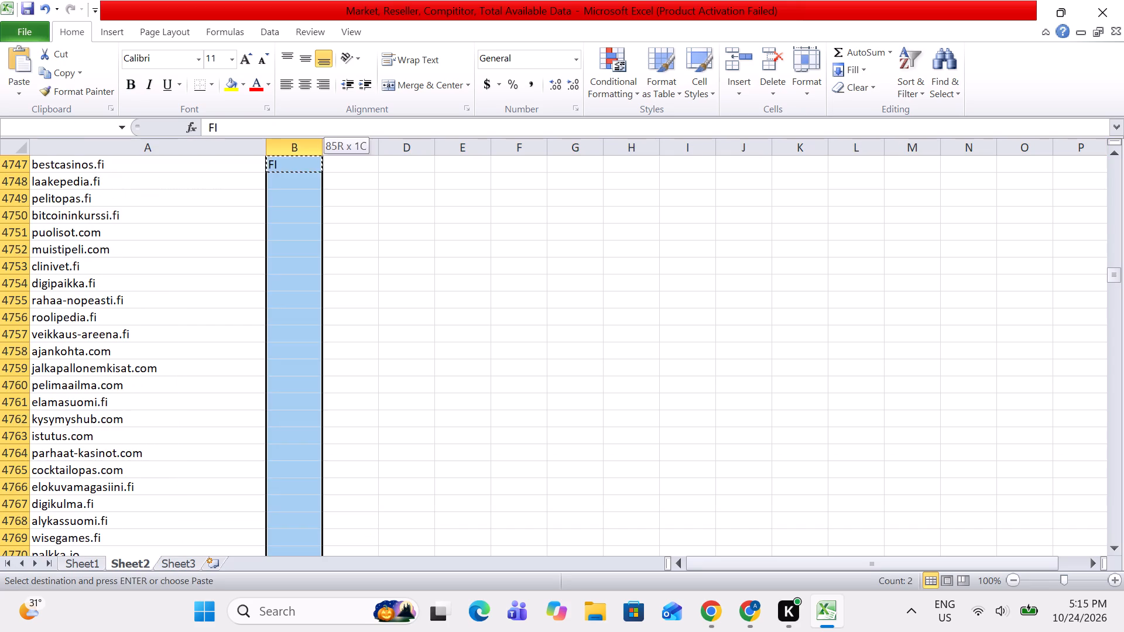
key("shift+Down")
key("ctrl+v")
key("Down")
key("Left")
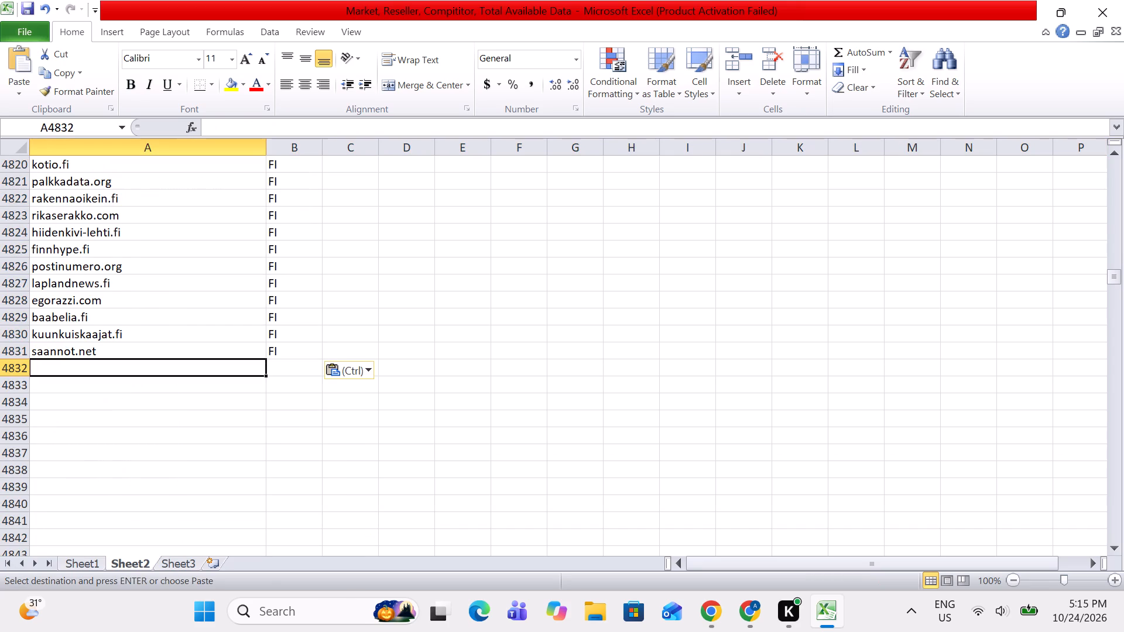
Return to the market summary table on Sheet1.
left_click(87, 562)
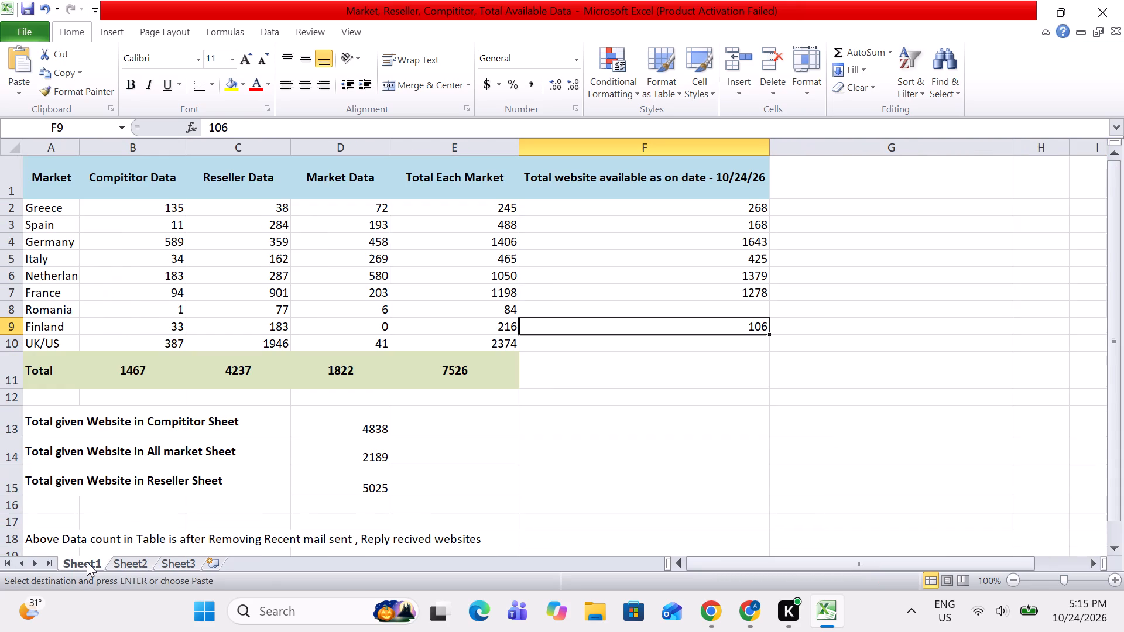
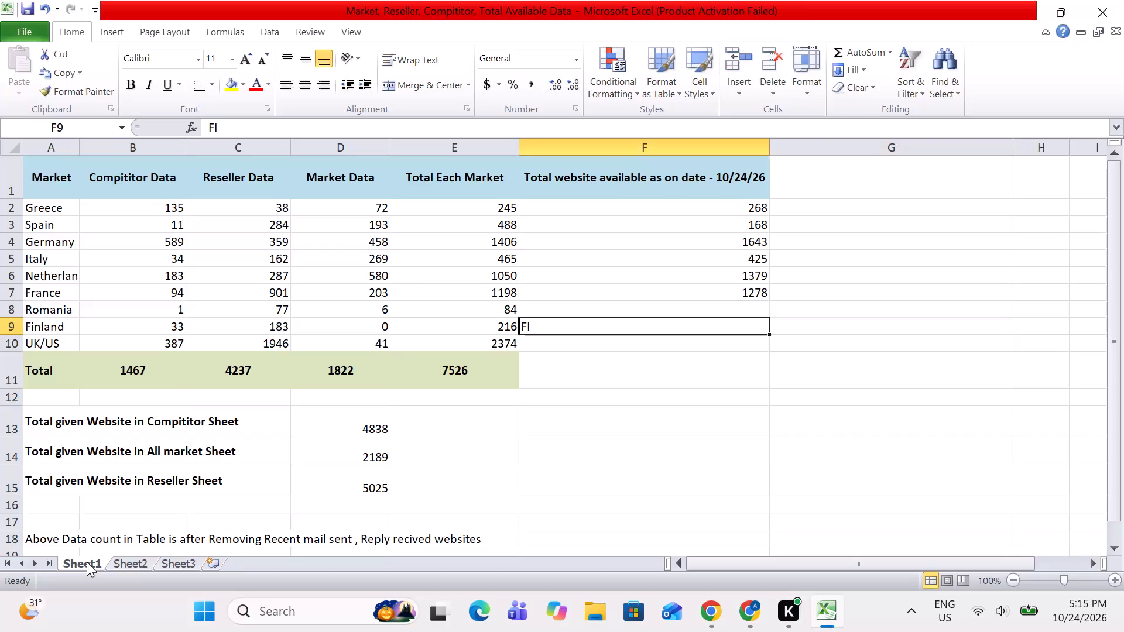
Replace the FI entry in Finland's total-available-websites cell on Sheet1 with 105.
key("BackSpace")
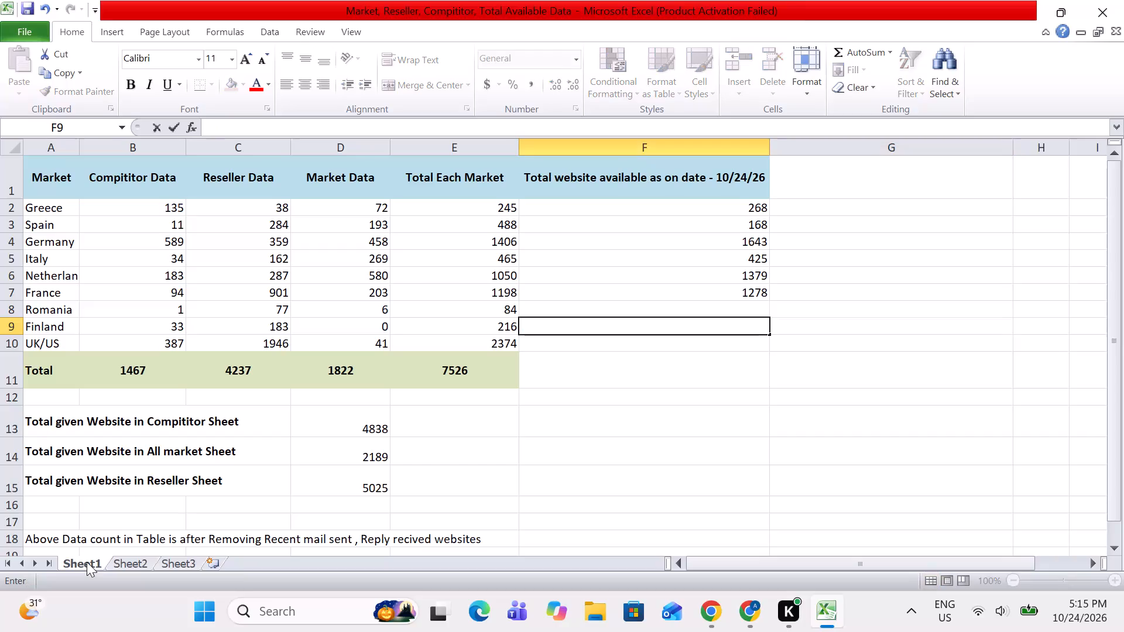
type("105")
key("Tab")
key("Left")
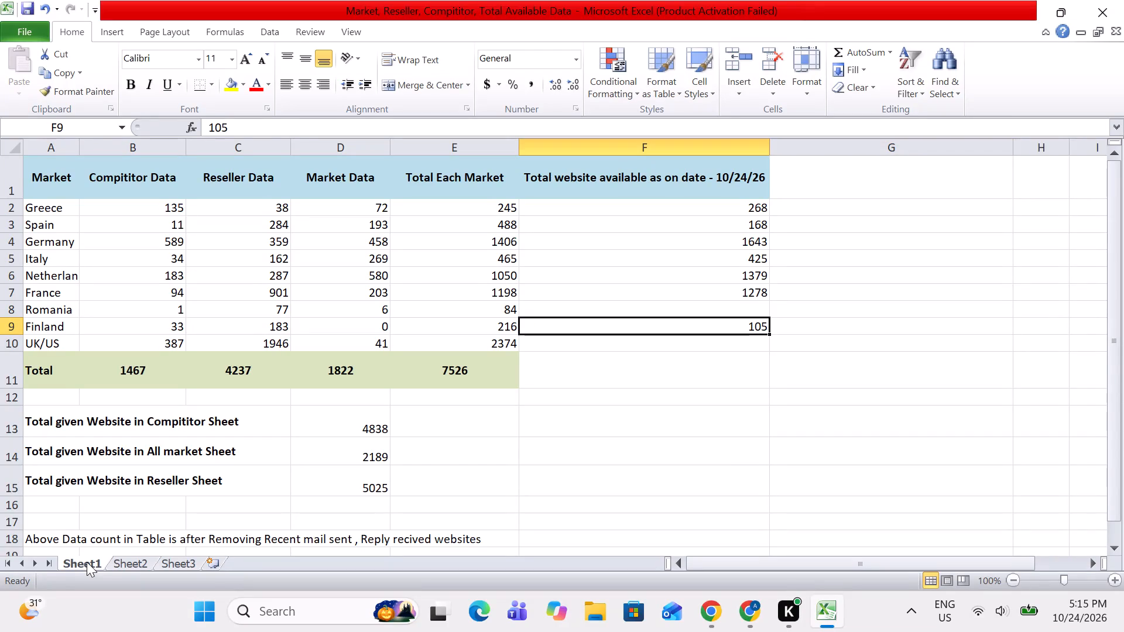
key("Left")
key("Left")
key("Left")
key("Left")
key("Left")
key("Left")
key("Left")
key("Left")
key("Left")
key("Left")
Switch to the Email - Master Sheet in Chrome and open the Romania sheet.
key("alt+Tab")
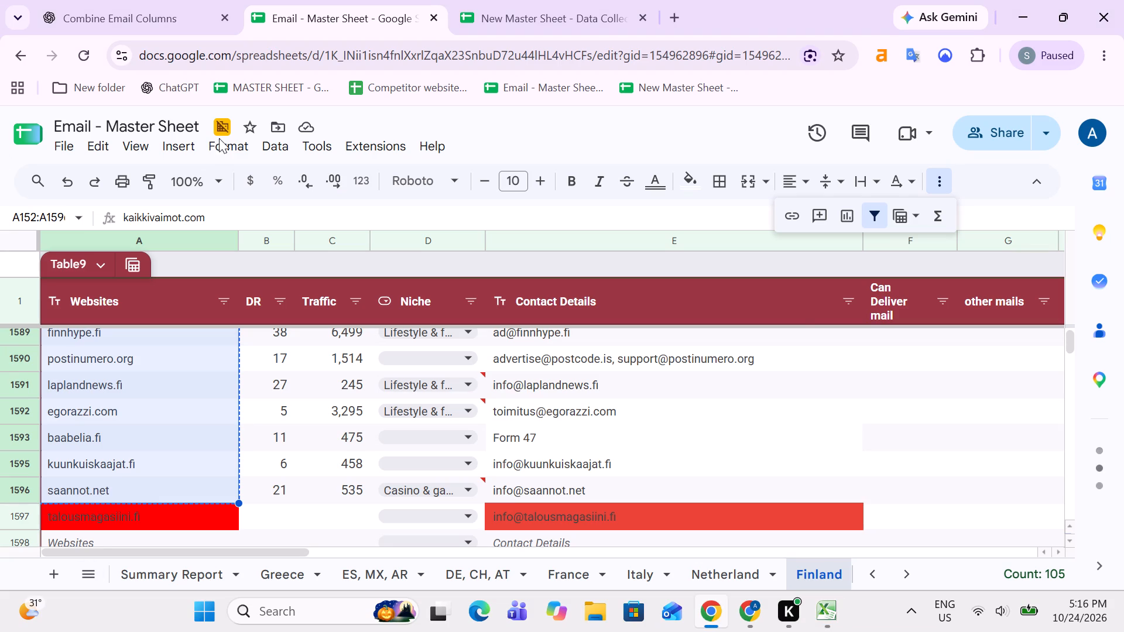
left_click(914, 568)
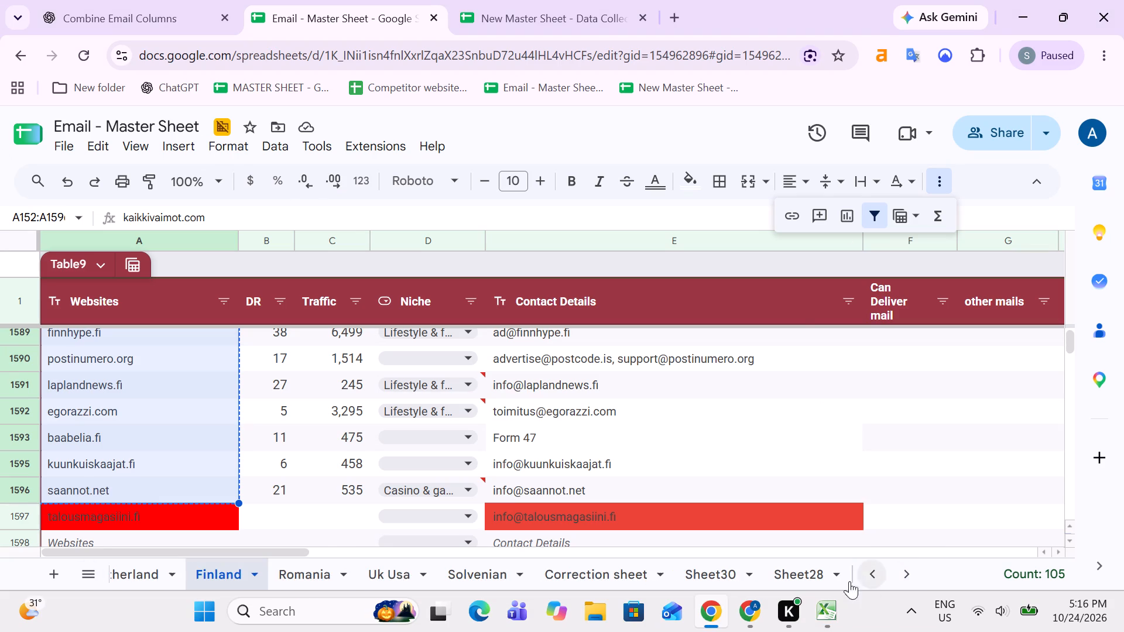
left_click(313, 573)
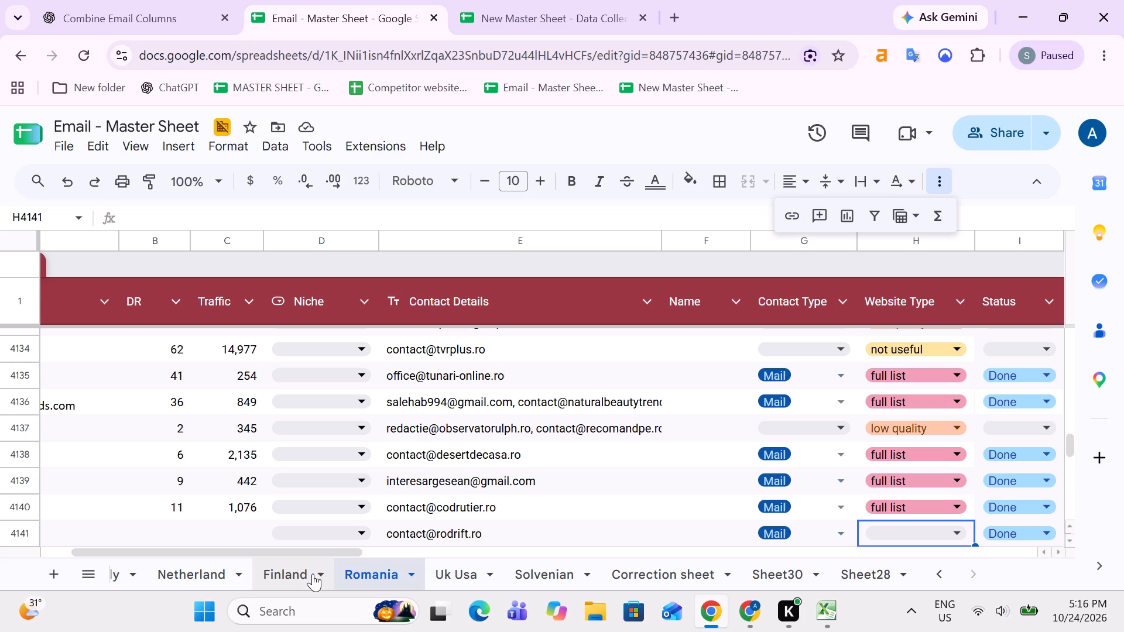
Filter the Romania table's Status column to show only blank entries.
key("Right")
key("Right")
key("Right")
key("Right")
key("Right")
key("Right")
key("Right")
key("Right")
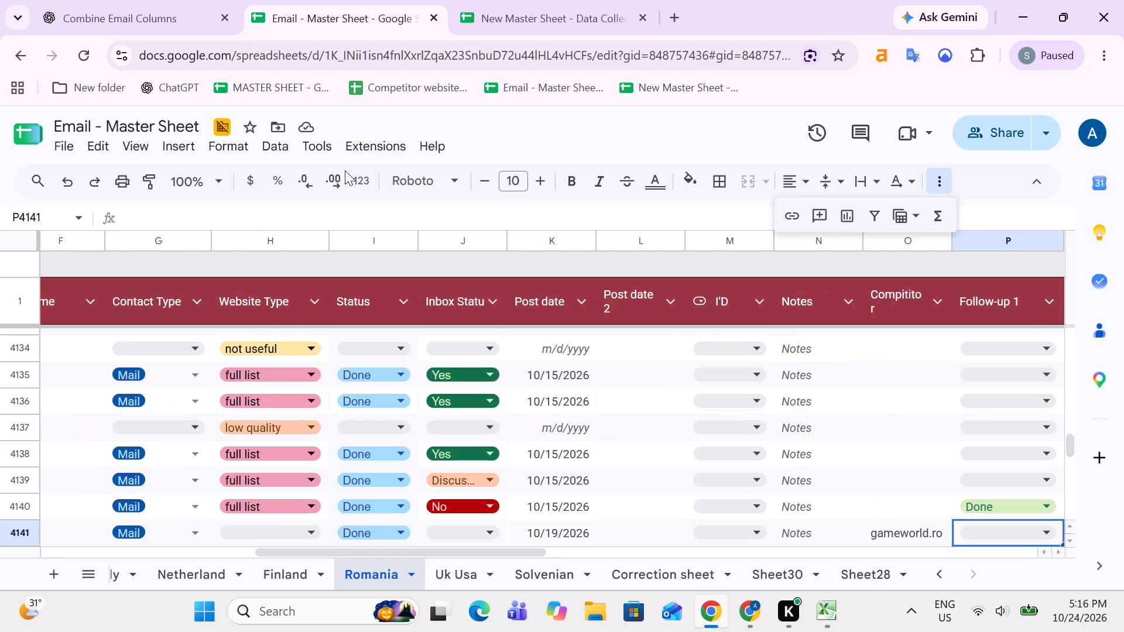
left_click(397, 302)
left_click(465, 410)
scroll(299, 432, "down", 3)
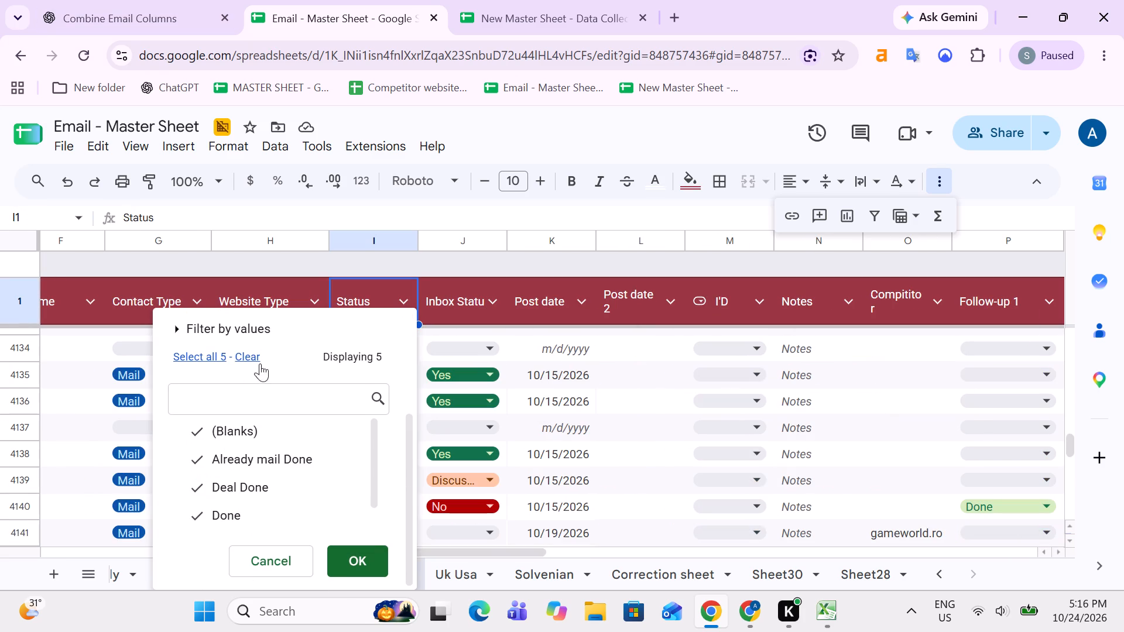
left_click(250, 356)
left_click(257, 436)
scroll(264, 489, "down", 3)
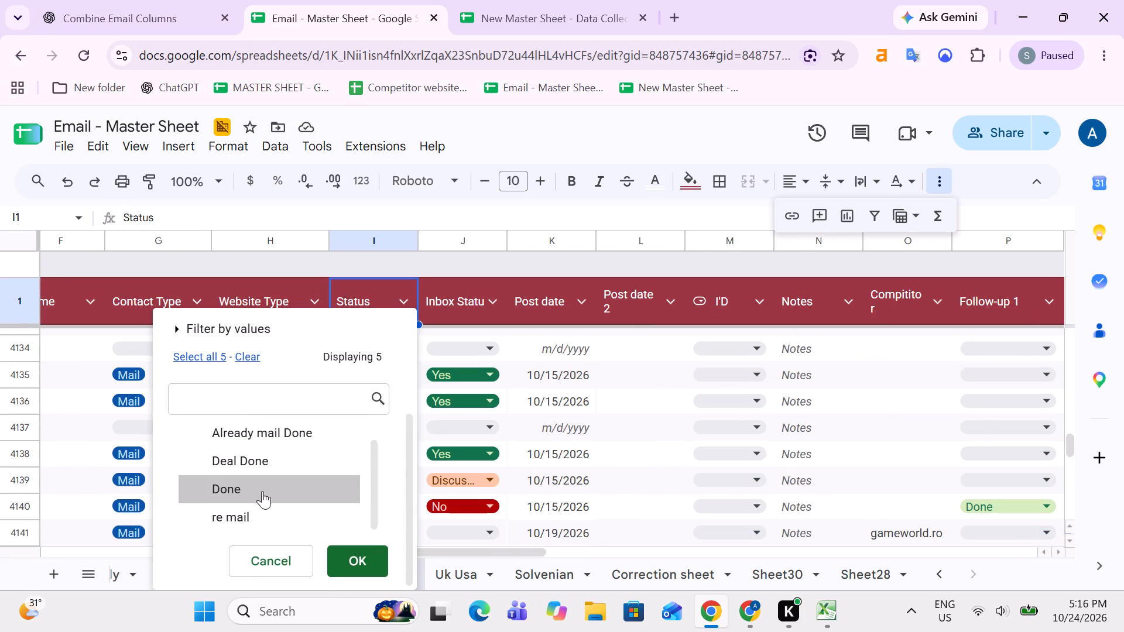
scroll(268, 508, "down", 3)
scroll(278, 476, "up", 2)
scroll(278, 476, "down", 3)
left_click(345, 551)
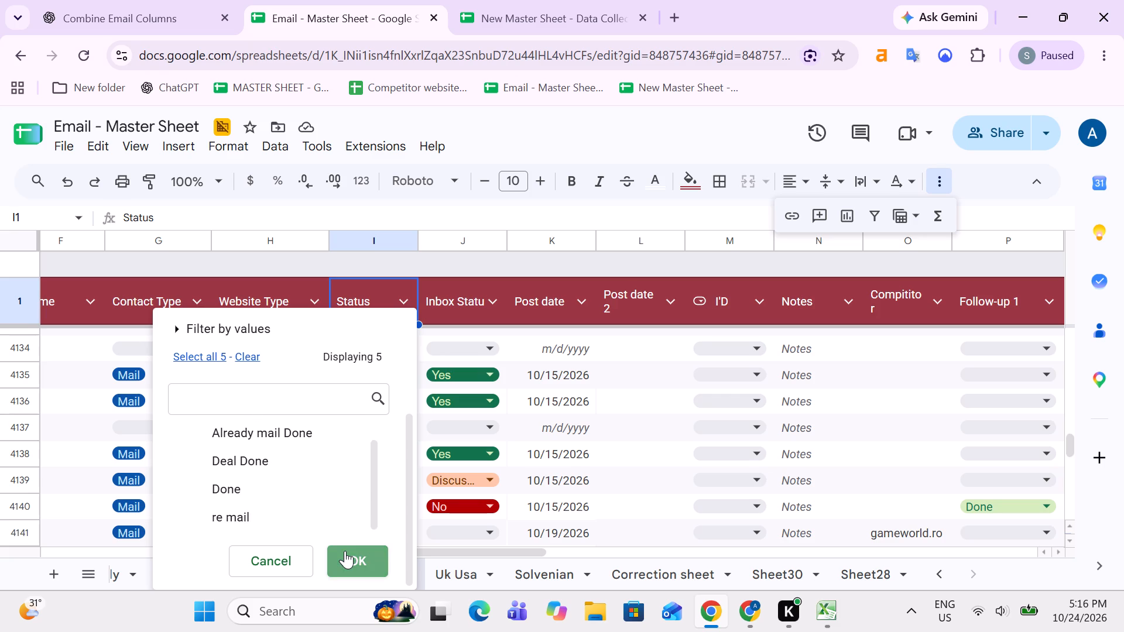
Filter the Romania table's Website Type column to show only blank and full list entries.
left_click(316, 303)
scroll(219, 441, "down", 6)
scroll(174, 473, "down", 4)
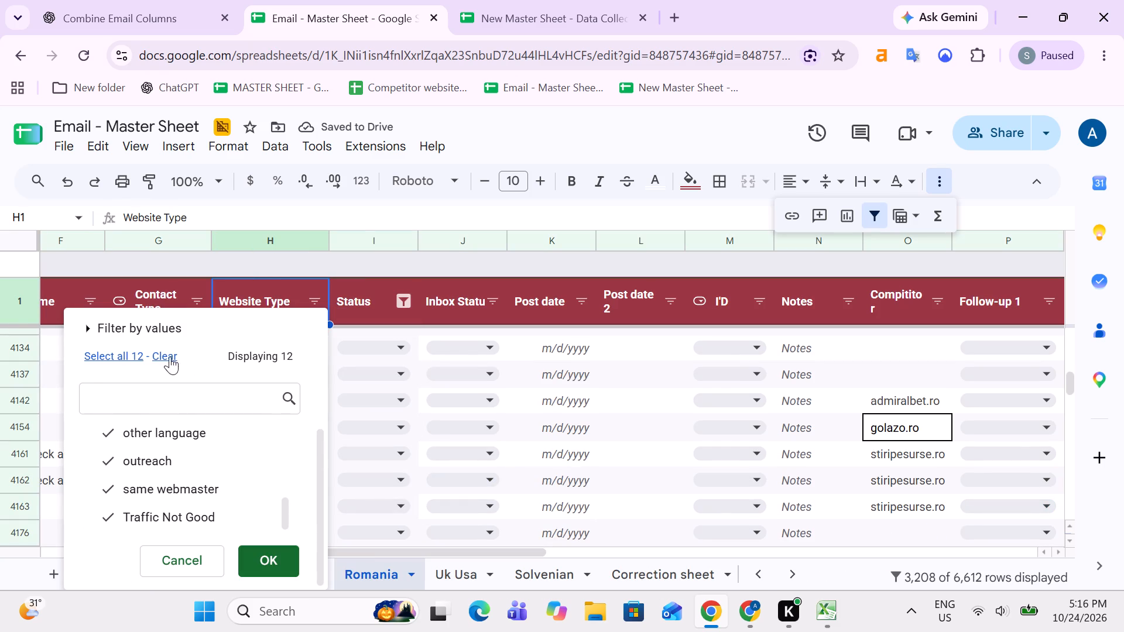
left_click(166, 355)
scroll(159, 449, "up", 5)
left_click(180, 438)
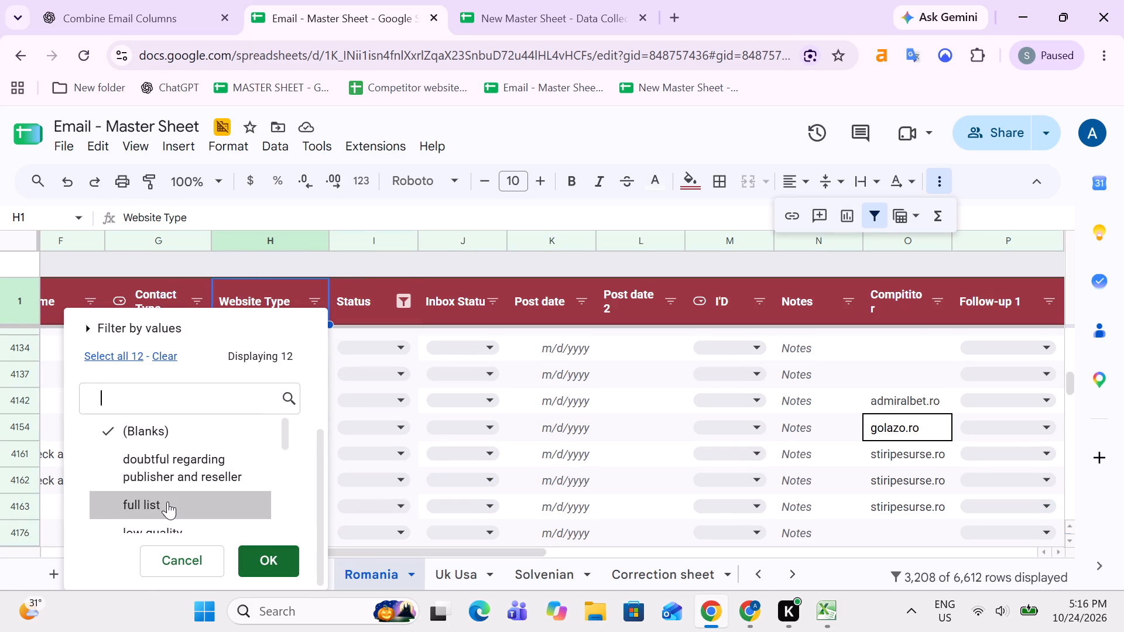
left_click(167, 502)
scroll(228, 468, "down", 3)
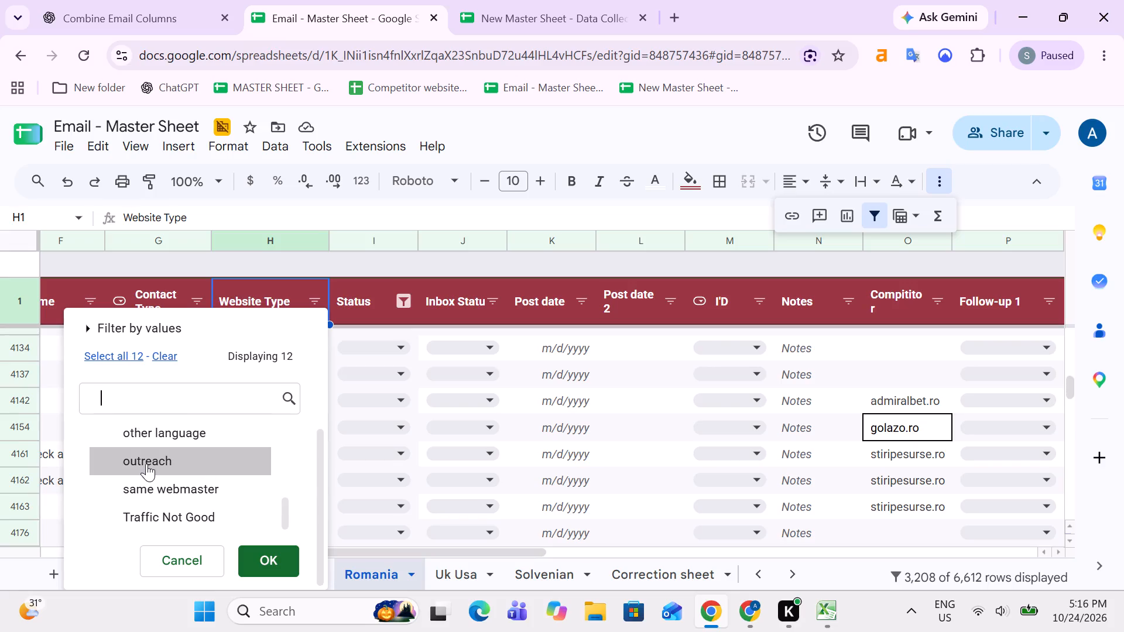
scroll(184, 454, "down", 1)
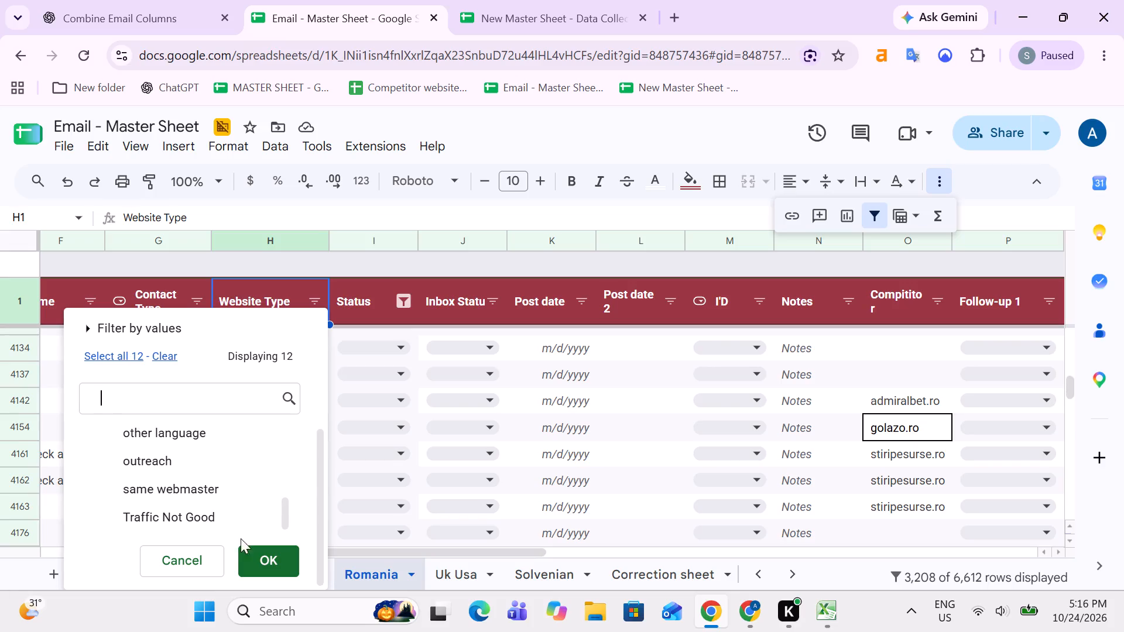
left_click(262, 559)
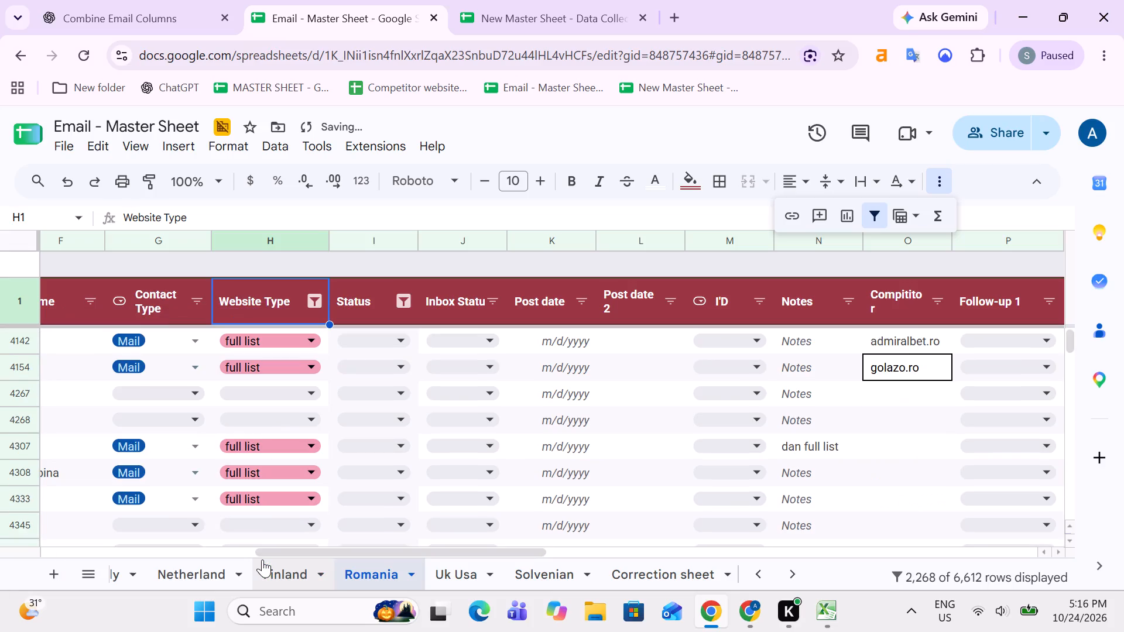
Examine the filtered Romania rows across all columns from Websites to Follow-up 2, including status, notes and contact details.
key("Down")
key("Up")
key("Up")
key("Down")
key("Right")
key("Right")
key("Right")
key("Right")
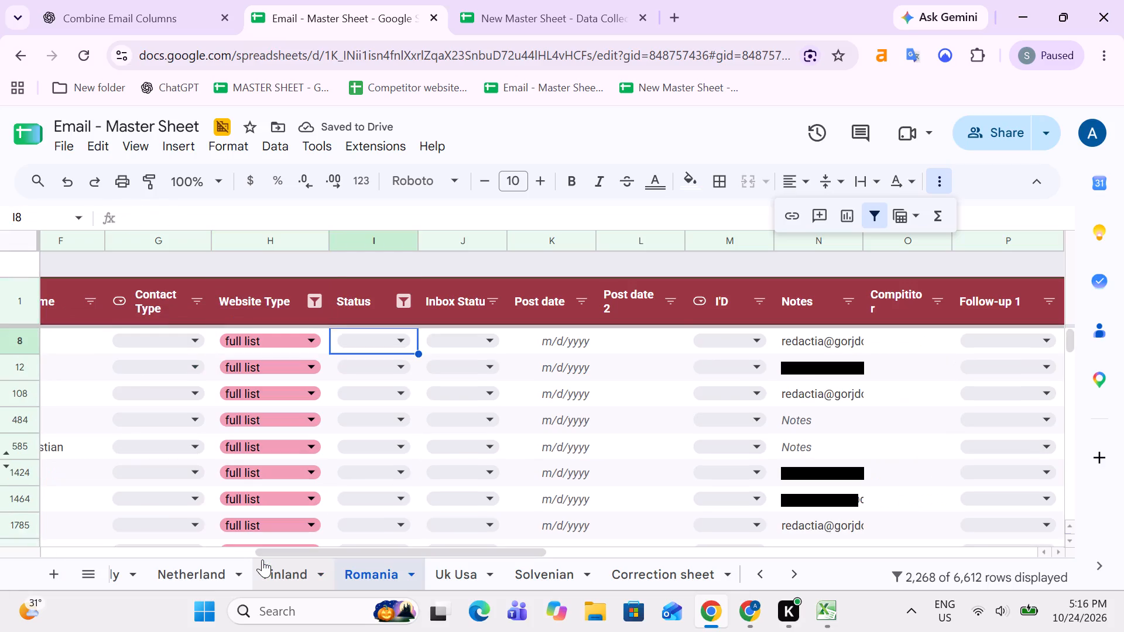
key("Right")
key("Right")
key("Left")
key("Left")
key("Left")
key("Left")
key("Left")
key("Left")
key("Left")
key("Left")
key("Left")
key("Left")
key("Left")
key("Left")
key("Left")
key("Left")
key("Left")
key("Left")
key("Left")
key("Left")
key("Left")
key("Left")
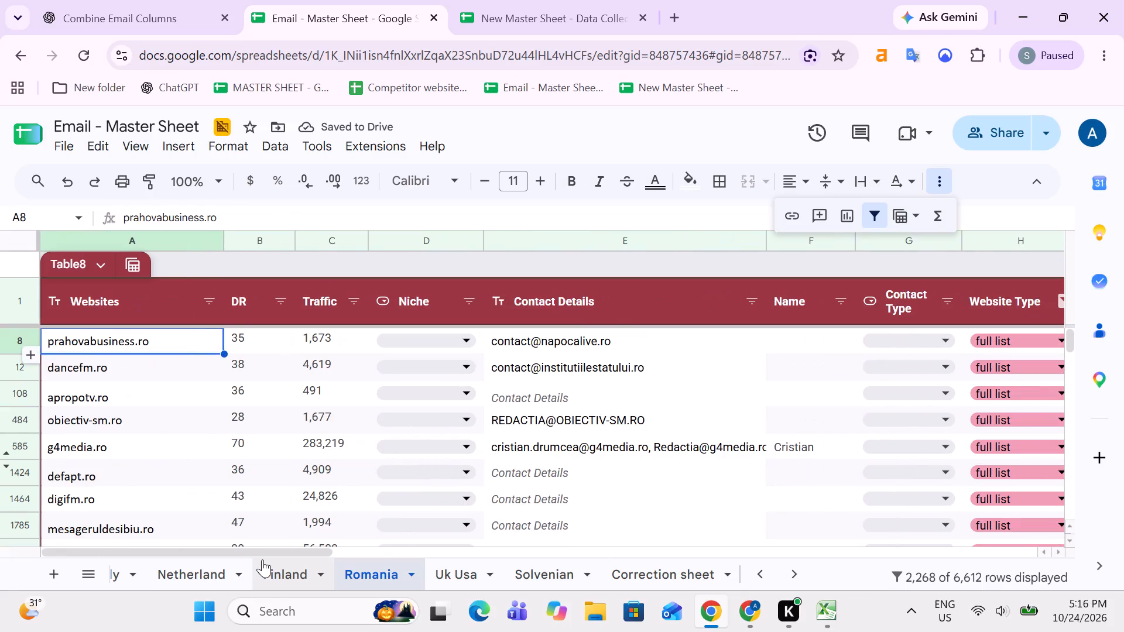
key("Right")
key("Right")
key("Right")
key("Right")
key("Right")
key("Right")
key("Right")
key("Right")
key("Right")
key("Right")
key("Right")
key("Right")
key("Right")
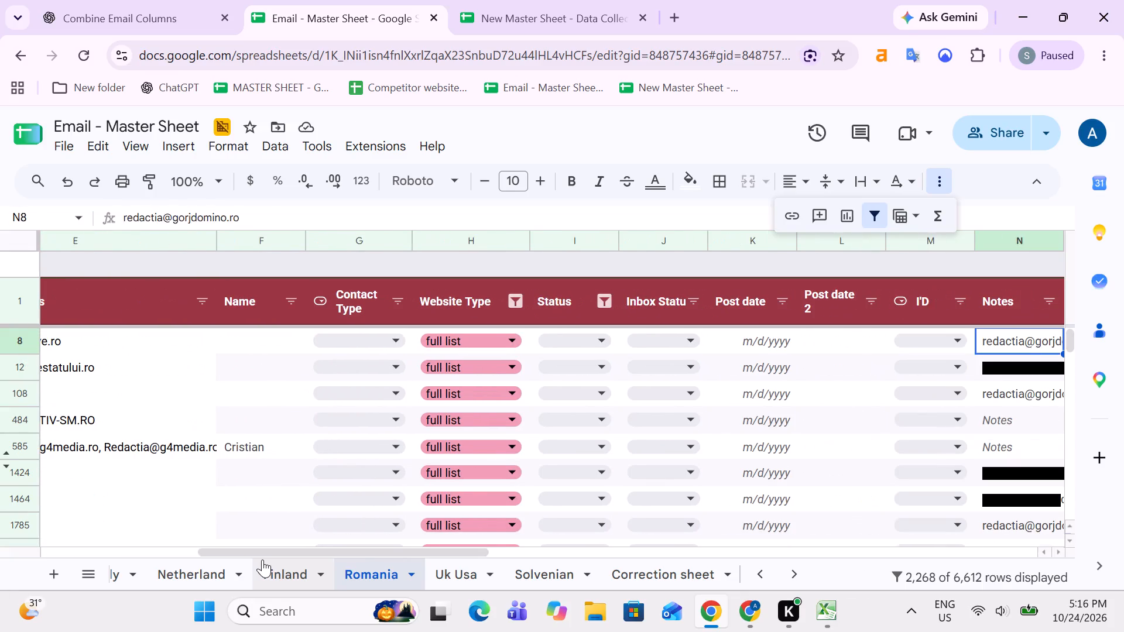
key("Left")
key("Right")
key("Right")
key("Right")
key("Right")
key("Right")
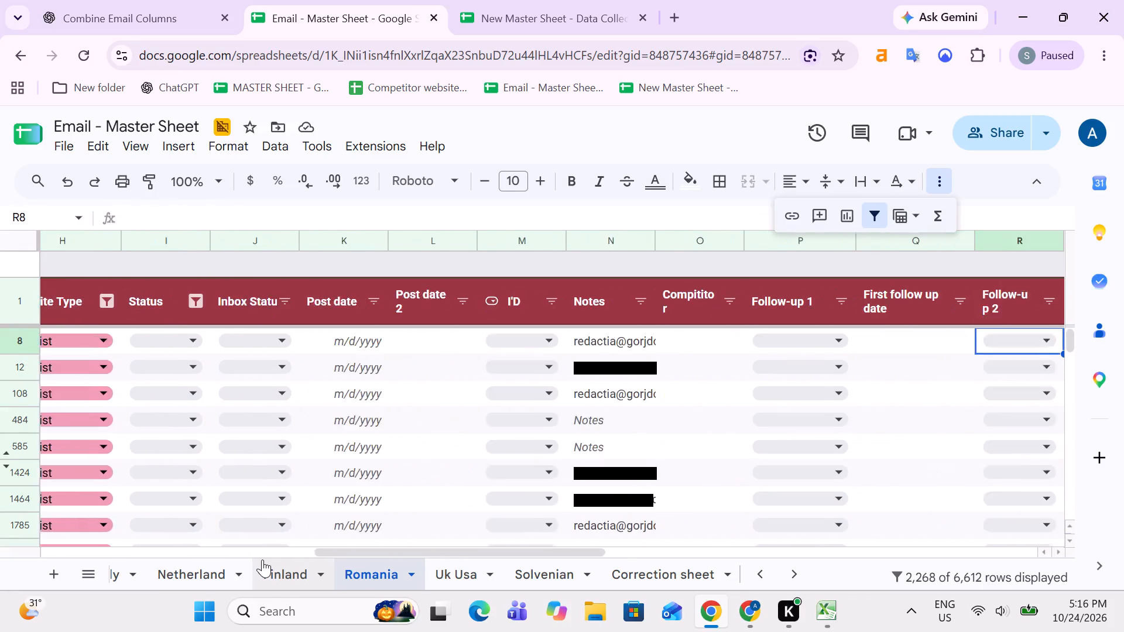
key("Right")
key("Left")
key("Left")
key("Left")
key("Left")
key("Left")
key("Left")
key("Left")
key("Left")
key("Left")
key("Left")
key("Left")
key("Left")
key("Left")
key("Left")
key("Left")
key("Left")
key("Left")
key("Left")
key("Left")
key("Left")
key("Up")
key("Down")
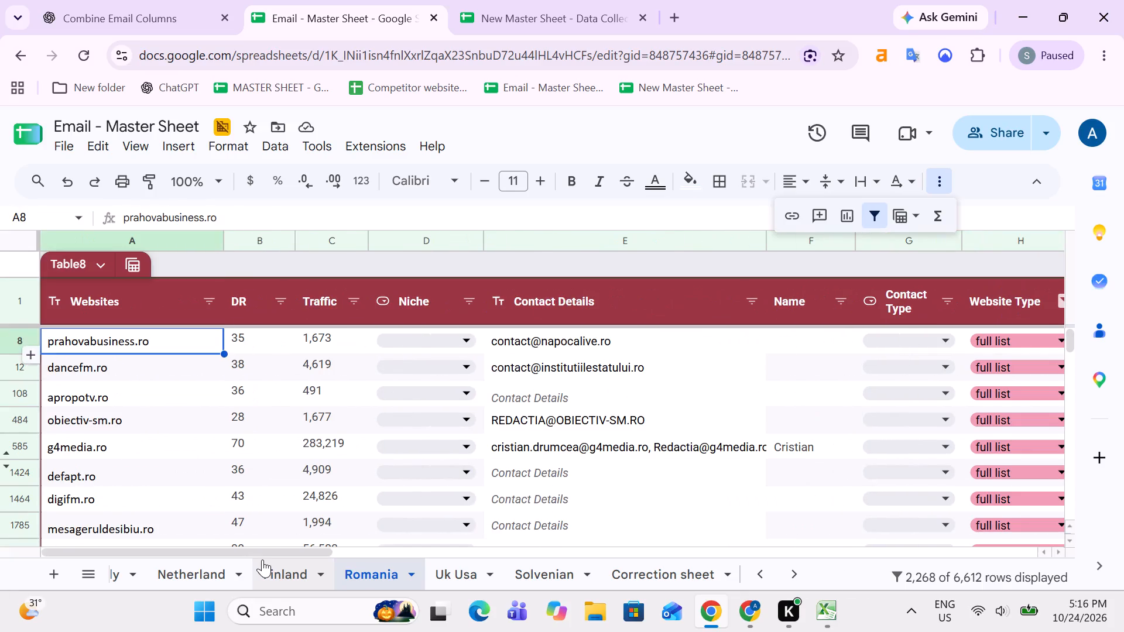
Select the filtered Romania websites from prahovabusiness.ro down to the end of the Websites column to count them.
key("ctrl+shift+Down")
key("ctrl+shift+Down")
key("ctrl+shift+Up")
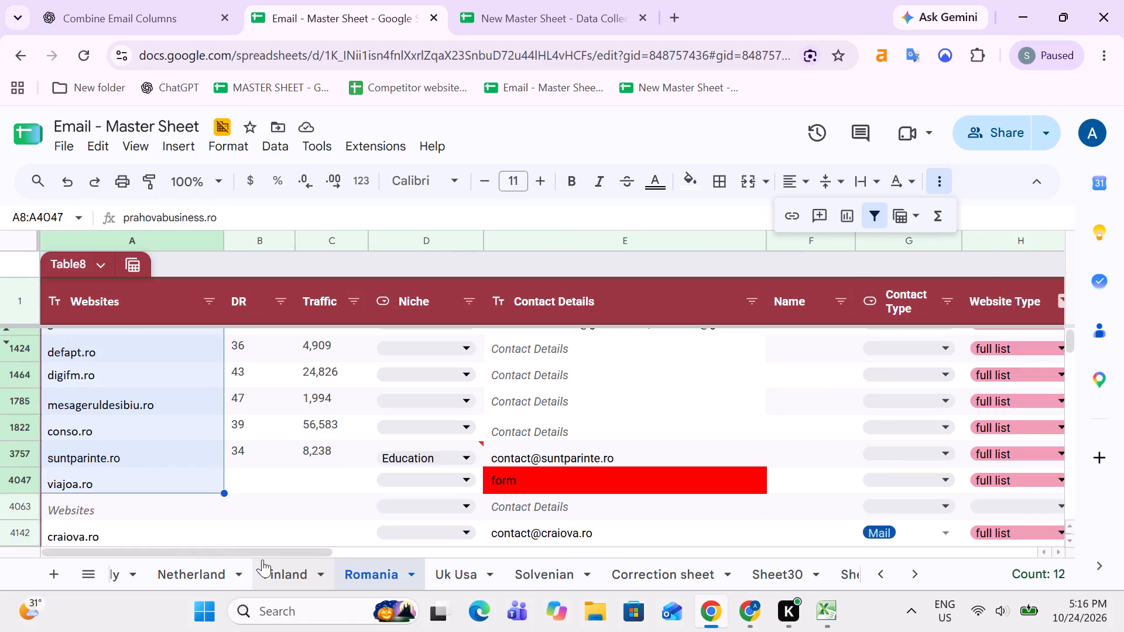
key("ctrl+shift+Down")
key("ctrl+shift+Down")
key("ctrl+shift+Down")
key("ctrl+shift+Down")
key("ctrl+shift+Down")
key("ctrl+shift+Down")
key("ctrl+shift+Down")
key("ctrl+shift+Down")
key("ctrl+shift+Down")
key("ctrl+shift+Down")
key("ctrl+shift+Down")
key("ctrl+shift+Down")
key("ctrl+shift+Down")
key("ctrl+shift+Down")
key("ctrl+shift+Down")
key("ctrl+shift+Down")
key("ctrl+shift+Down")
key("ctrl+shift+Down")
key("ctrl+shift+Down")
key("ctrl+shift+Down")
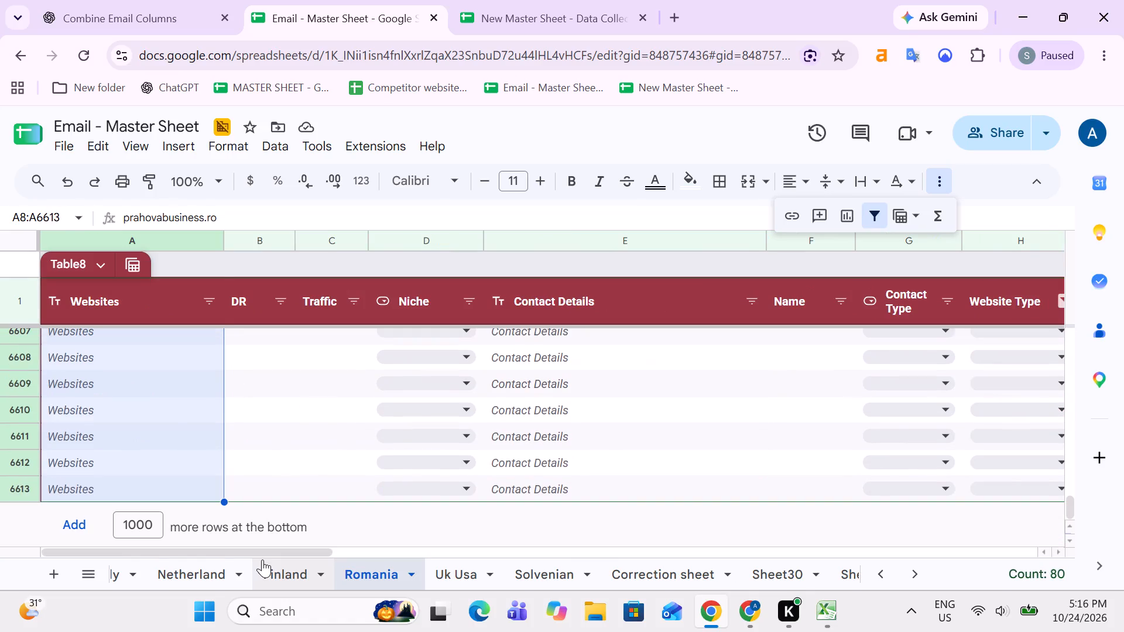
Examine the filtered Romania rows across the contact, type, status, notes and competitor columns, including rows further down the table.
key("Up")
key("Down")
key("Up")
key("Down")
key("Right")
key("Right")
key("Right")
key("Right")
key("Right")
key("Right")
key("Right")
key("Right")
key("Right")
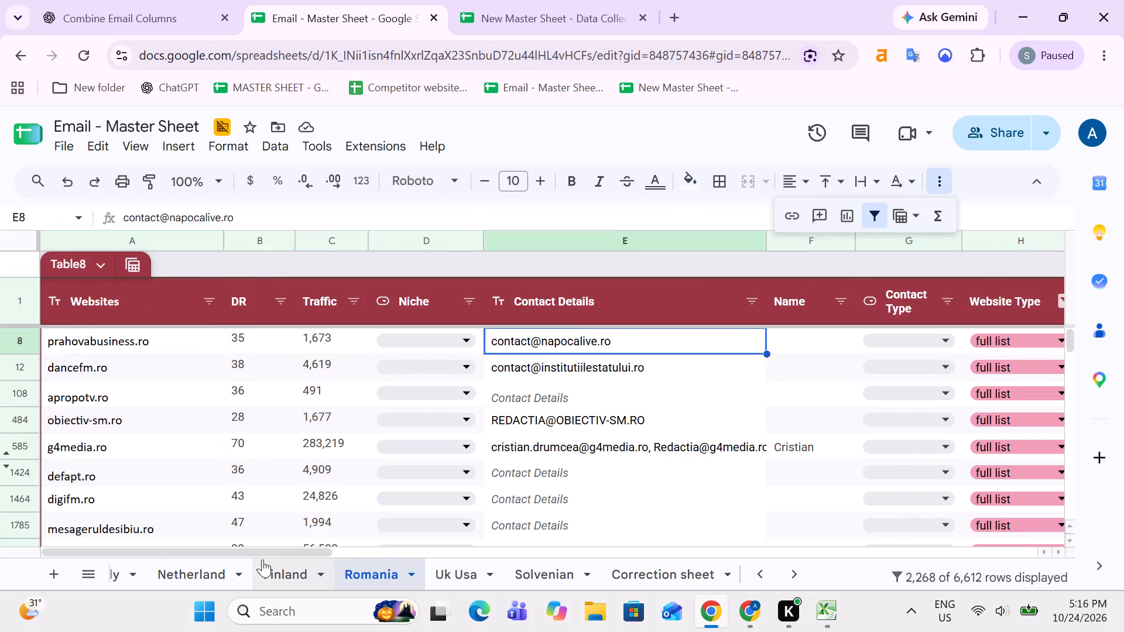
key("Right")
key("Right")
key("Right")
key("Right")
key("Right")
key("Right")
key("Left")
key("Left")
key("Right")
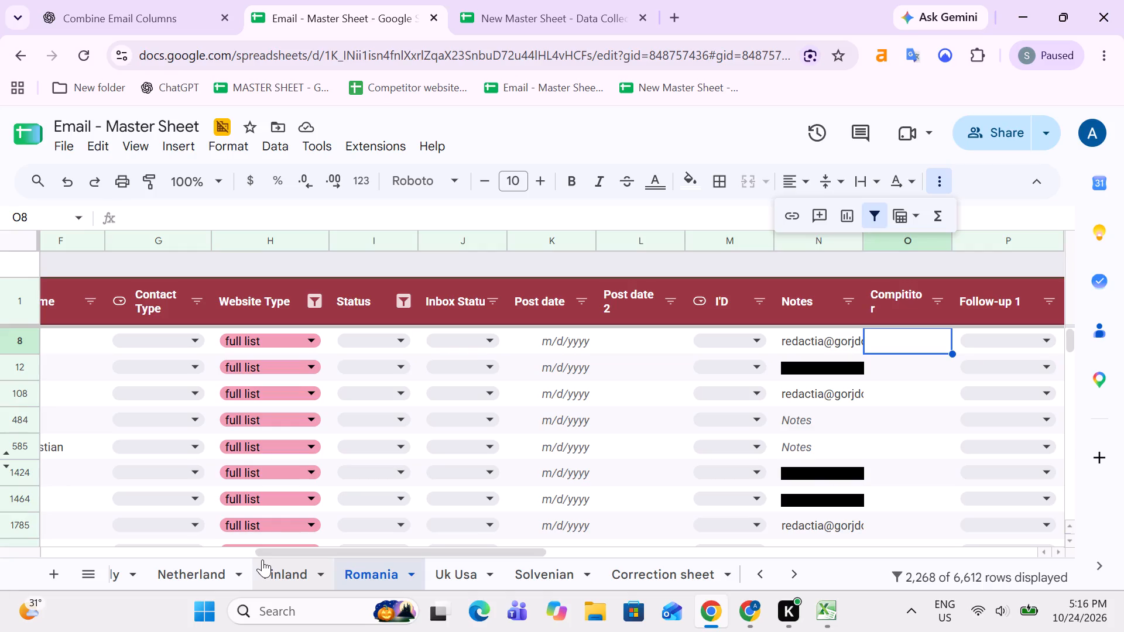
scroll(824, 444, "down", 4)
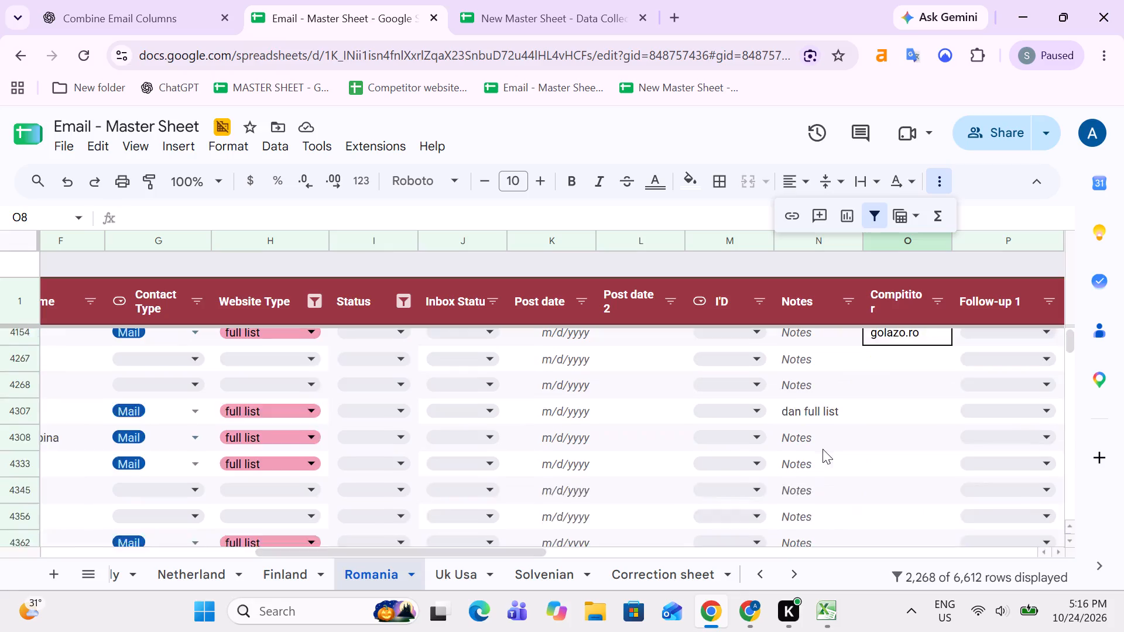
scroll(823, 449, "down", 1)
scroll(820, 452, "up", 5)
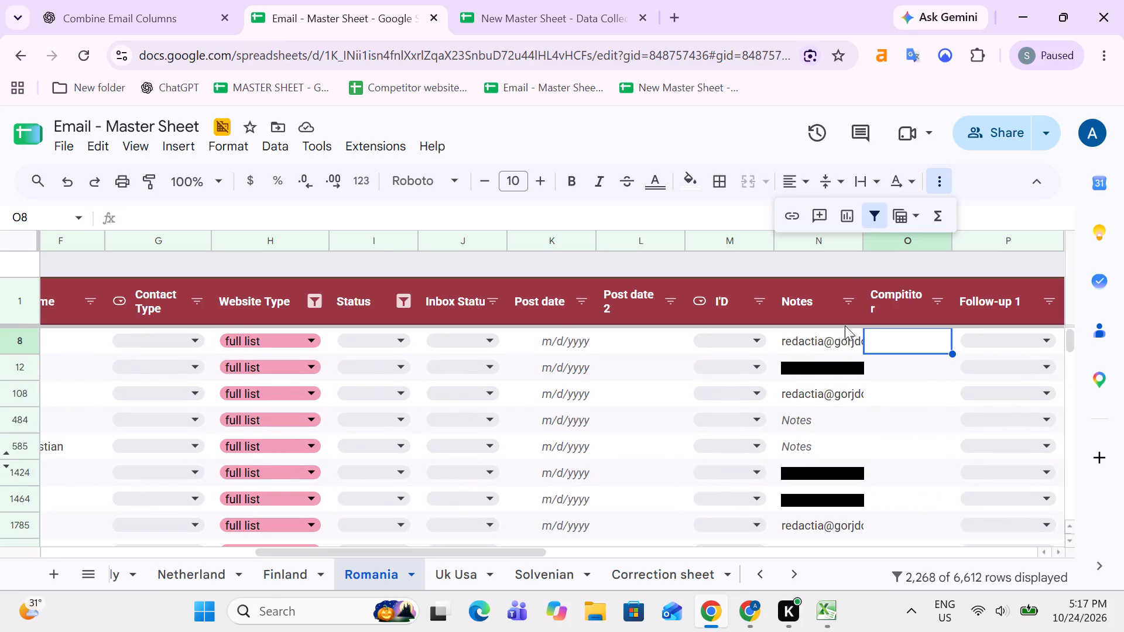
Filter the Romania table's Notes column to show only blank entries.
left_click(851, 292)
left_click(853, 300)
scroll(752, 444, "down", 6)
scroll(734, 497, "down", 2)
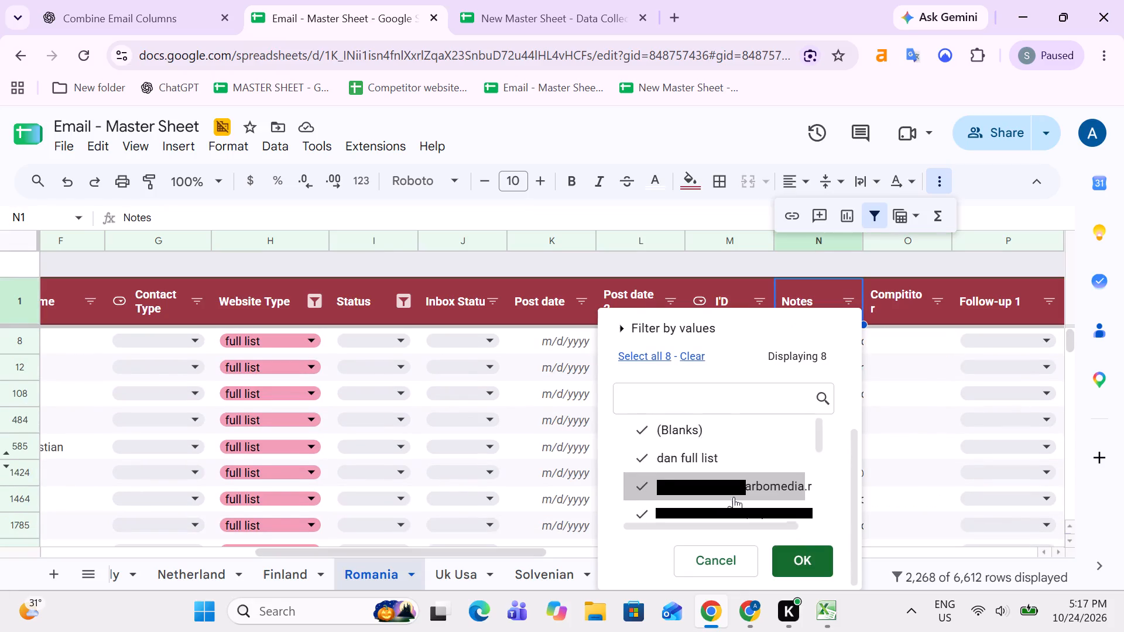
scroll(734, 497, "down", 2)
left_click(698, 353)
scroll(691, 452, "up", 8)
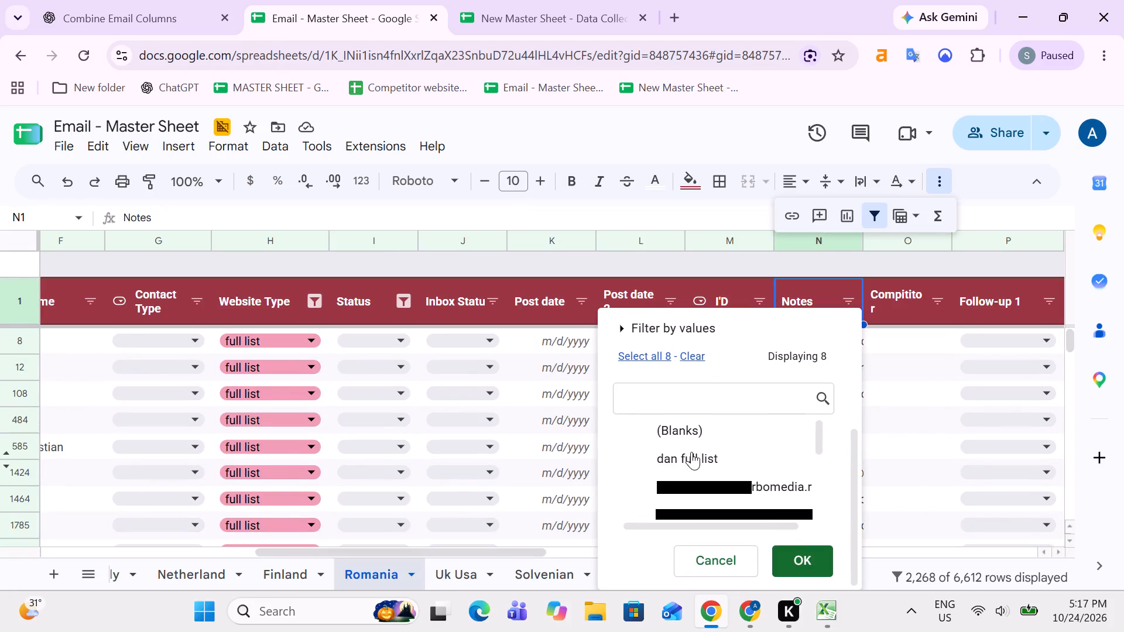
left_click(674, 427)
left_click(807, 561)
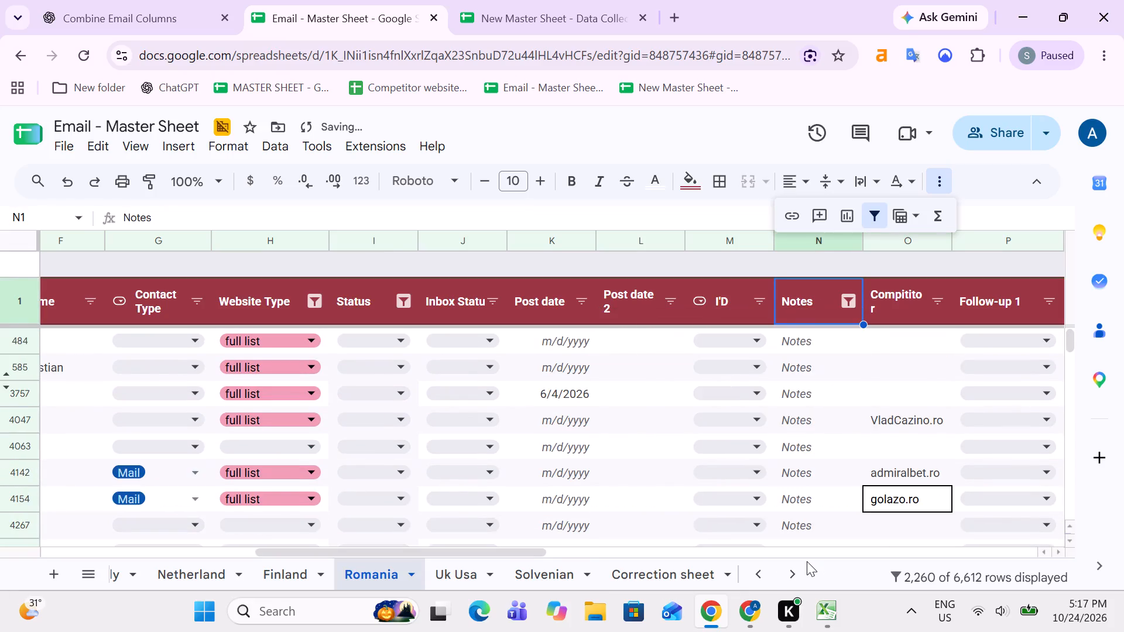
Select the first unbroken block of filtered Romania websites, obiectiv-sm.ro to viajoa.ro, to count them.
key("Up")
key("Up")
key("Left")
key("Left")
key("Left")
key("Left")
key("Left")
key("Left")
key("Left")
key("Left")
key("Left")
key("Left")
key("Left")
key("Left")
key("Left")
key("Left")
key("Left")
key("Left")
key("Left")
key("Left")
key("Left")
key("Left")
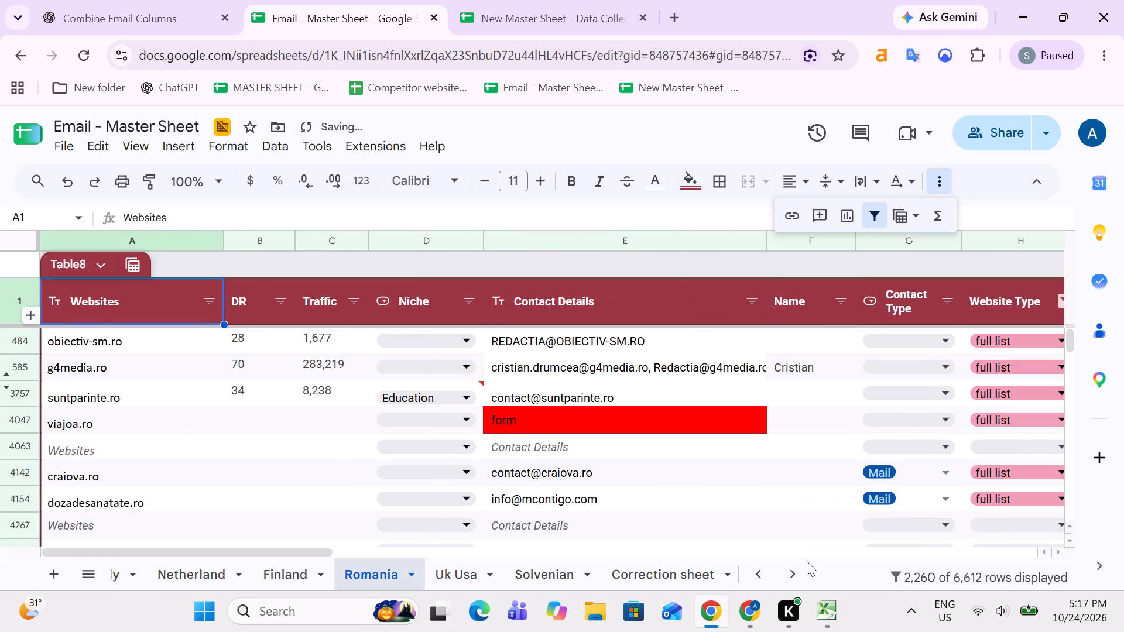
key("Up")
key("Down")
key("ctrl+shift+Down")
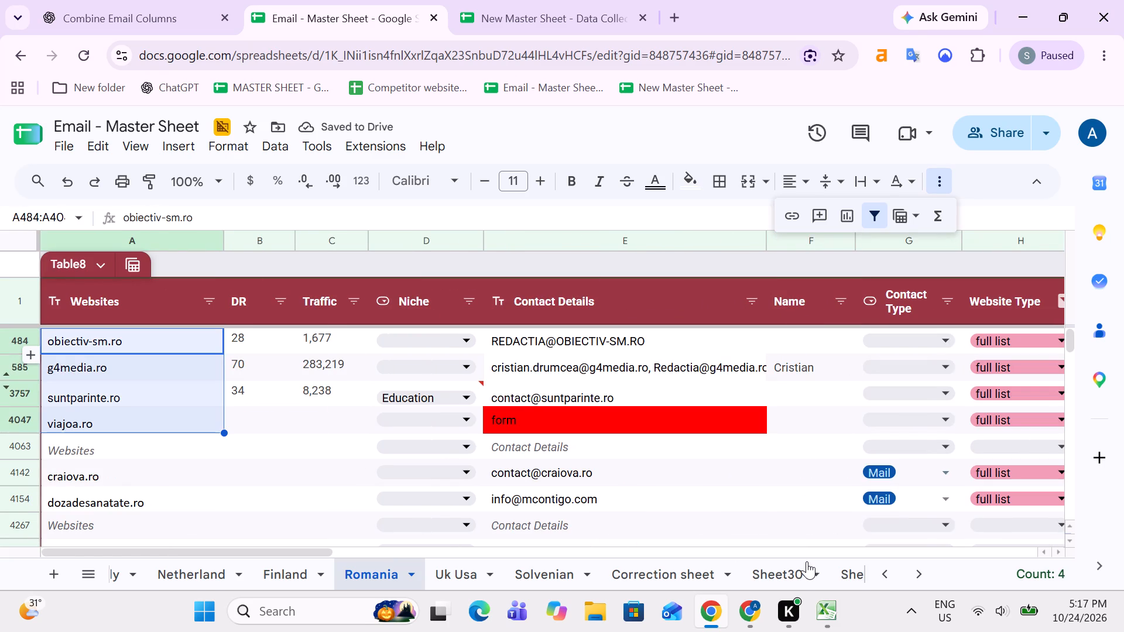
Select the next block of Romania websites, craiova.ro and dozadesanatate.ro, to count them.
key("Down")
key("Down")
key("Down")
key("Down")
key("Down")
key("Up")
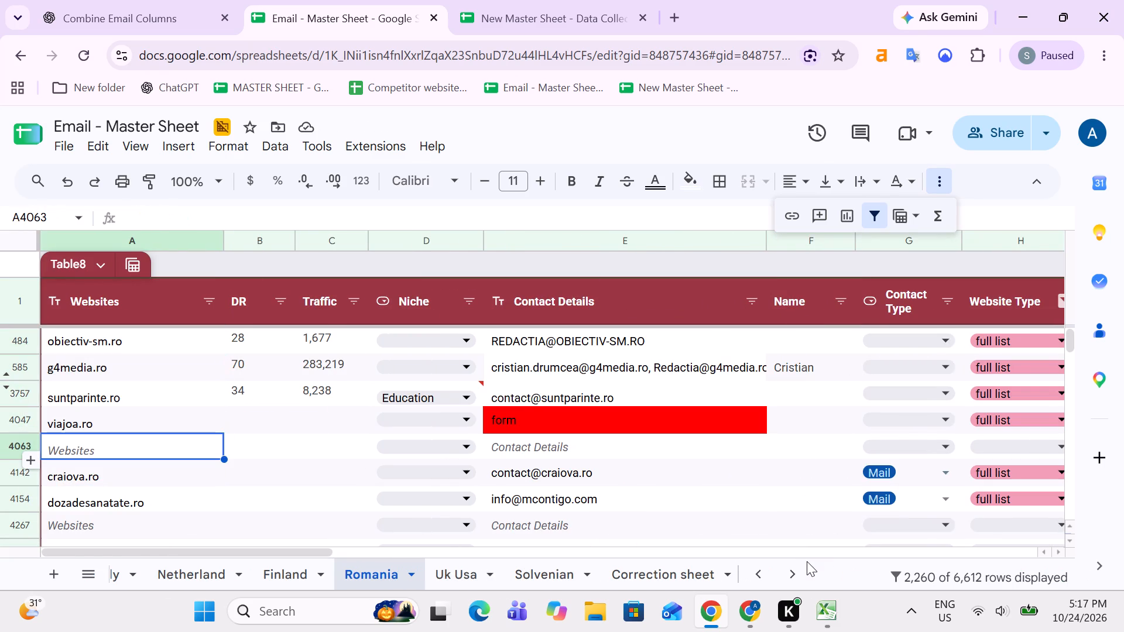
key("Down")
key("Left")
key("ctrl+shift+Down")
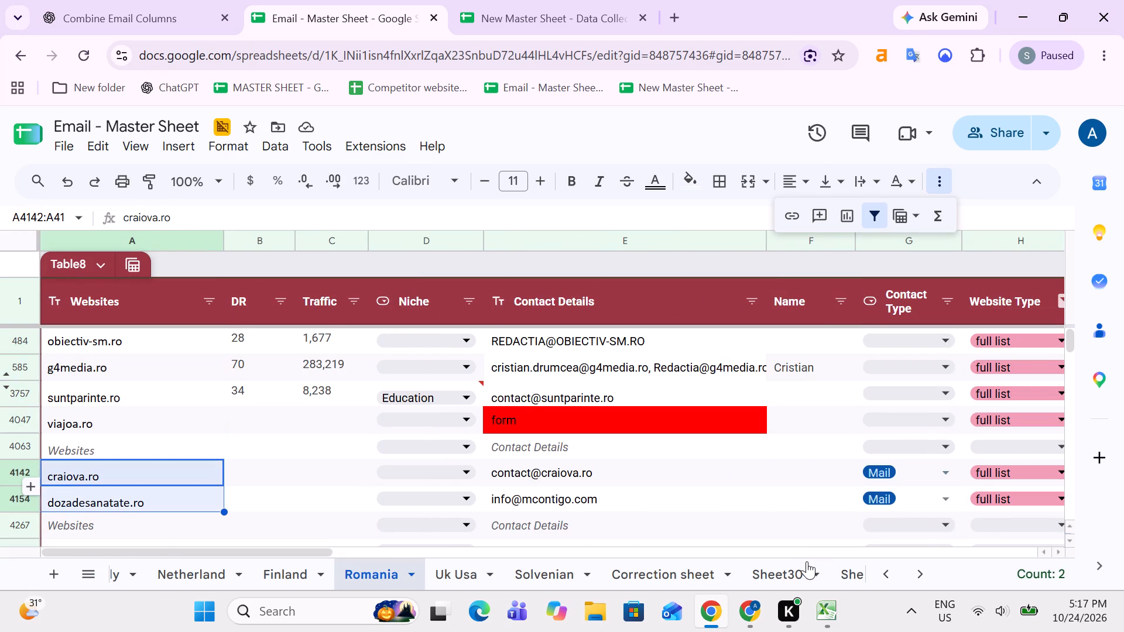
Select the block of Romania websites starting at pedagoteca.ro to count them.
key("Down")
key("Down")
key("Down")
key("Down")
key("Down")
key("Down")
key("Up")
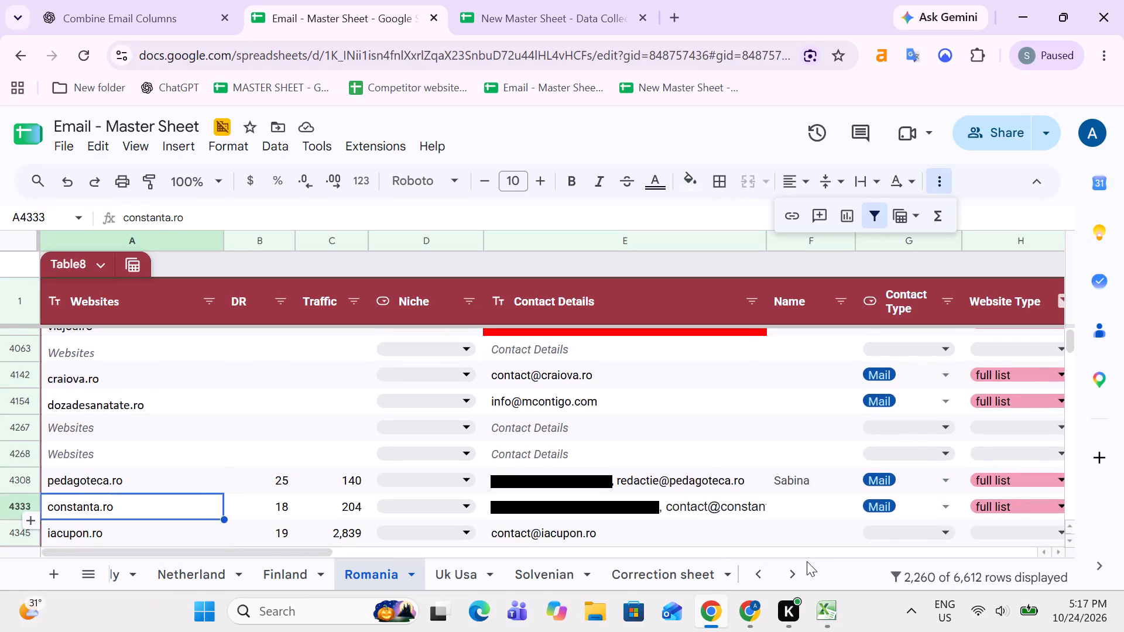
key("Up")
key("ctrl+shift+Down")
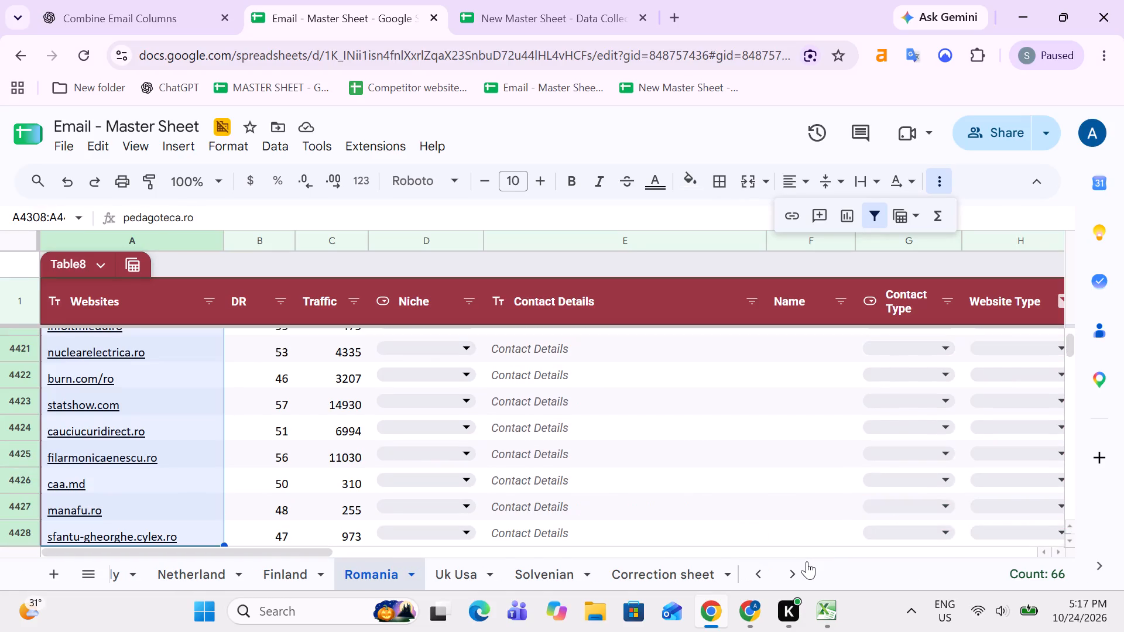
Copy the filtered Romania websites from obiectiv-sm.ro through dozadesanatate.ro, including the blank entry between them.
key("Up")
key("Up")
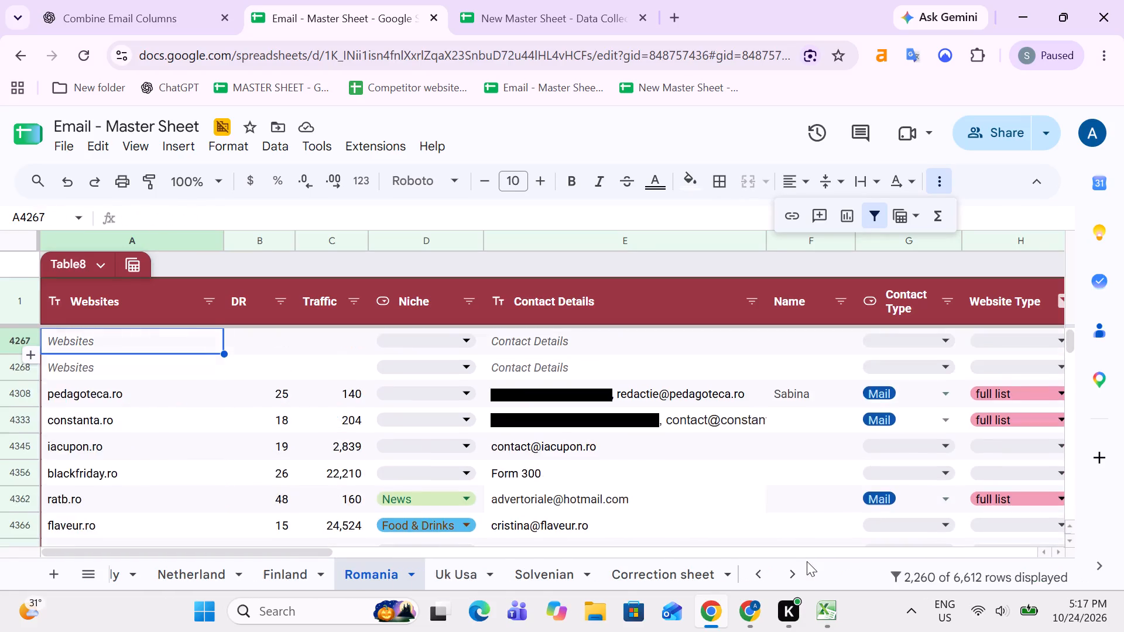
key("Up")
key("Up")
key("Up")
key("Up")
key("Up")
key("Up")
key("Up")
key("Up")
key("Up")
key("Up")
key("Up")
key("Up")
key("Up")
key("Up")
key("Up")
key("Up")
key("Up")
key("Down")
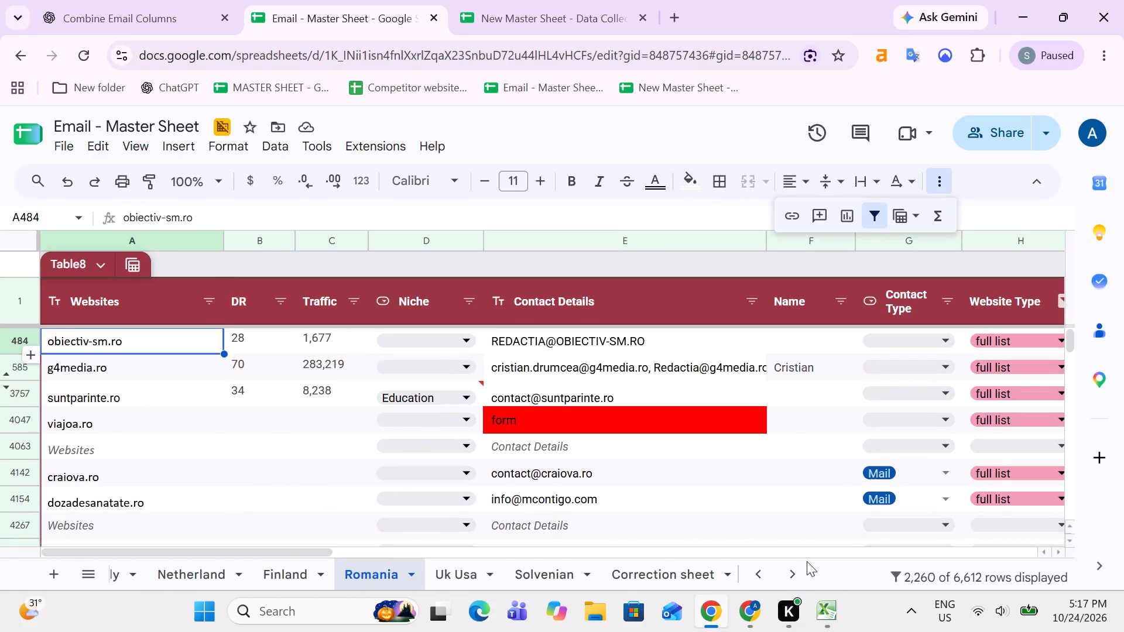
key("ctrl+shift+Down")
key("ctrl+shift+Down")
key("ctrl+shift+Down")
key("ctrl+c")
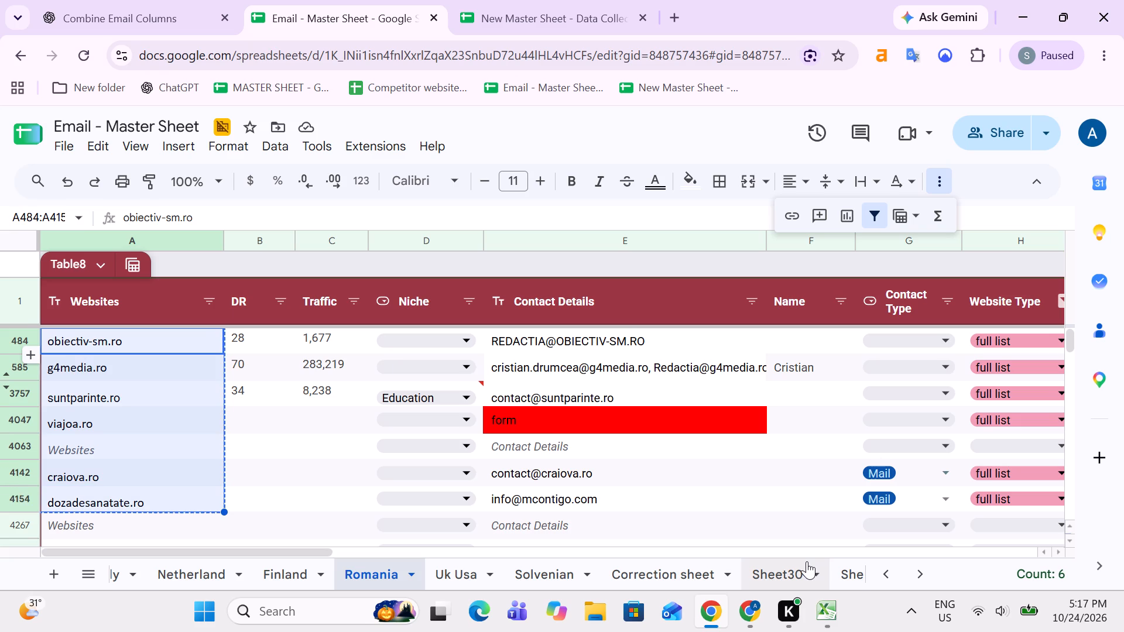
Switch to Excel and paste the copied Romania domains below saannot.net in Sheet2, without their source formatting.
key("alt+Tab")
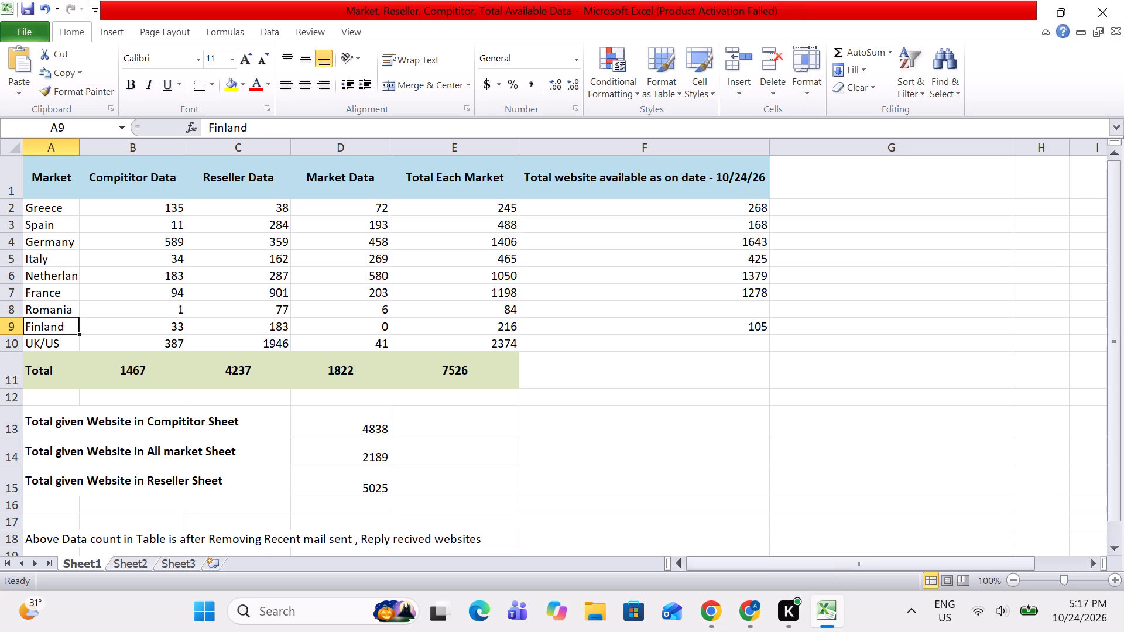
left_click(132, 562)
key("ctrl+v")
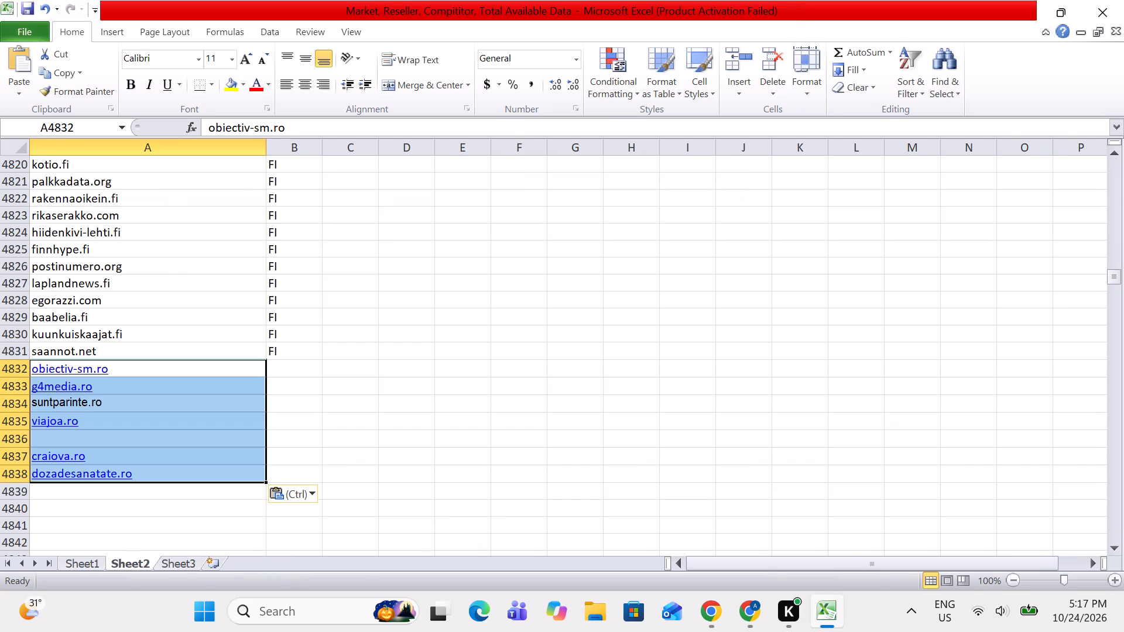
left_click(294, 487)
left_click(306, 517)
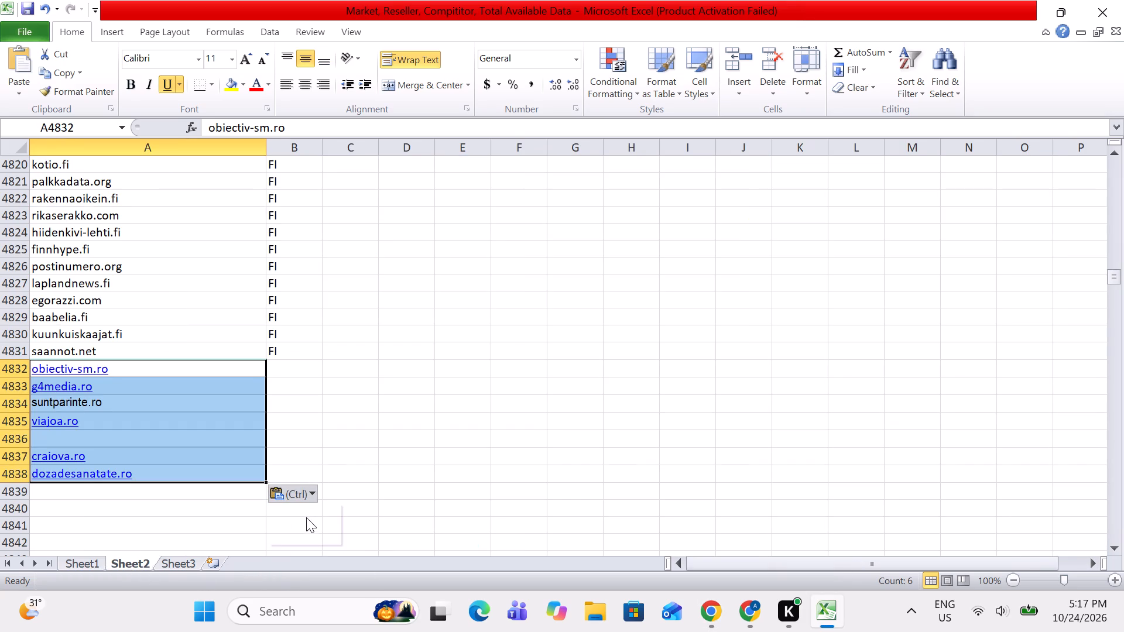
left_click(308, 528)
Label every pasted Romania row, 4832 to 4838, with Ro in column B.
key("Right")
type("Ro")
key("Right")
key("Left")
key("ctrl+c")
key("Down")
key("shift+Down")
key("shift+Down")
key("shift+Down")
key("shift+Down")
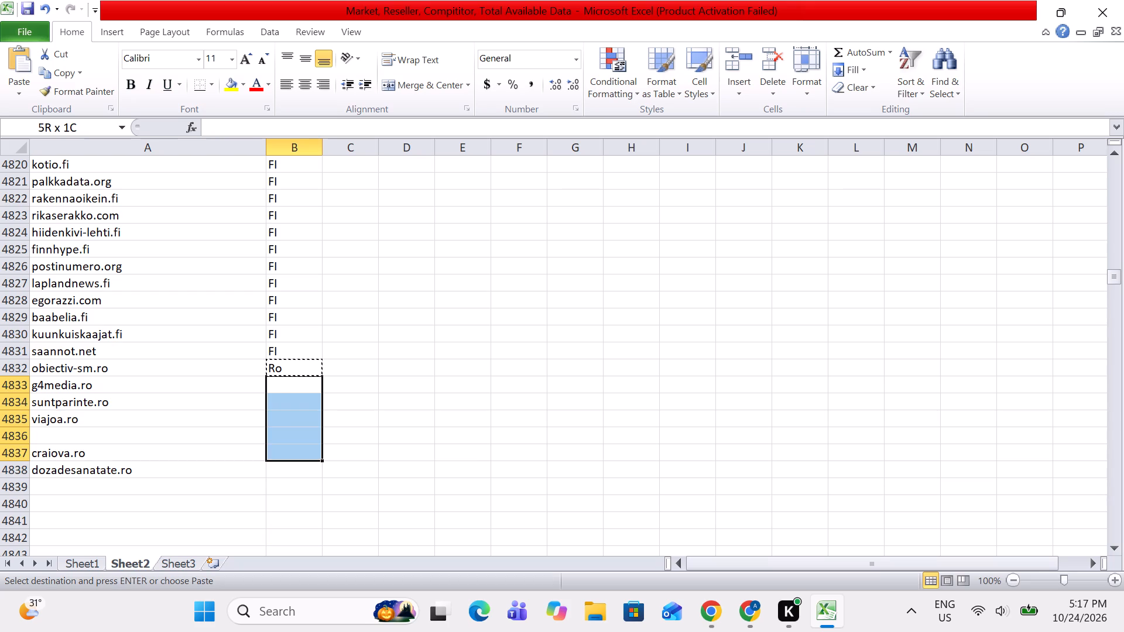
key("shift+Down")
key("ctrl+v")
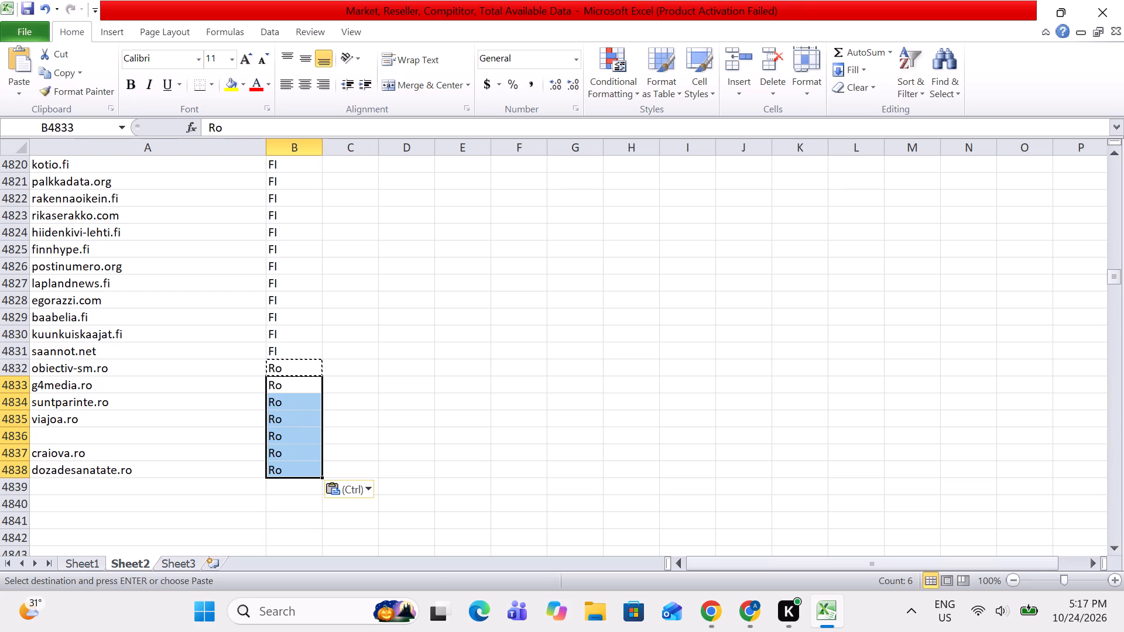
Delete row 4836, which has no domain, from the Romania entries in Sheet2.
left_click(0, 441)
left_click(0, 434)
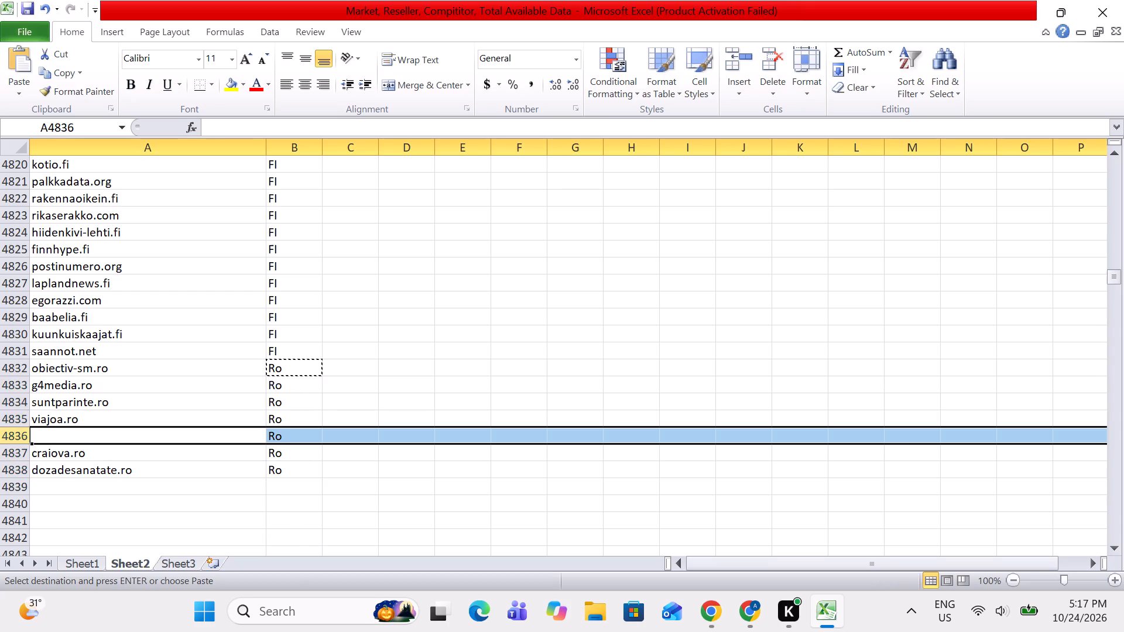
right_click(0, 434)
left_click(33, 329)
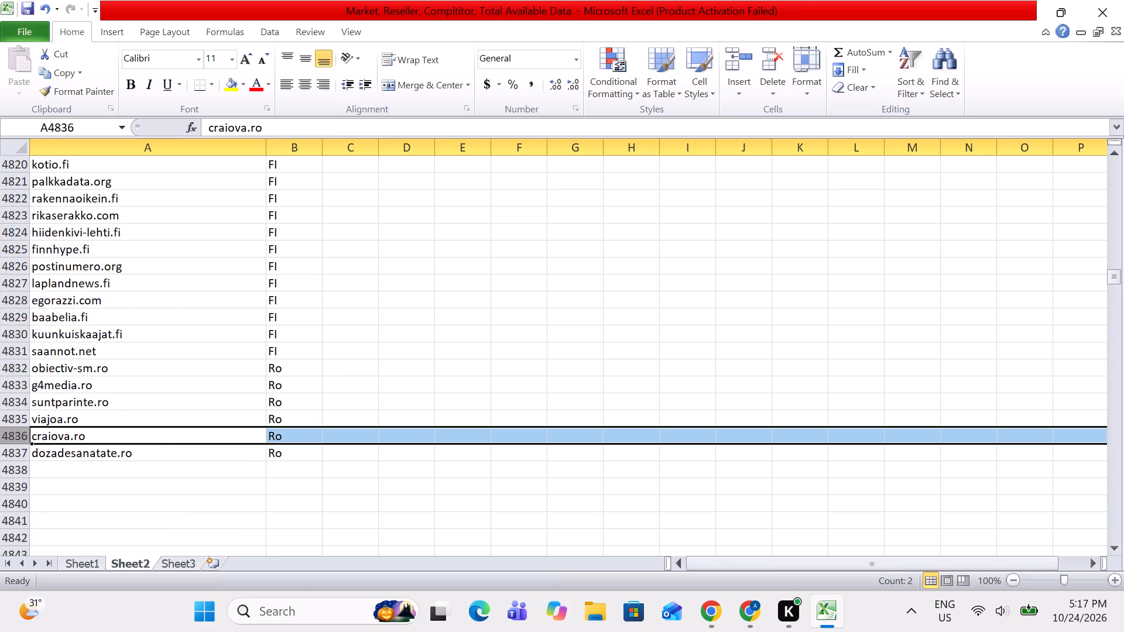
Record 6 as Romania's total websites available as on 10/24/26 in the summary table on Sheet1.
left_click(238, 473)
left_click(78, 562)
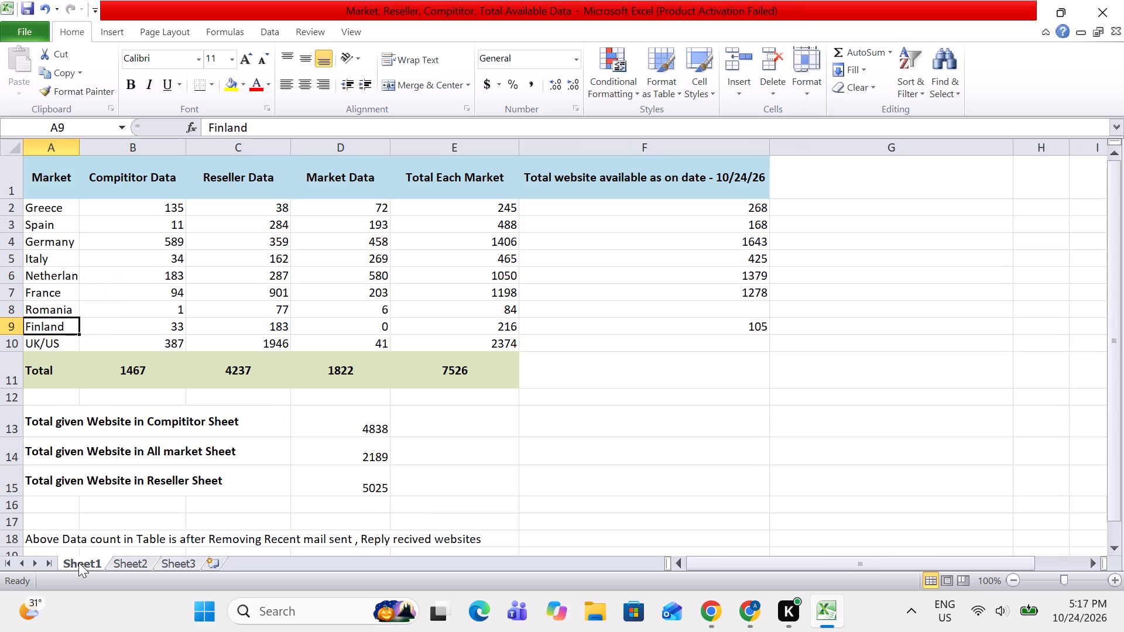
key("Right")
key("Right")
key("Right")
key("Right")
key("Right")
key("Right")
key("Up")
key("Left")
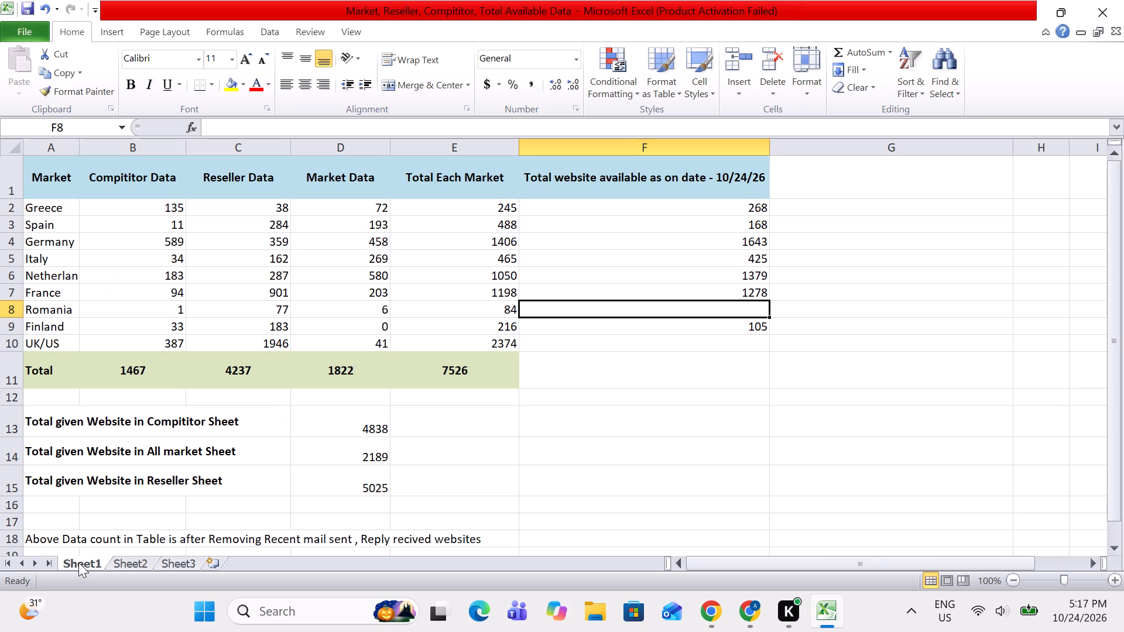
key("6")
key("Tab")
key("Left")
key("Down")
key("Right")
key("Left")
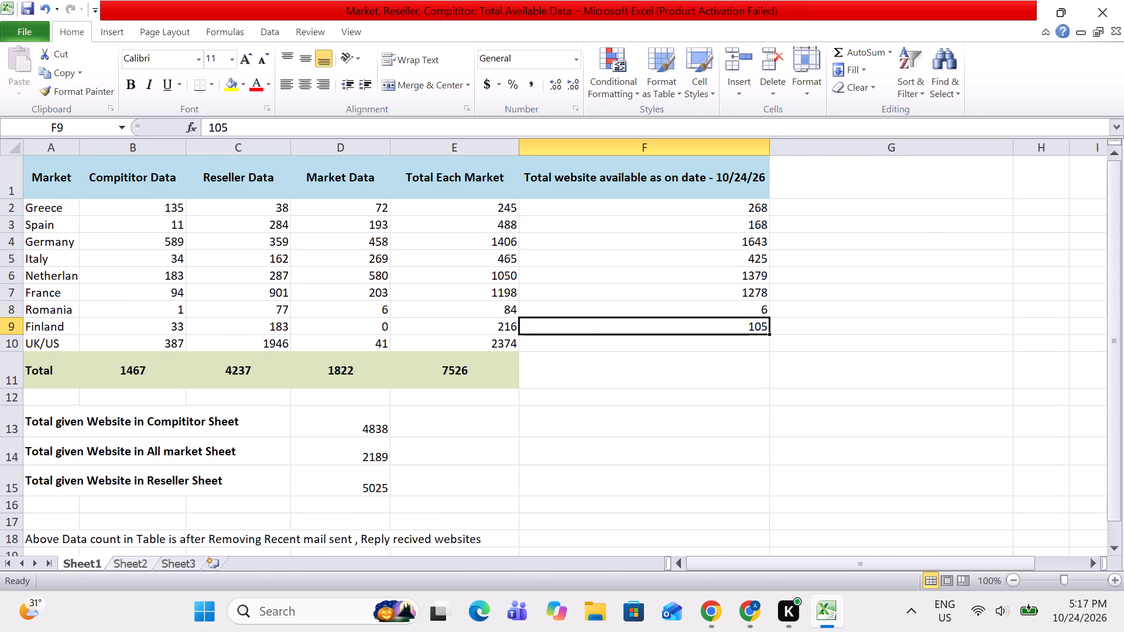
Switch to the Email - Master Sheet in Chrome and remove the filter from the Romania sheet.
key("alt+Tab")
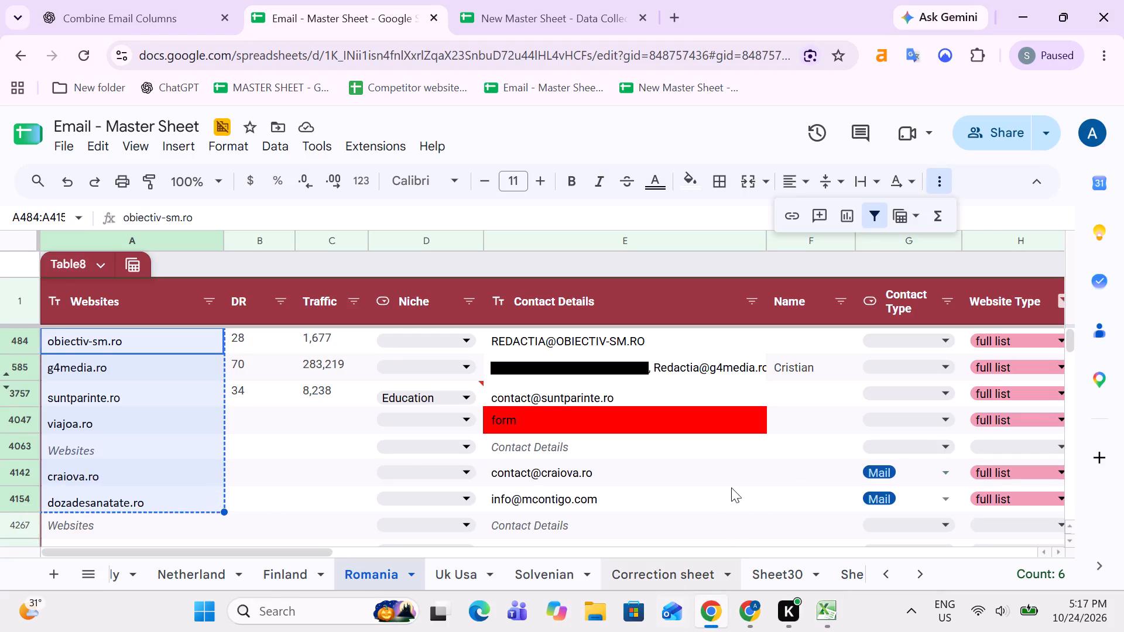
left_click(736, 483)
scroll(624, 411, "down", 1)
scroll(659, 437, "up", 4)
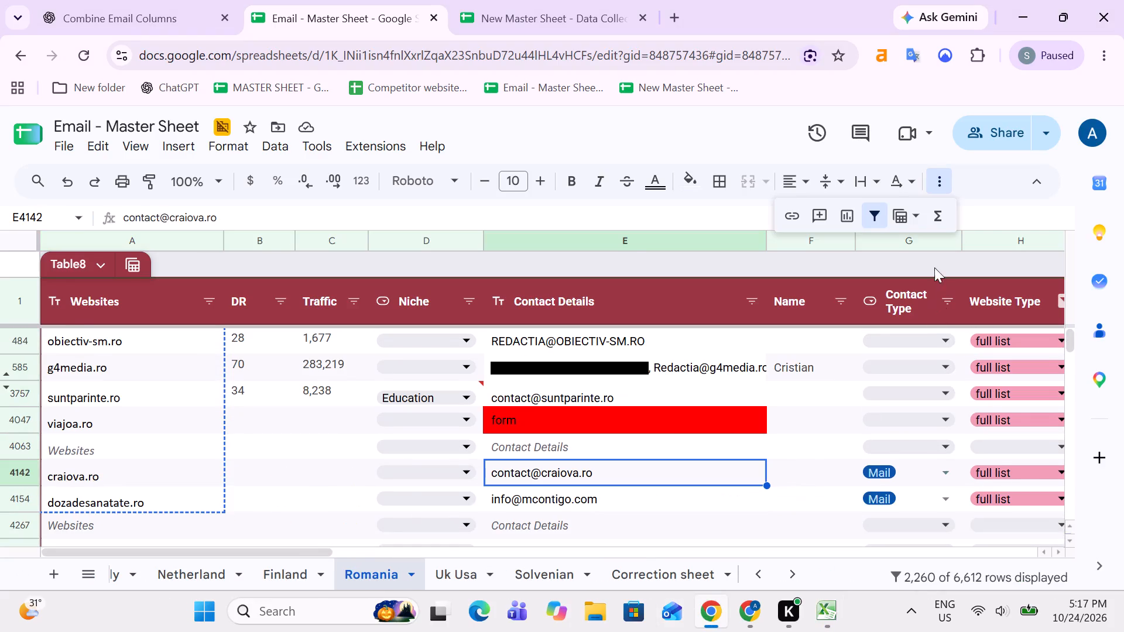
left_click(880, 212)
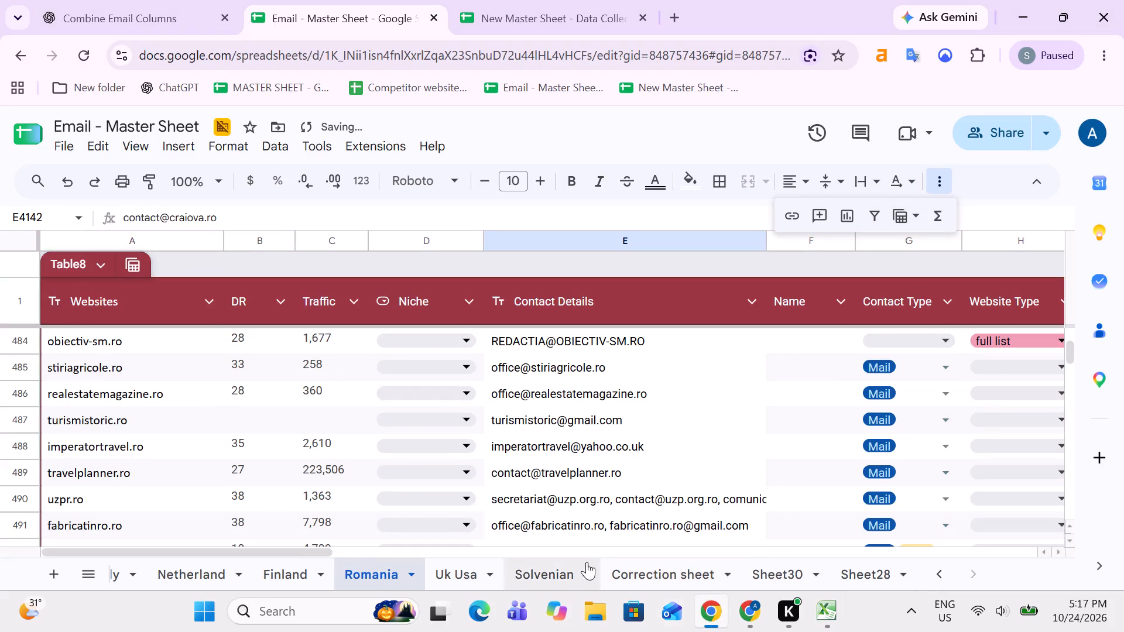
Open the Uk Usa sheet of the Email - Master Sheet.
left_click(464, 574)
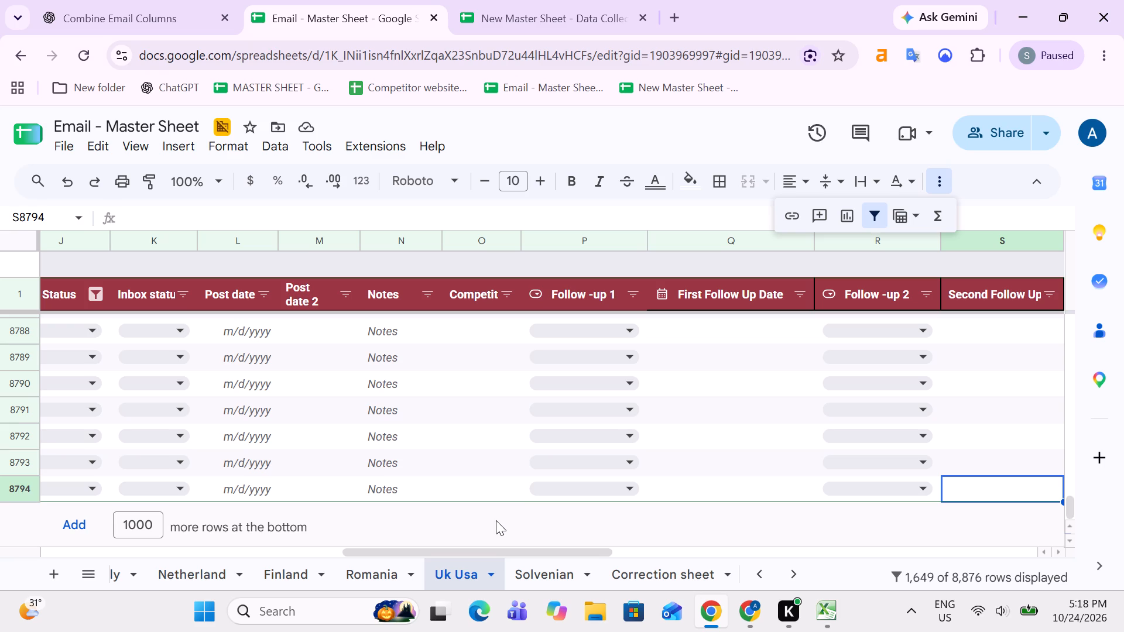
Review the last filtered Uk Usa row, beautybyfrieda.com, across its columns from the follow-up dates back to the website.
key("Left")
key("Left")
key("Left")
key("Left")
key("Left")
key("Left")
key("Left")
key("Left")
key("Left")
key("Left")
key("Left")
key("Left")
key("Left")
key("Left")
key("Left")
key("Left")
key("Left")
key("Left")
key("Left")
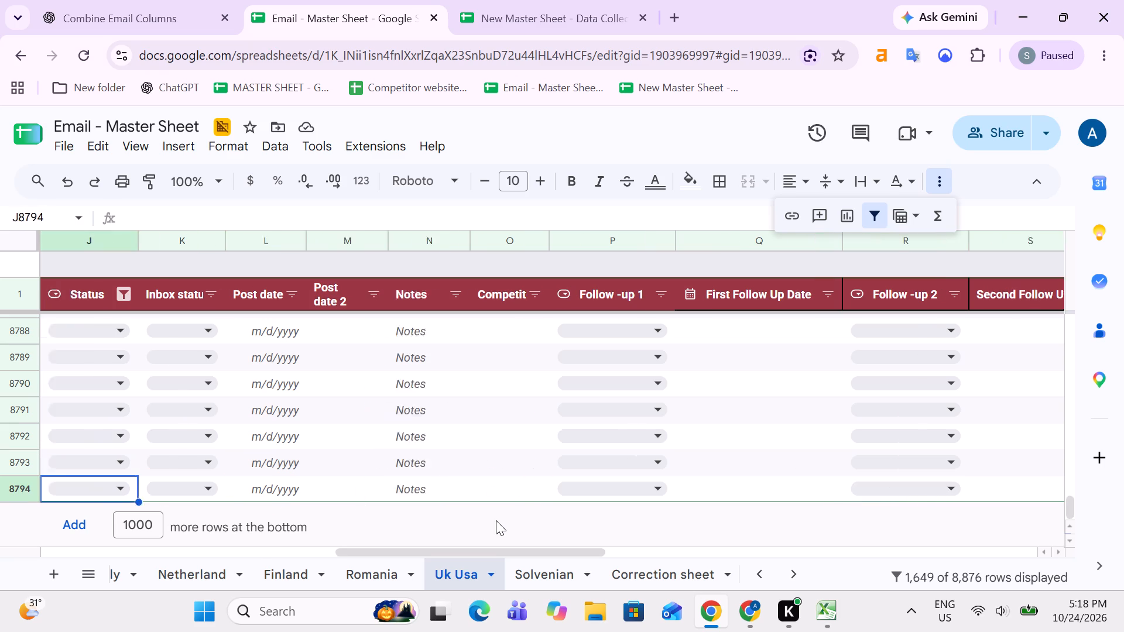
key("Right")
key("Left")
key("Left")
key("Right")
key("Right")
key("Right")
key("Right")
key("Right")
key("Right")
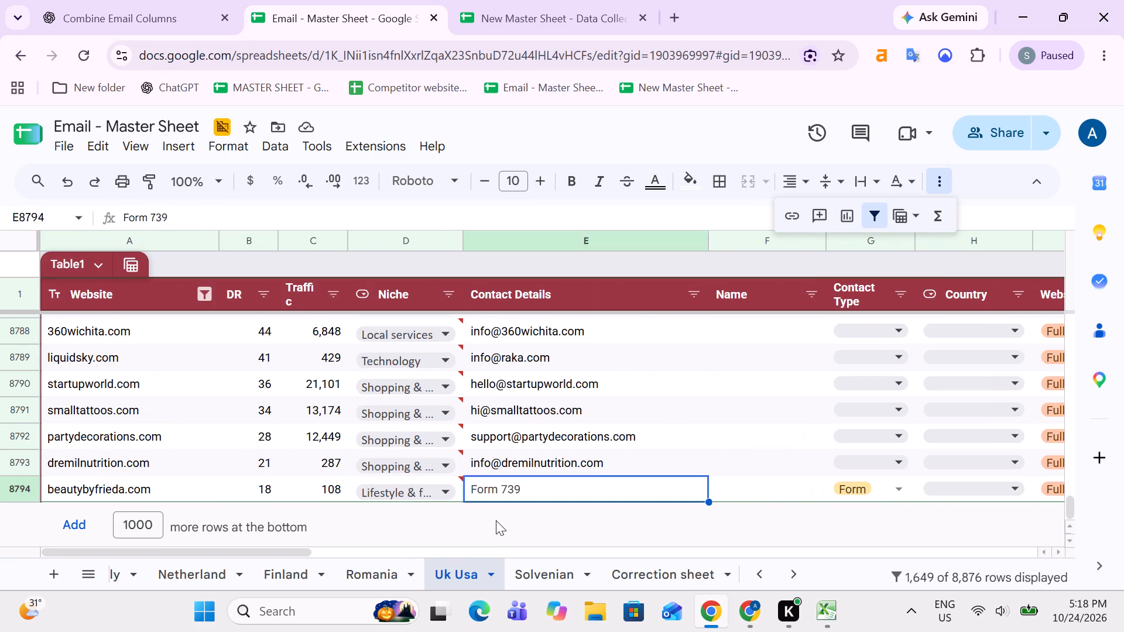
key("Right")
key("Right")
key("Left")
key("Left")
key("Left")
key("Left")
key("Left")
key("Left")
key("Left")
key("Left")
key("Left")
key("Left")
key("Left")
key("Left")
key("Left")
key("Left")
key("Left")
key("Left")
key("Left")
key("Left")
key("Left")
key("Left")
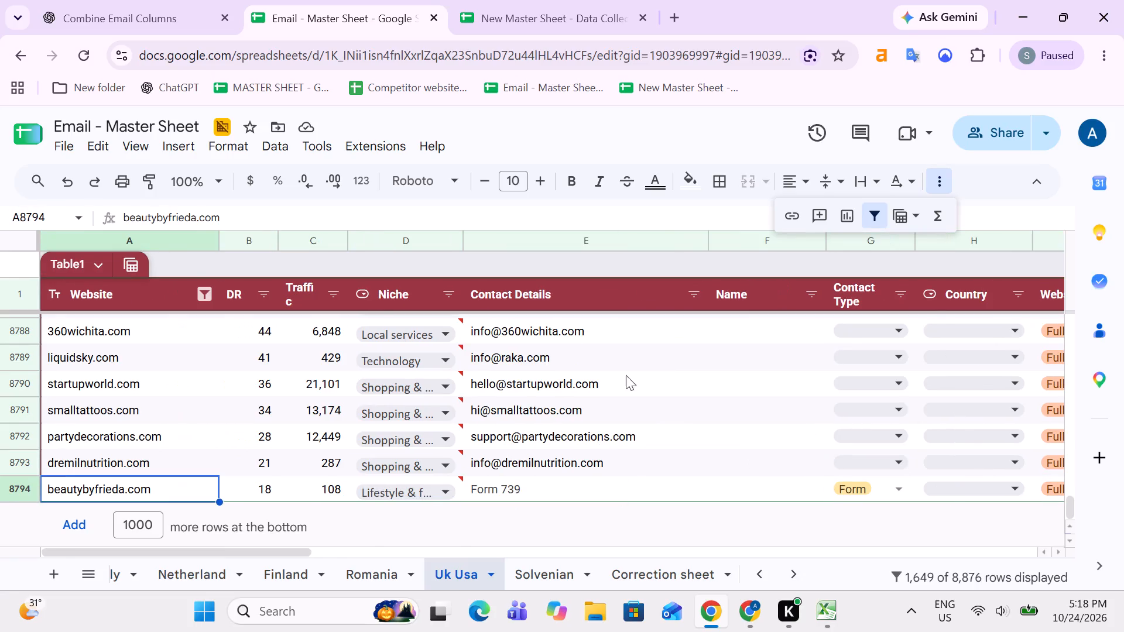
Create a temporary filter view for Table1 on the Uk Usa sheet.
left_click(116, 263)
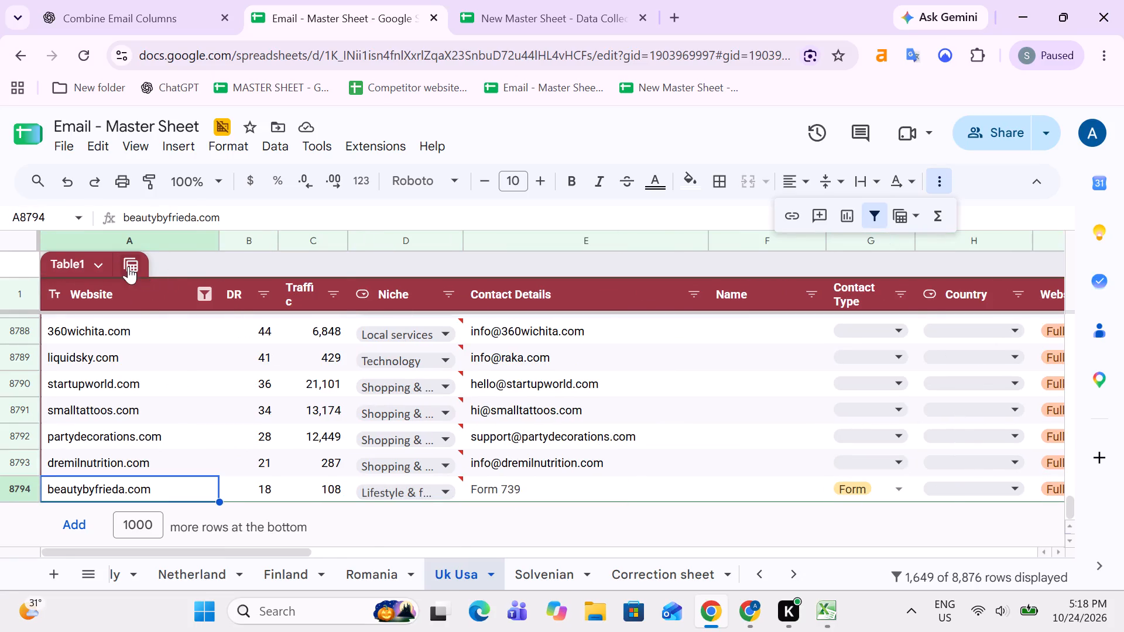
left_click(128, 266)
left_click(205, 325)
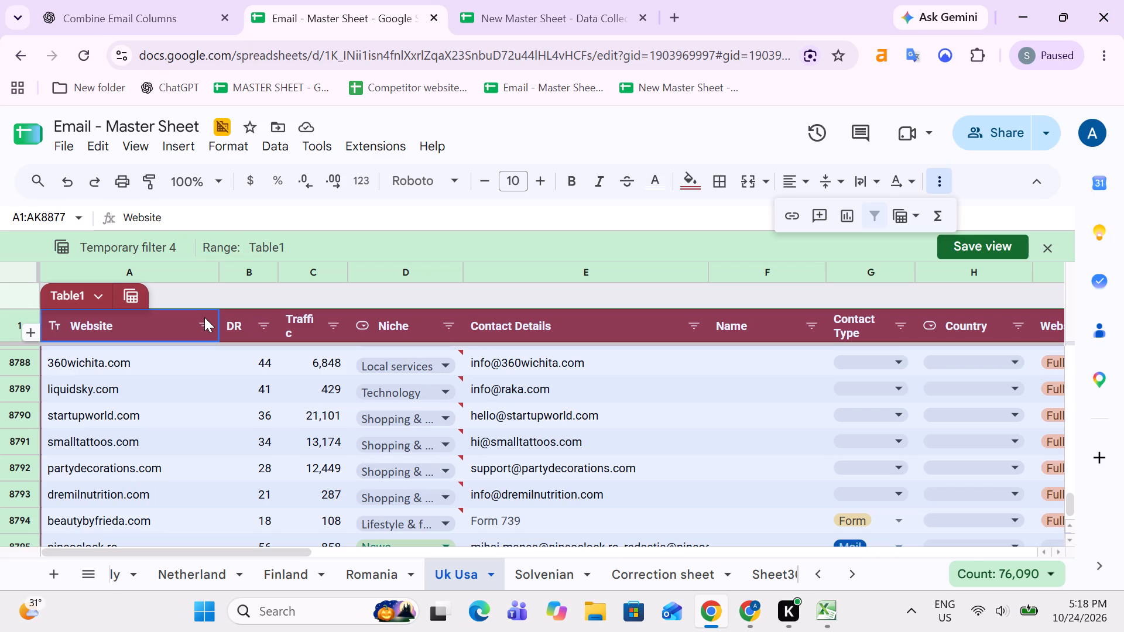
Filter the Status column to show only blank and Mail Has to Do entries.
key("Right")
key("Right")
key("Right")
key("Right")
key("Right")
key("Right")
key("Right")
key("Right")
key("Right")
key("Right")
key("Right")
key("Right")
key("Right")
key("Right")
key("Right")
key("Right")
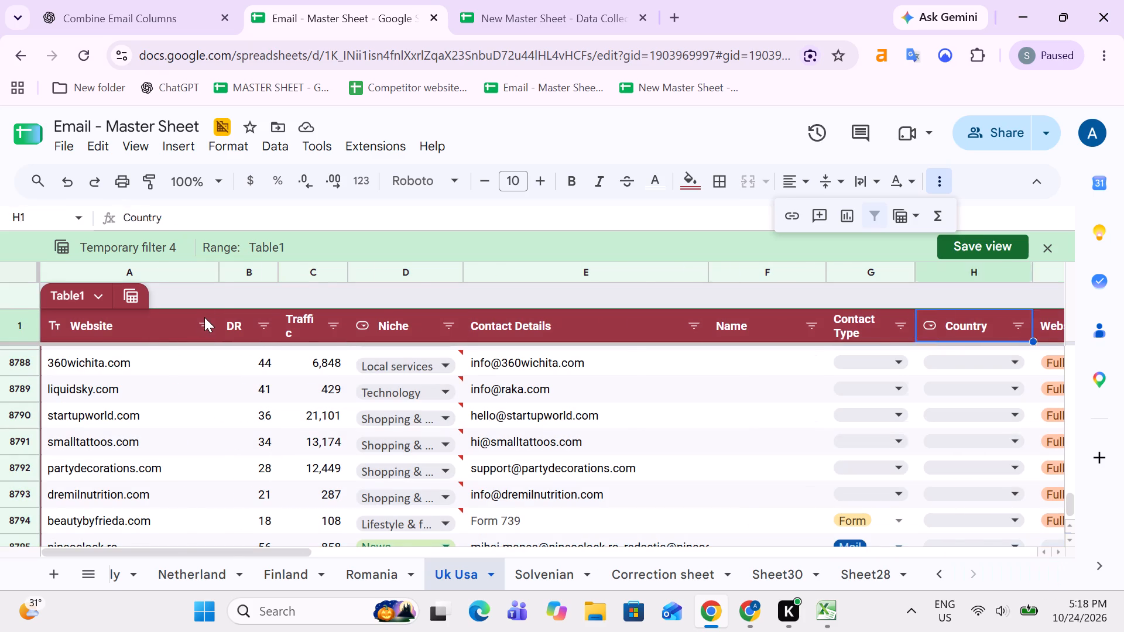
key("Right")
key("Right")
key("Right")
key("Left")
key("Left")
key("Right")
key("Right")
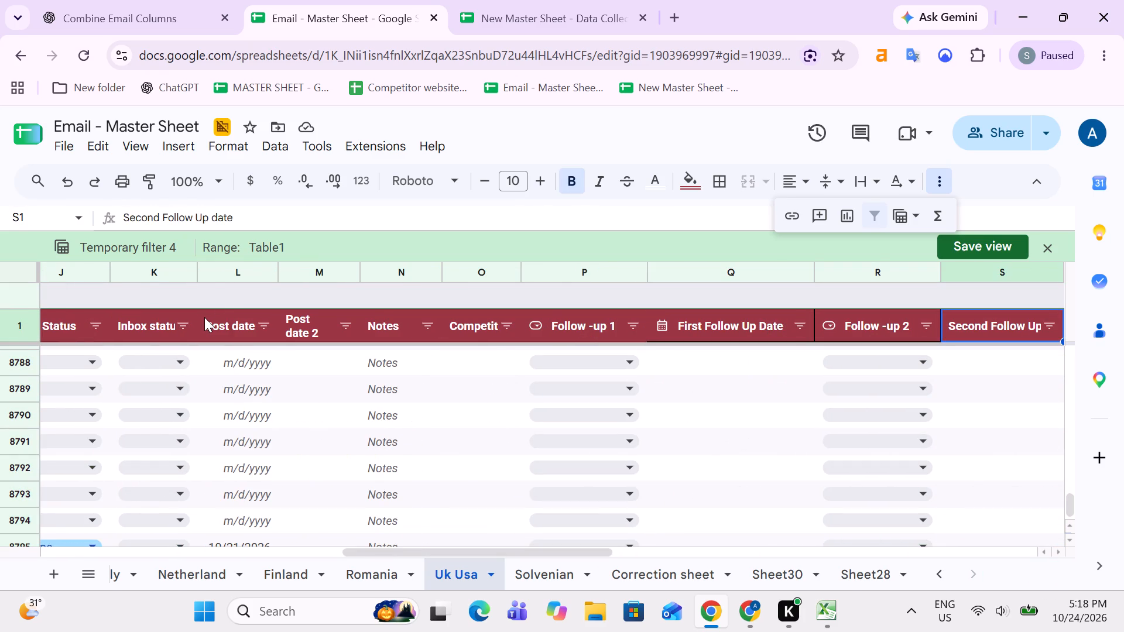
key("Left")
key("Left")
key("Left")
key("Left")
key("Left")
key("Left")
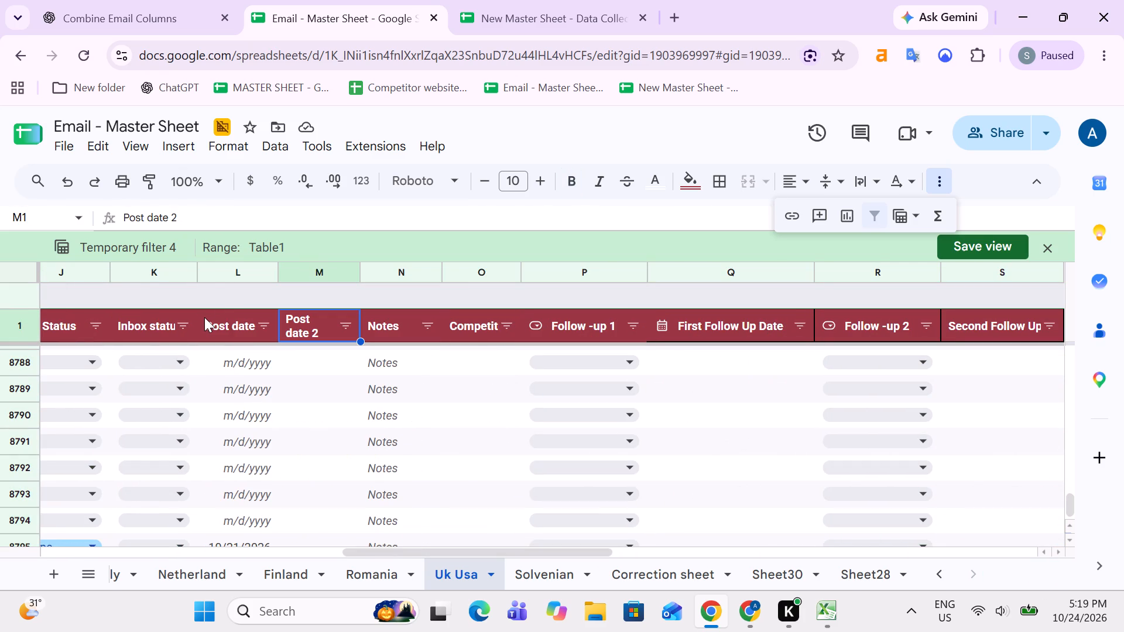
key("Left")
key("Left")
key("Left")
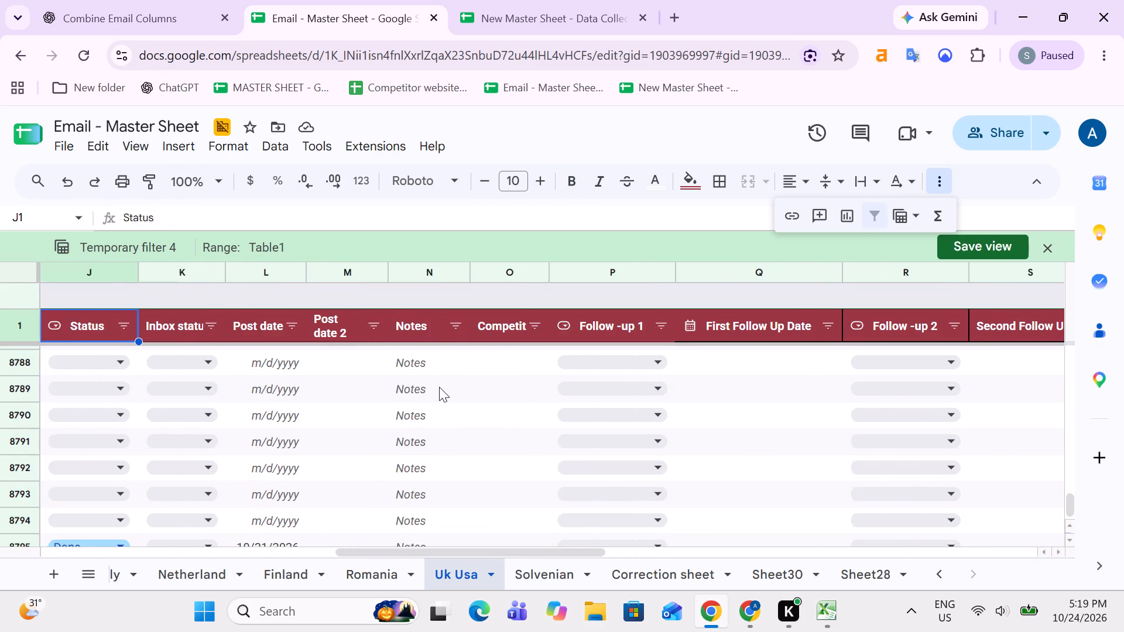
key("Left")
key("Left")
key("Left")
key("Left")
key("Right")
key("Right")
key("Right")
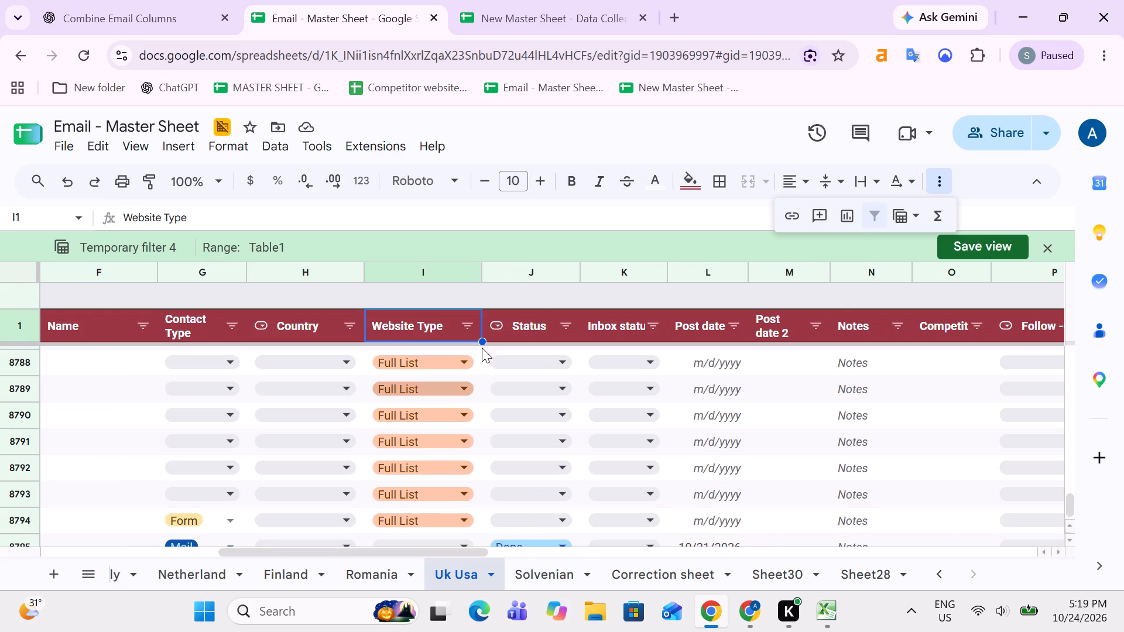
left_click(568, 328)
scroll(417, 409, "down", 5)
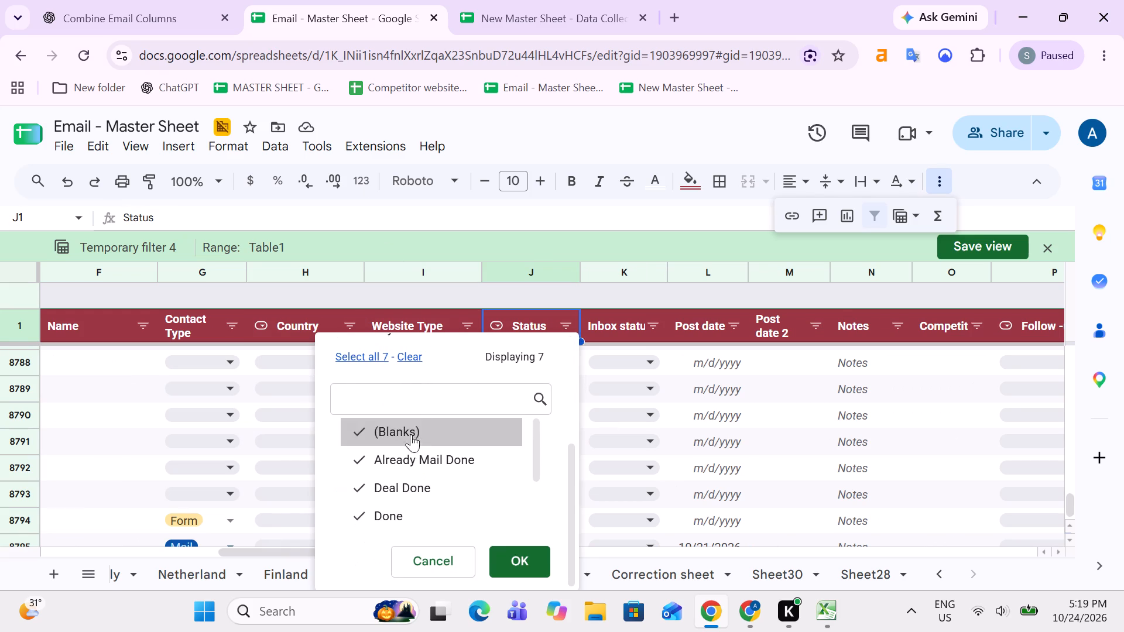
left_click(407, 361)
left_click(408, 425)
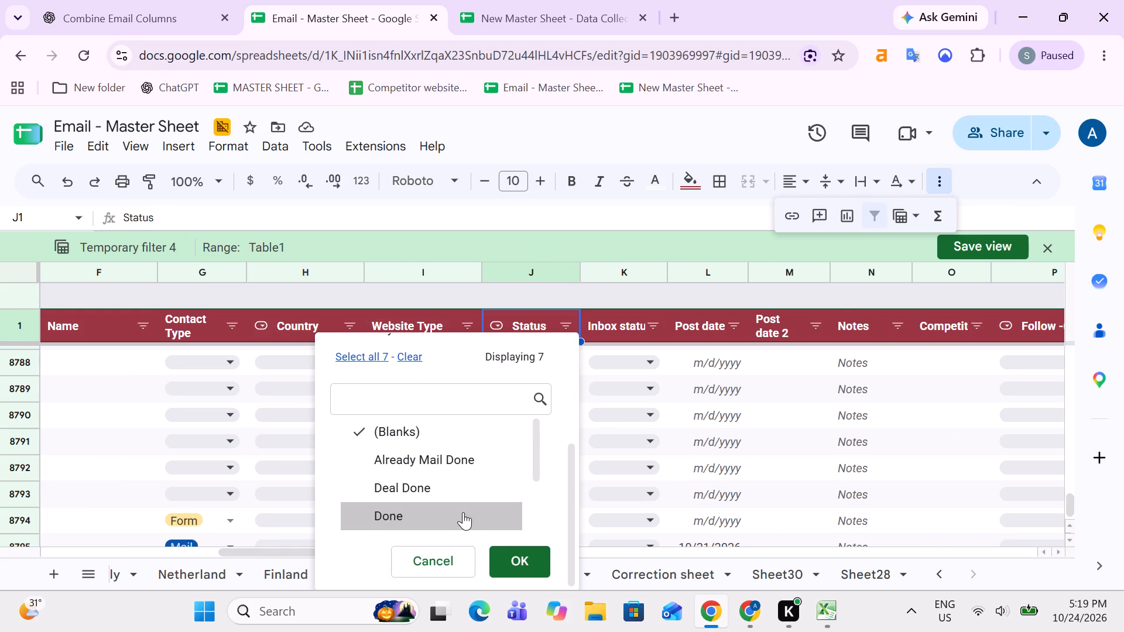
scroll(449, 493, "down", 3)
left_click(433, 490)
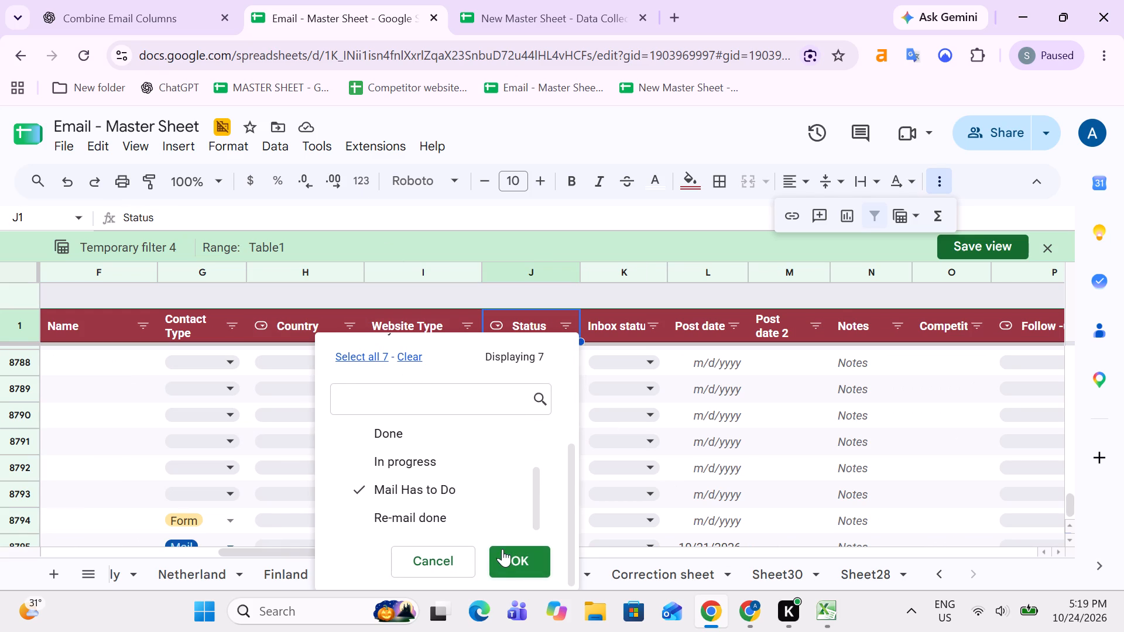
left_click(510, 560)
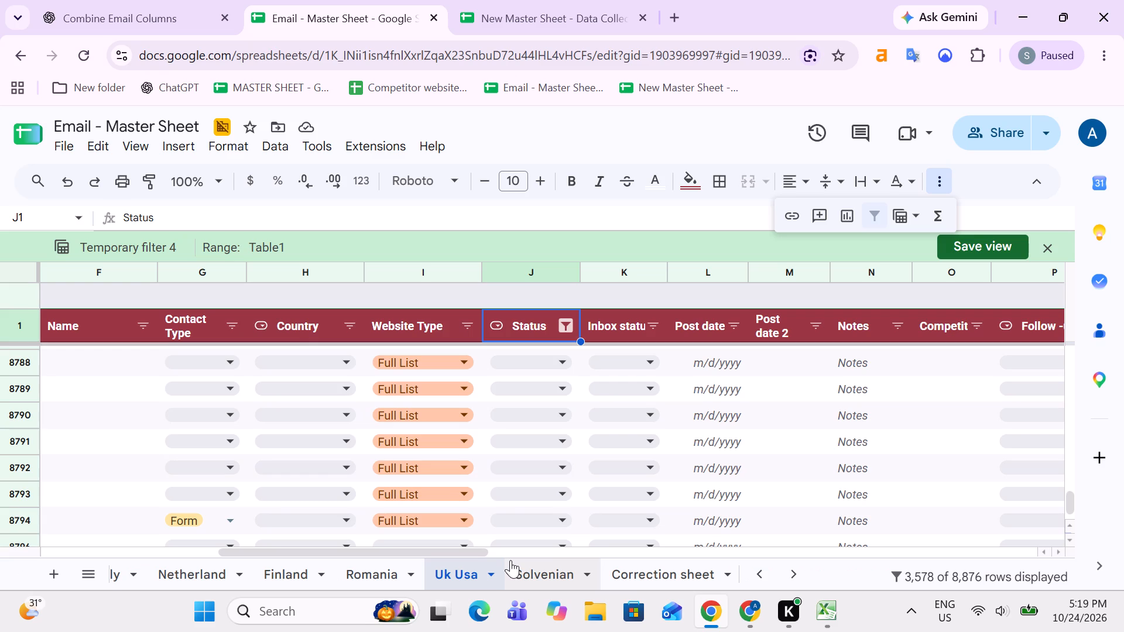
Filter the Website Type column to show only blank, Full List and Unique entries.
key("Down")
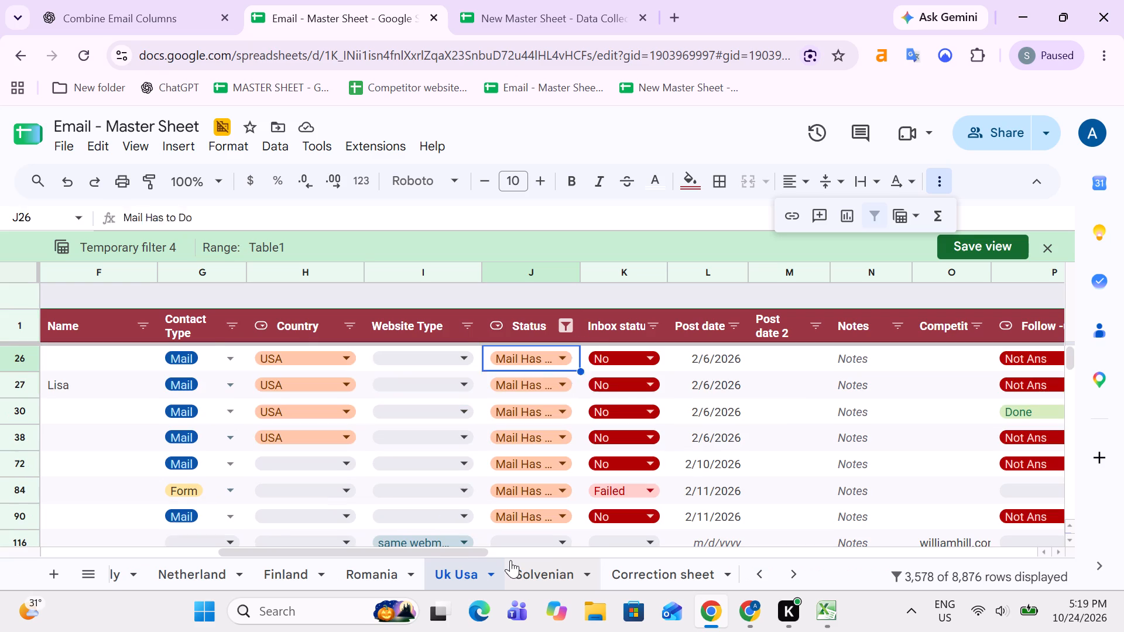
key("Left")
key("Left")
key("Left")
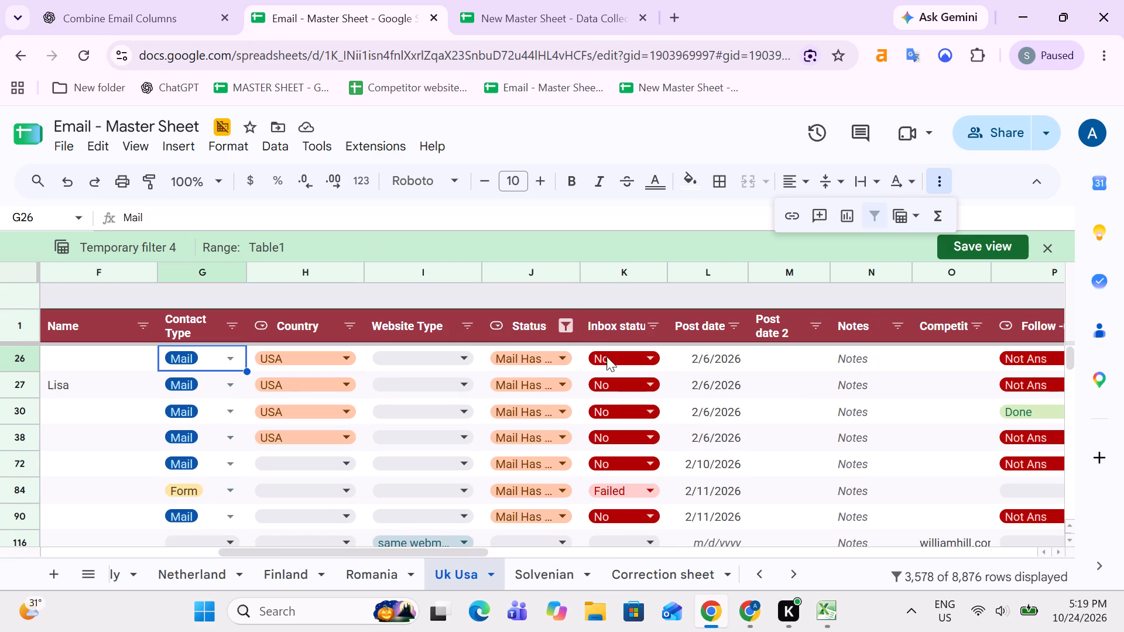
scroll(537, 410, "down", 6)
scroll(534, 447, "up", 8)
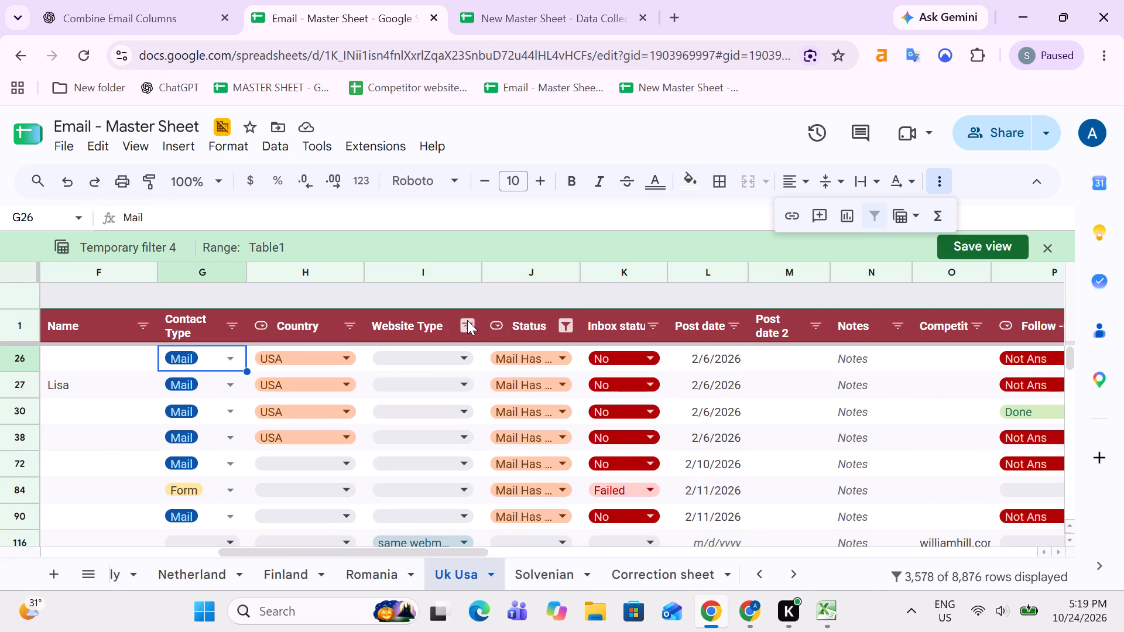
left_click(467, 320)
scroll(344, 492, "down", 7)
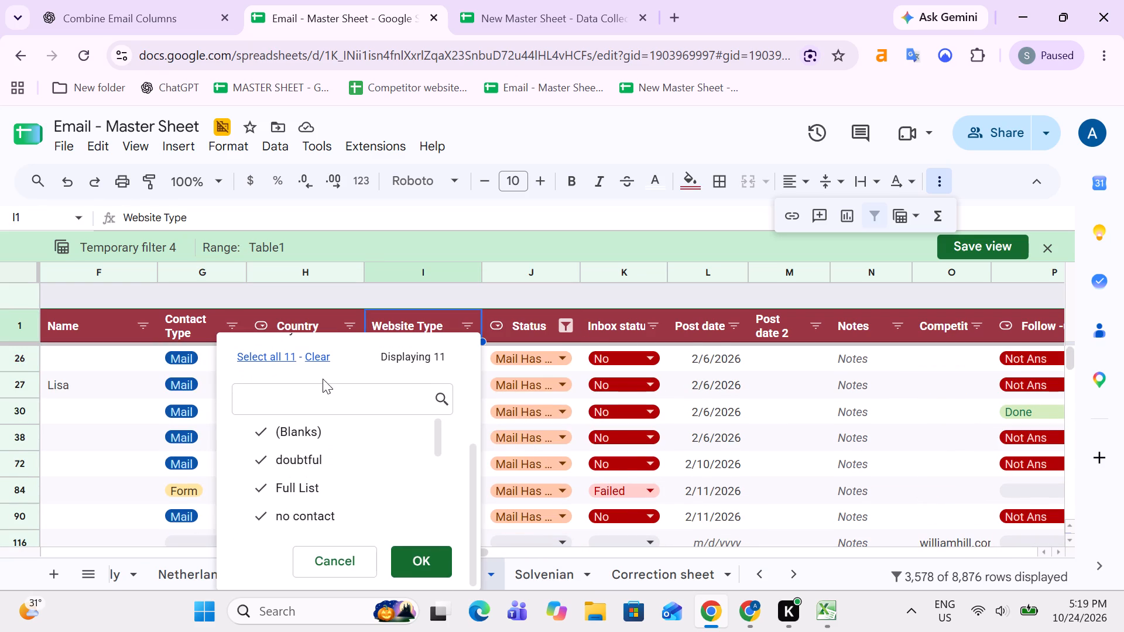
left_click(323, 351)
left_click(311, 436)
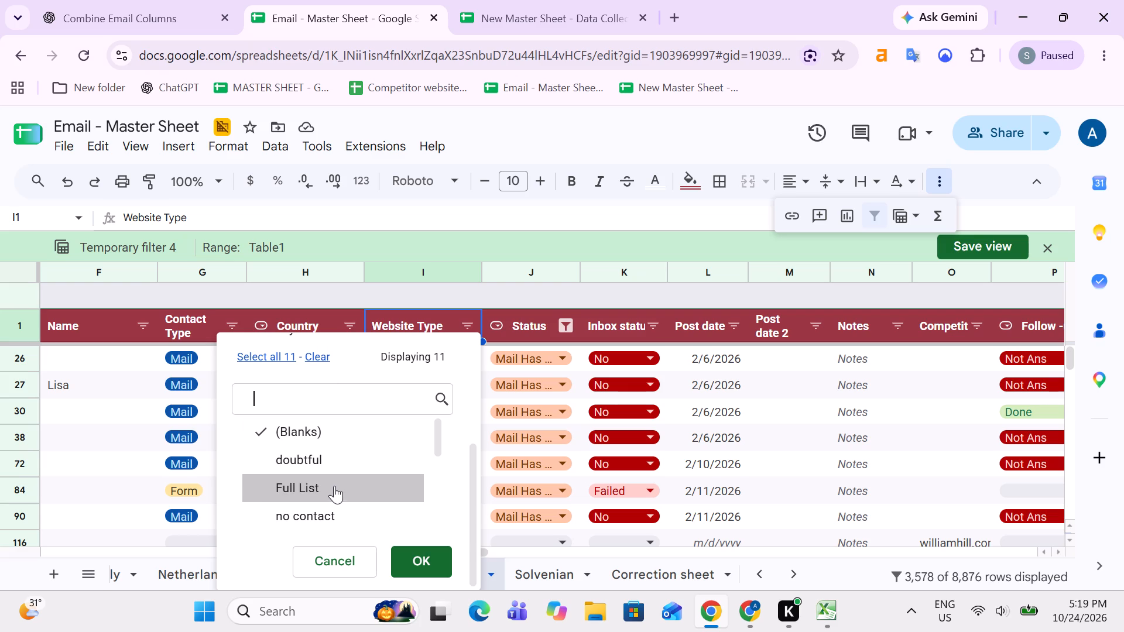
left_click(334, 487)
scroll(358, 476, "down", 3)
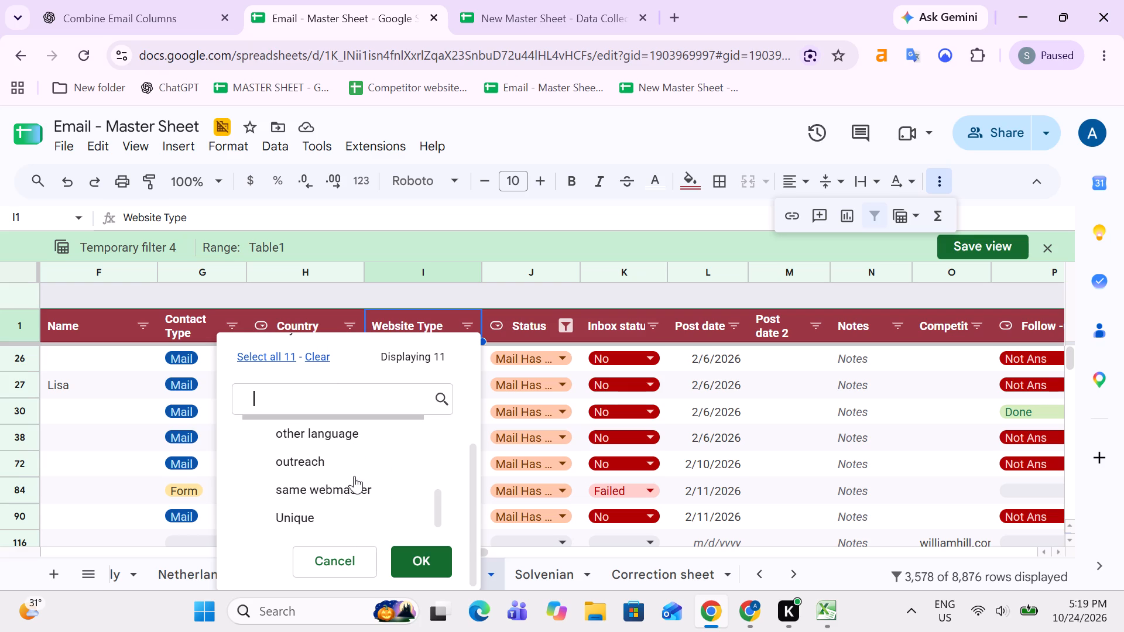
scroll(350, 476, "down", 3)
left_click(317, 504)
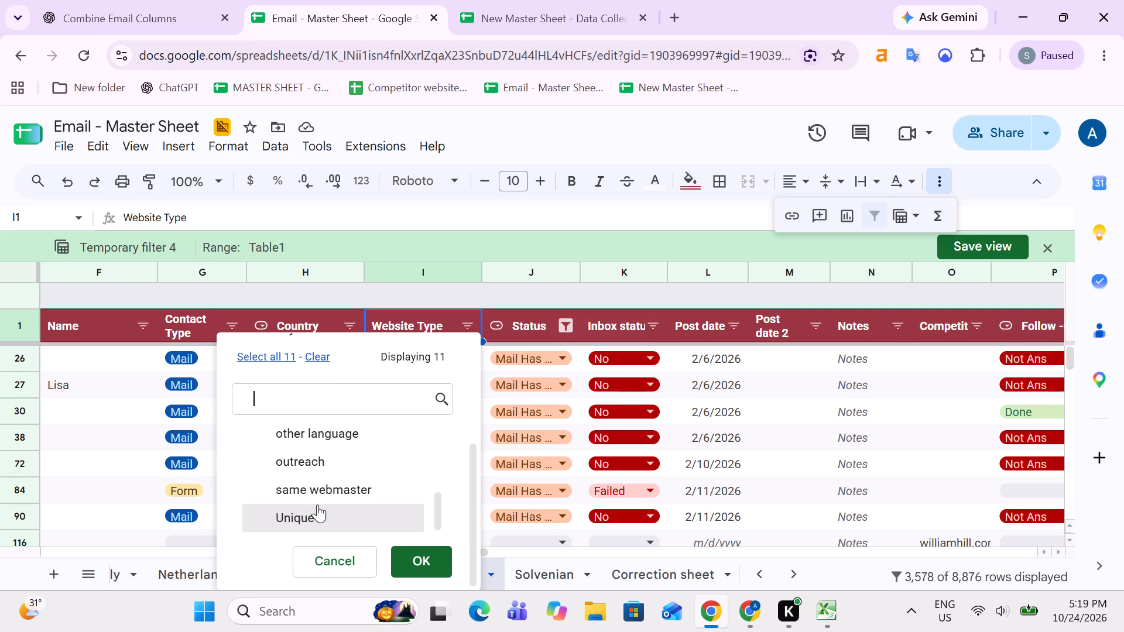
left_click(433, 559)
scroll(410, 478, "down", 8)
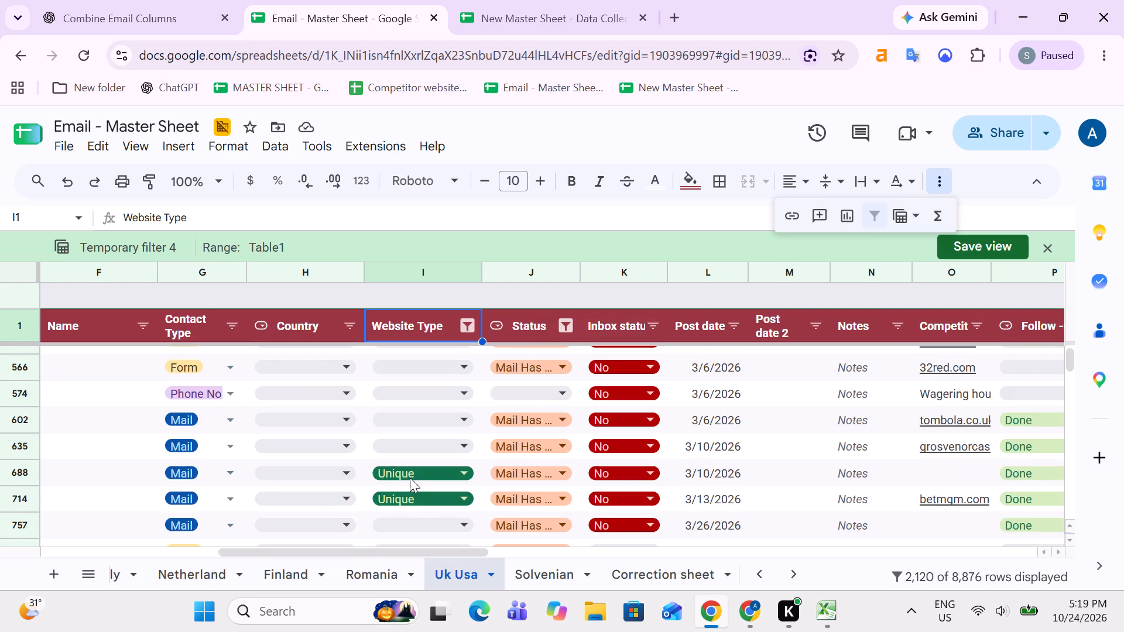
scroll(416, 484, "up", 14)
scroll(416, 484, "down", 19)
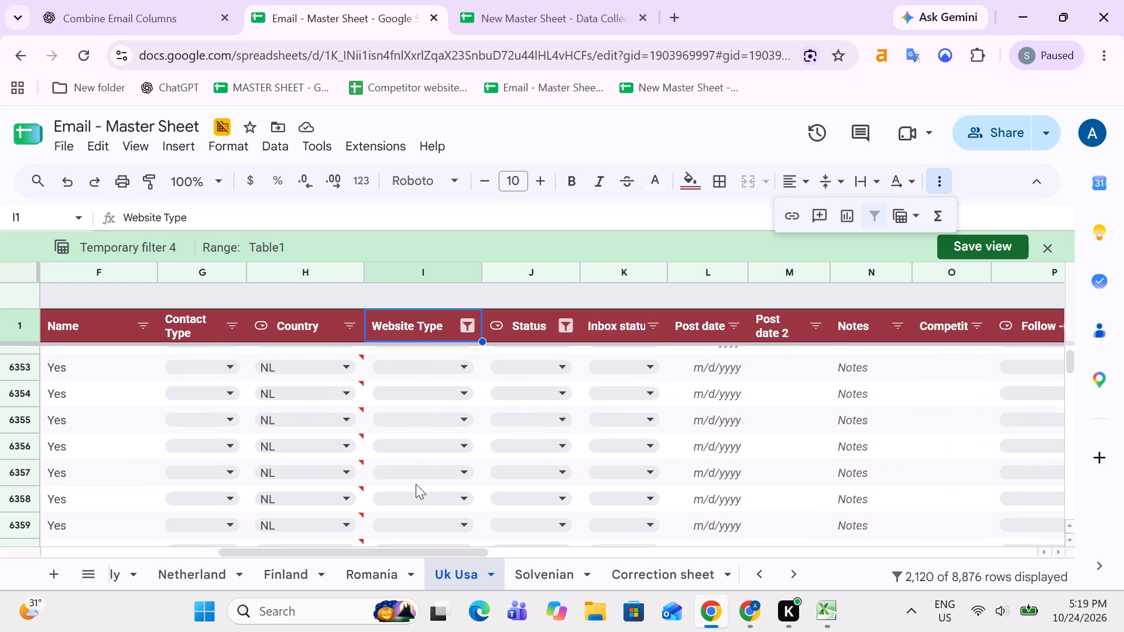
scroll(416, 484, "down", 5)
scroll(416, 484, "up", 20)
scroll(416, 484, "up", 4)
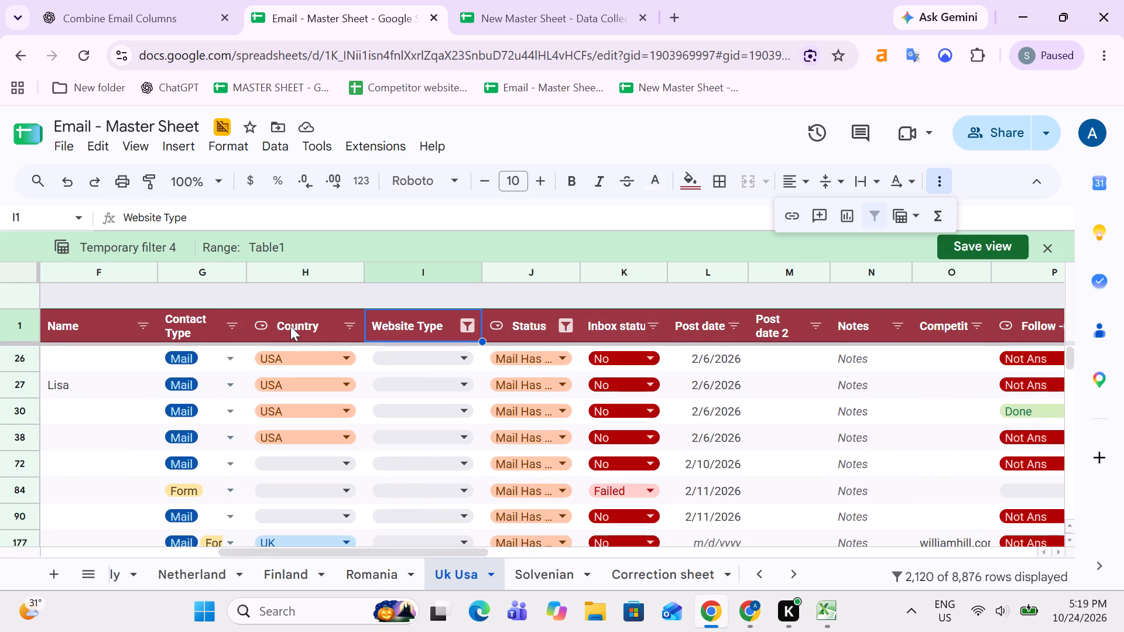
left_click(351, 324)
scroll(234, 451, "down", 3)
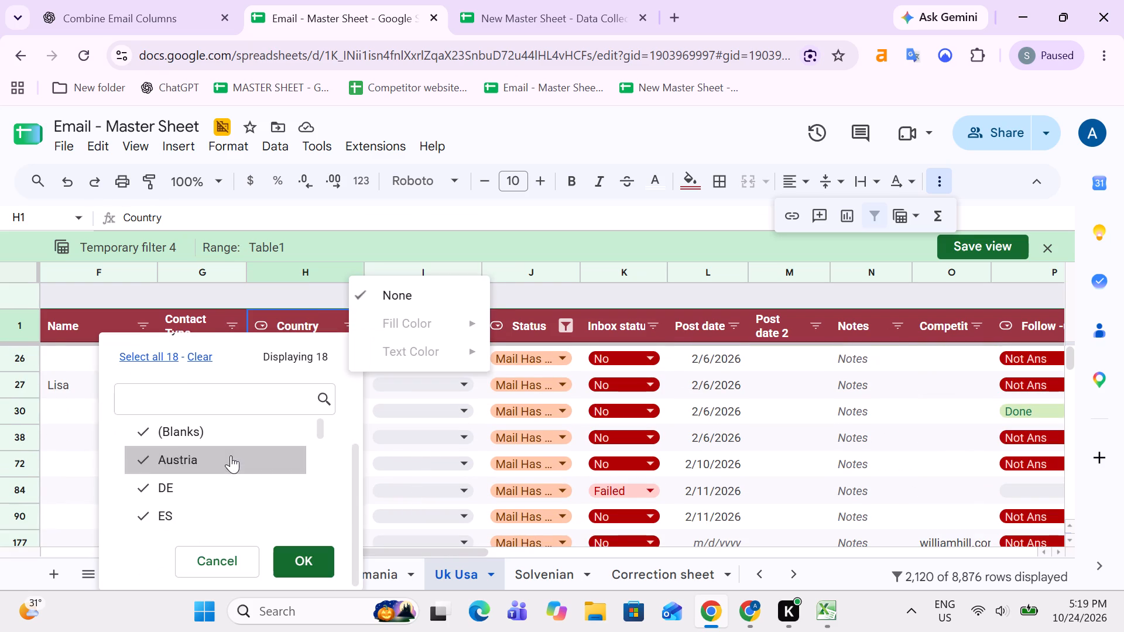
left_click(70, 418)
Exclude the phone number entries from the Contact Type filter, keeping blanks, Form, Mail, and Mail, Form.
left_click(235, 327)
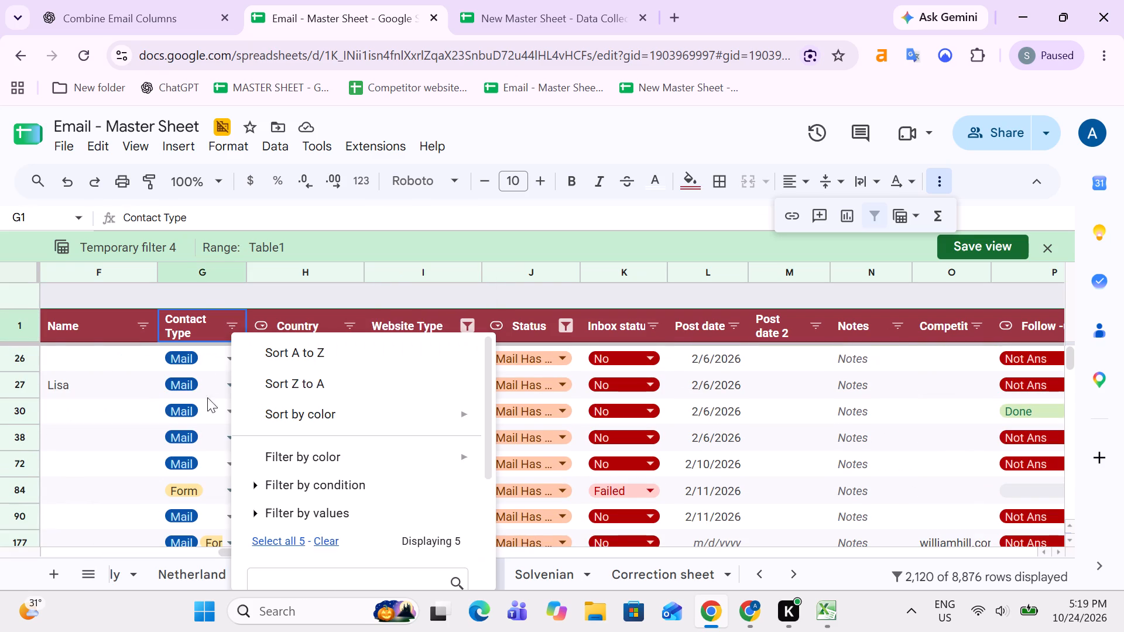
scroll(301, 451, "down", 6)
scroll(340, 506, "down", 4)
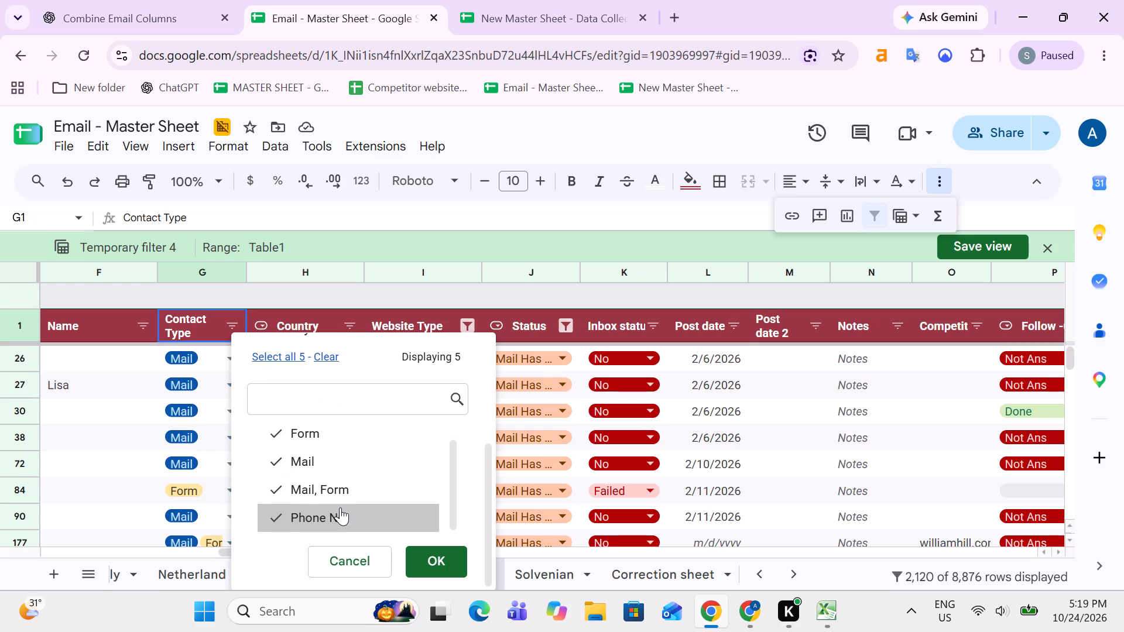
left_click(341, 515)
scroll(349, 483, "up", 1)
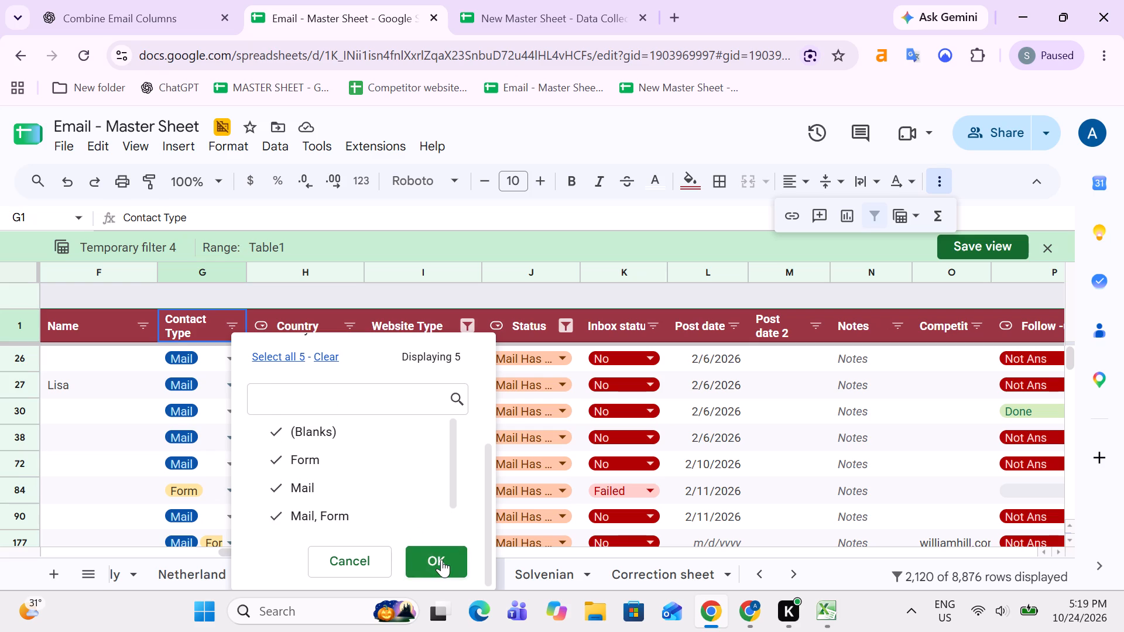
left_click(441, 559)
Exclude wrong country from the Notes filter, keeping blank and uk march sheet entries.
key("Up")
key("Down")
key("Right")
key("Right")
key("Right")
key("Right")
key("Right")
key("Right")
key("Right")
key("Right")
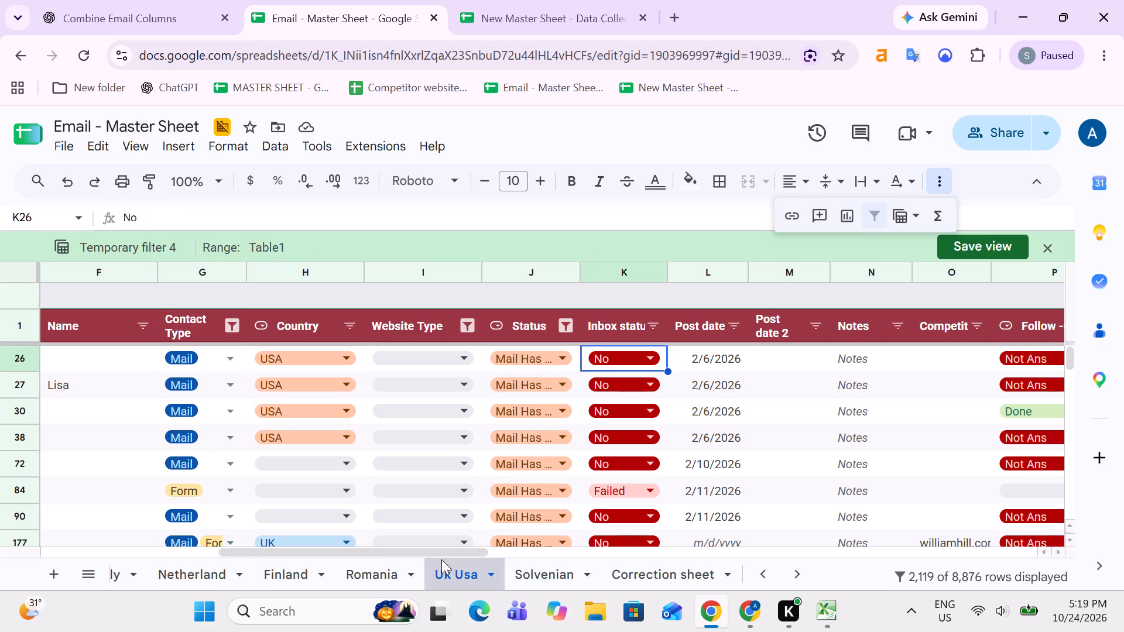
left_click(897, 327)
scroll(732, 448, "down", 9)
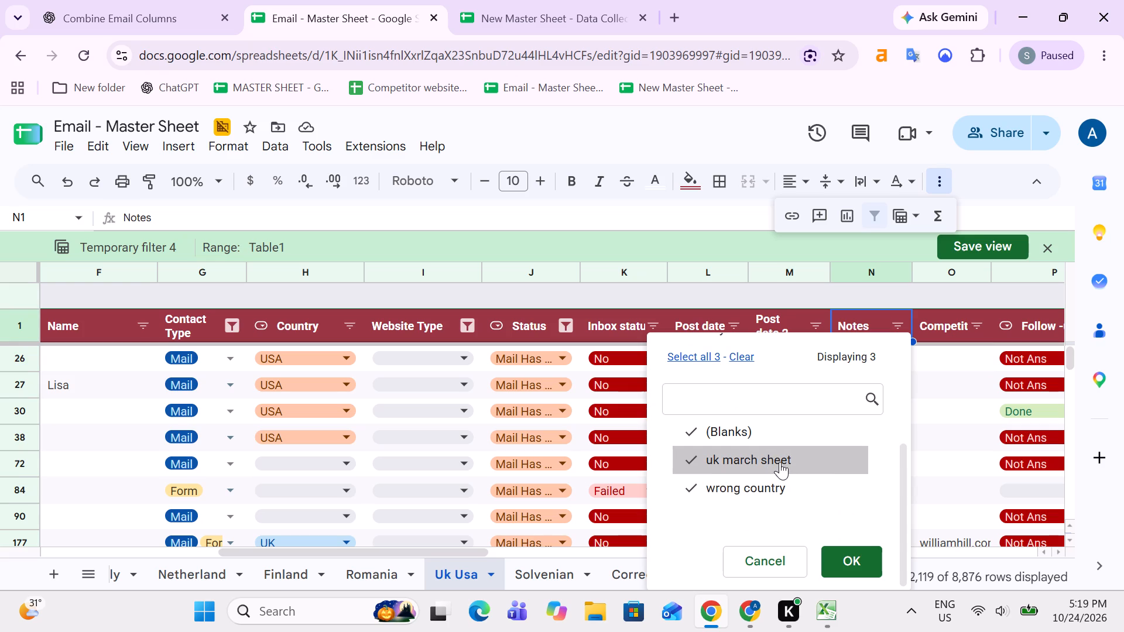
left_click(793, 480)
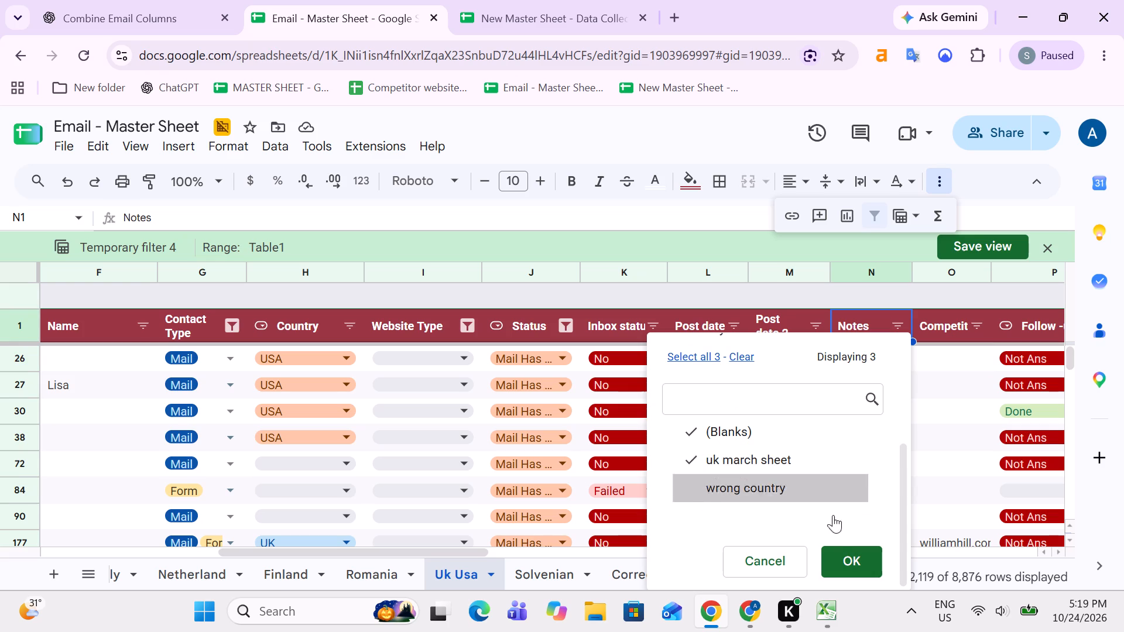
left_click(861, 565)
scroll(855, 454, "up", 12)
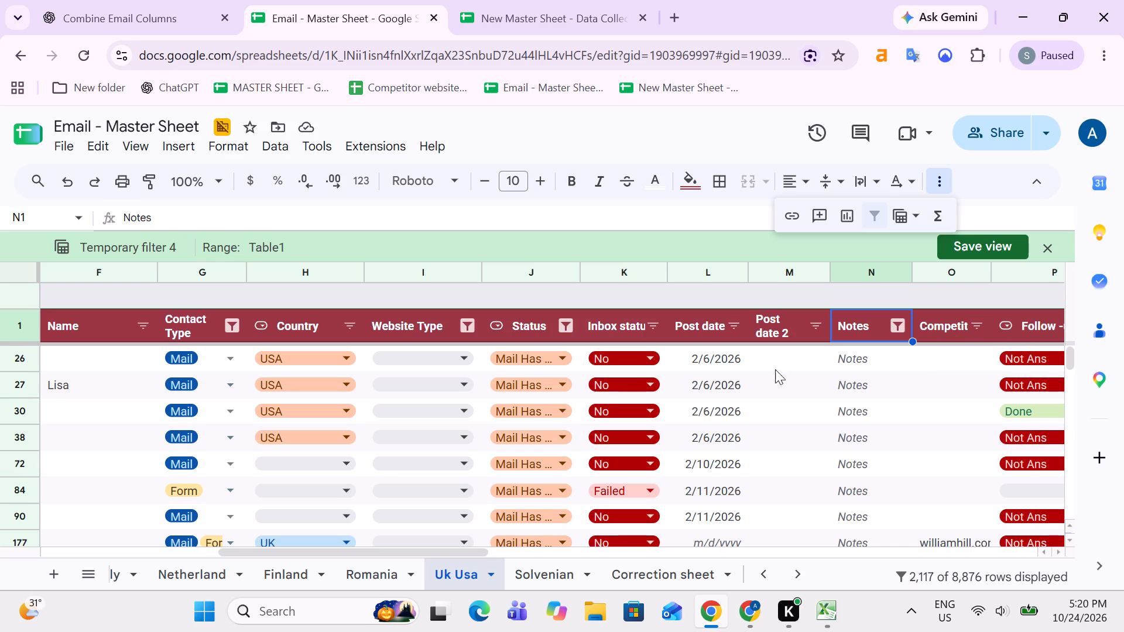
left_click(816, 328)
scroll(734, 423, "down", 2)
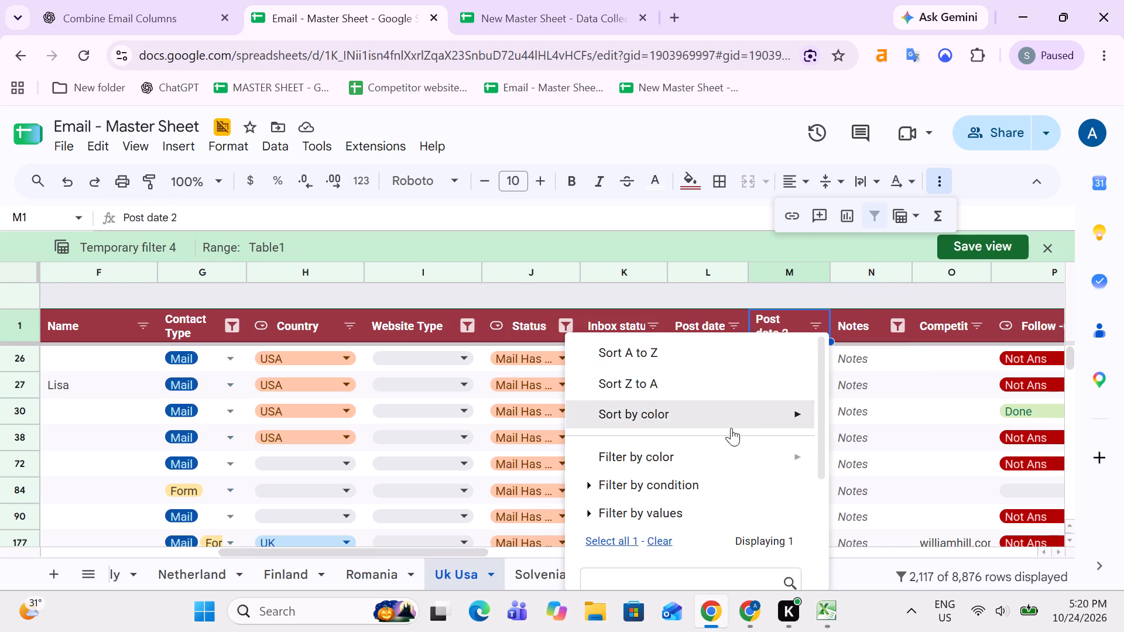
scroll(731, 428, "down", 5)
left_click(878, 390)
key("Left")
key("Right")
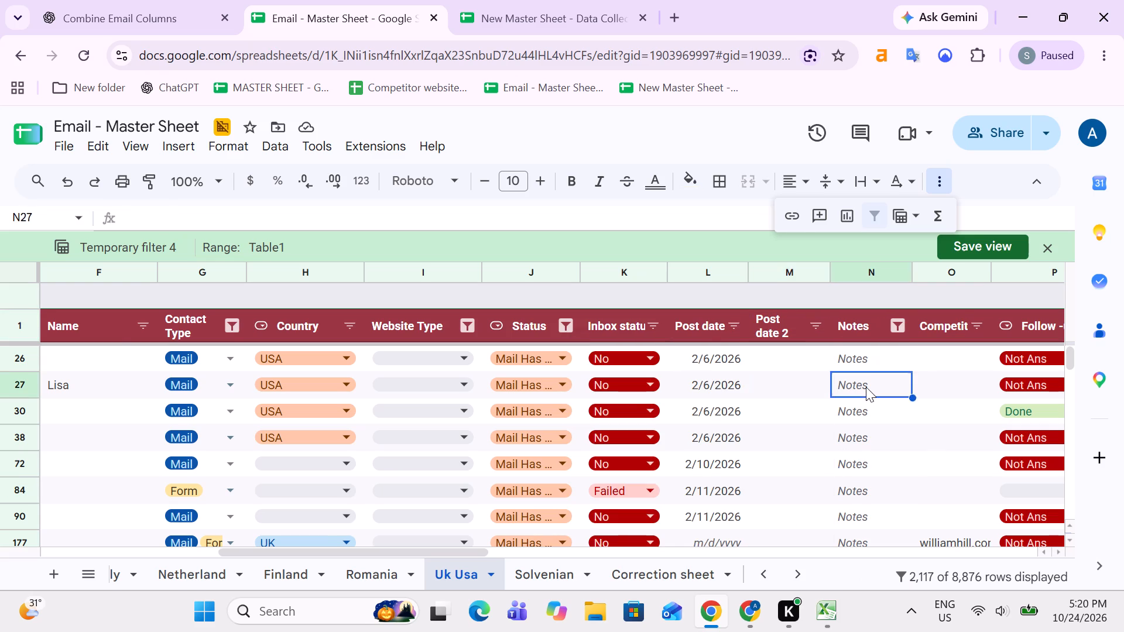
Examine the filtered Uk Usa rows across their website, contact, website type and status columns.
key("Right")
key("Right")
key("Right")
key("Right")
key("Left")
key("Left")
key("Left")
key("Left")
key("Left")
key("Left")
key("Left")
key("Left")
key("Left")
key("Left")
key("Left")
key("Left")
key("Left")
key("Left")
key("Left")
key("Left")
key("Left")
key("Left")
key("Left")
key("Left")
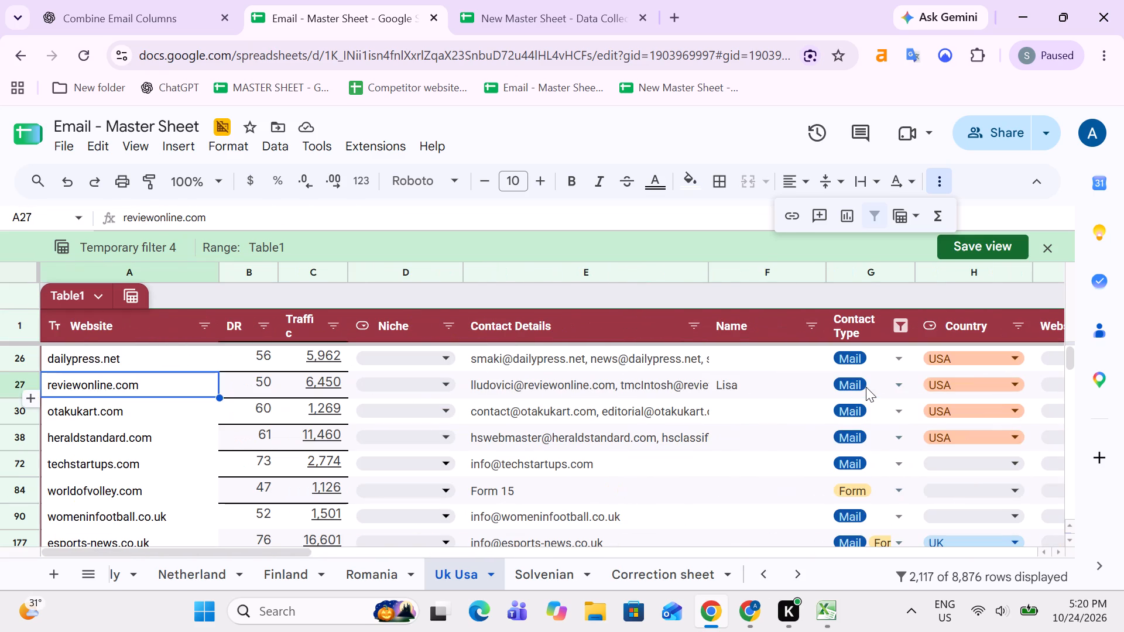
key("Up")
key("Up")
key("Down")
key("Up")
key("Up")
key("Down")
key("Right")
key("Right")
key("Right")
key("Right")
key("Right")
key("Right")
key("Right")
key("Right")
key("Right")
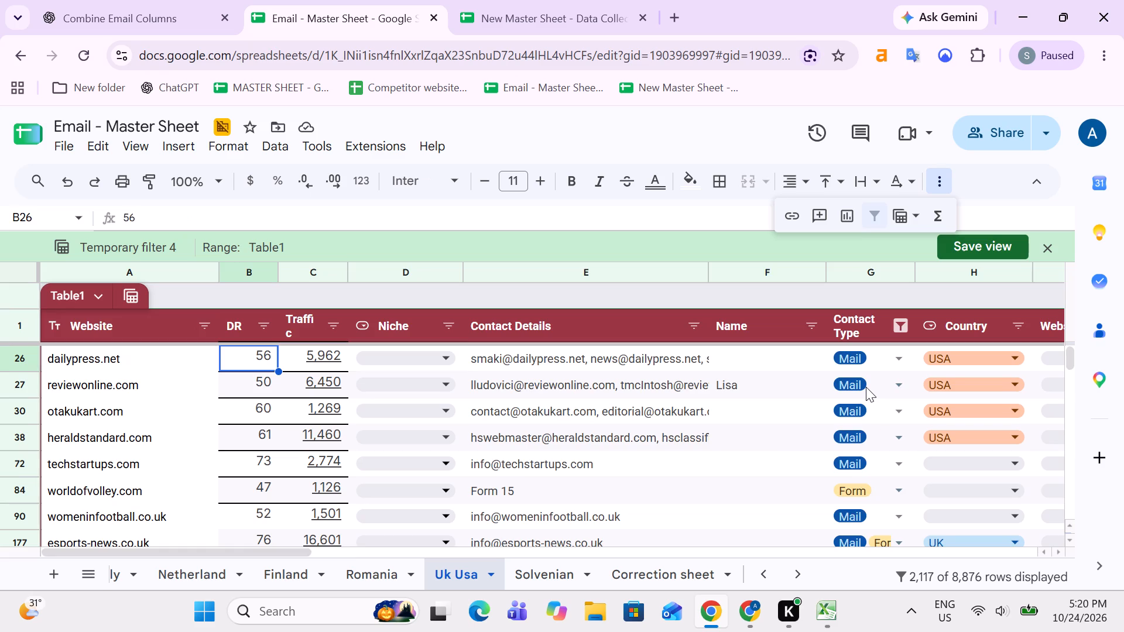
key("Down")
key("Down")
key("Down")
key("Down")
key("Down")
key("Down")
key("Down")
key("Down")
key("Down")
key("Down")
key("Down")
key("Down")
key("Down")
key("Down")
key("Down")
key("Down")
key("Down")
key("Down")
key("Down")
key("Down")
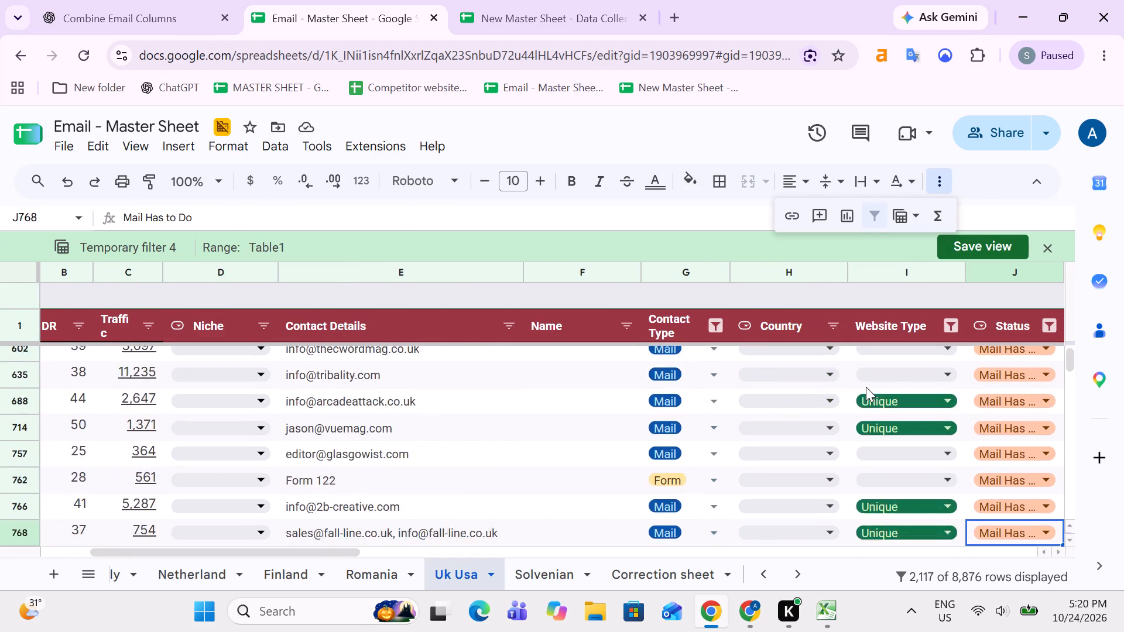
key("Left")
key("Left")
key("Left")
key("Left")
key("Left")
key("Left")
key("Left")
key("Left")
key("Left")
key("Left")
key("Left")
key("Left")
key("Left")
key("Left")
key("Left")
key("Left")
key("Left")
key("Left")
key("Left")
key("Left")
key("Up")
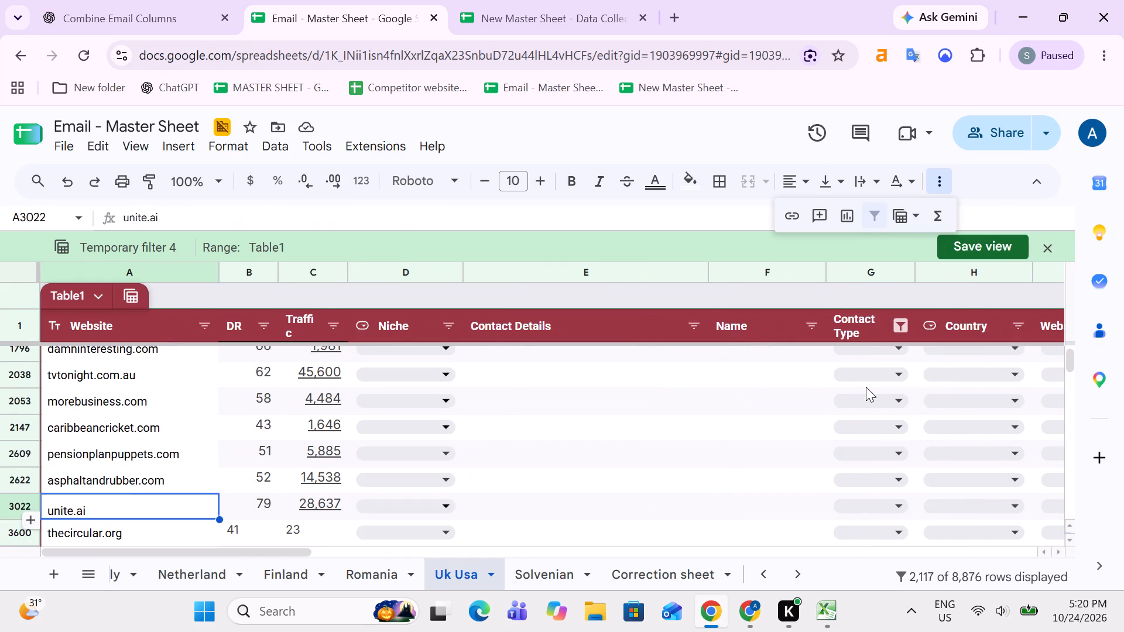
Copy the filtered Website column entries of the Uk Usa sheet, from dailypress.net through mcds.ie.
key("ctrl+Up")
key("Down")
key("Up")
key("Up")
key("Down")
key("Up")
key("Down")
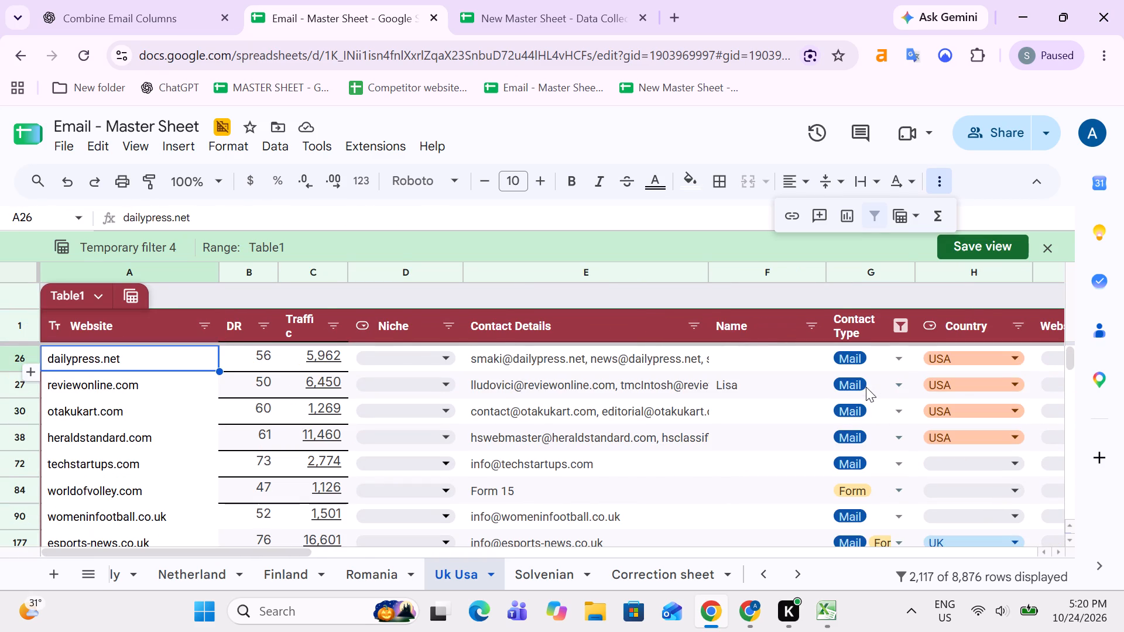
key("ctrl+shift+Down")
key("ctrl+shift+Down")
key("ctrl+shift+Down")
key("ctrl+shift+Down")
key("ctrl+shift+Down")
key("ctrl+shift+Down")
key("ctrl+shift+Down")
key("ctrl+shift+Down")
key("ctrl+shift+Down")
key("ctrl+shift+Down")
key("ctrl+shift+Down")
key("ctrl+shift+Down")
key("ctrl+shift+Down")
key("ctrl+shift+Down")
key("ctrl+shift+Down")
key("ctrl+shift+Down")
key("ctrl+shift+Down")
key("ctrl+shift+Down")
key("ctrl+shift+Down")
key("ctrl+shift+Down")
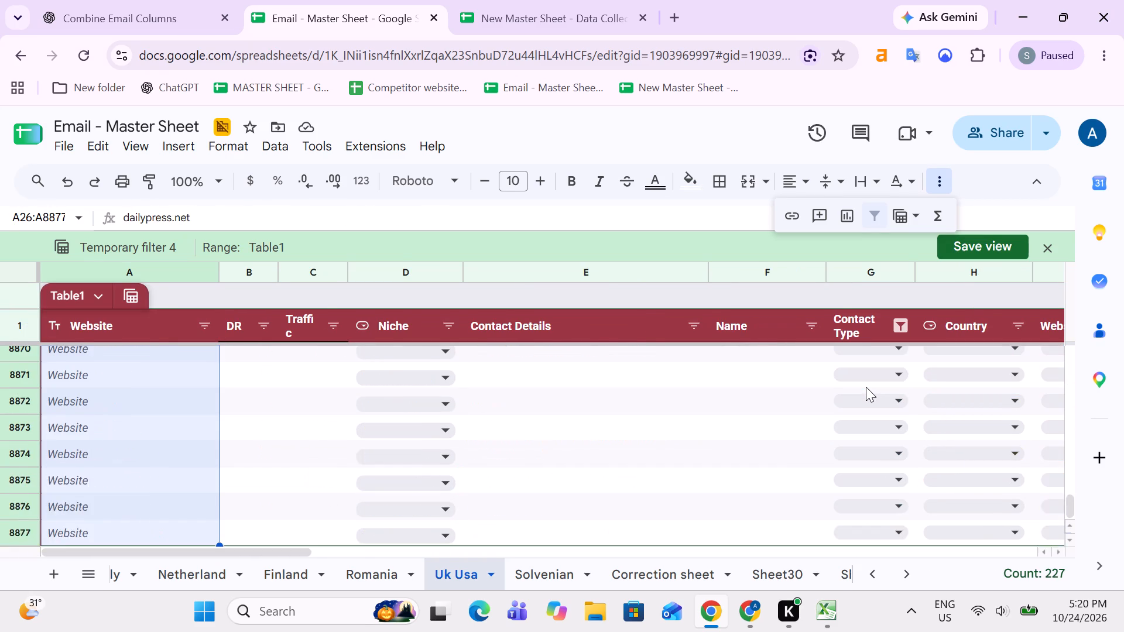
key("ctrl+shift+Up")
key("ctrl+c")
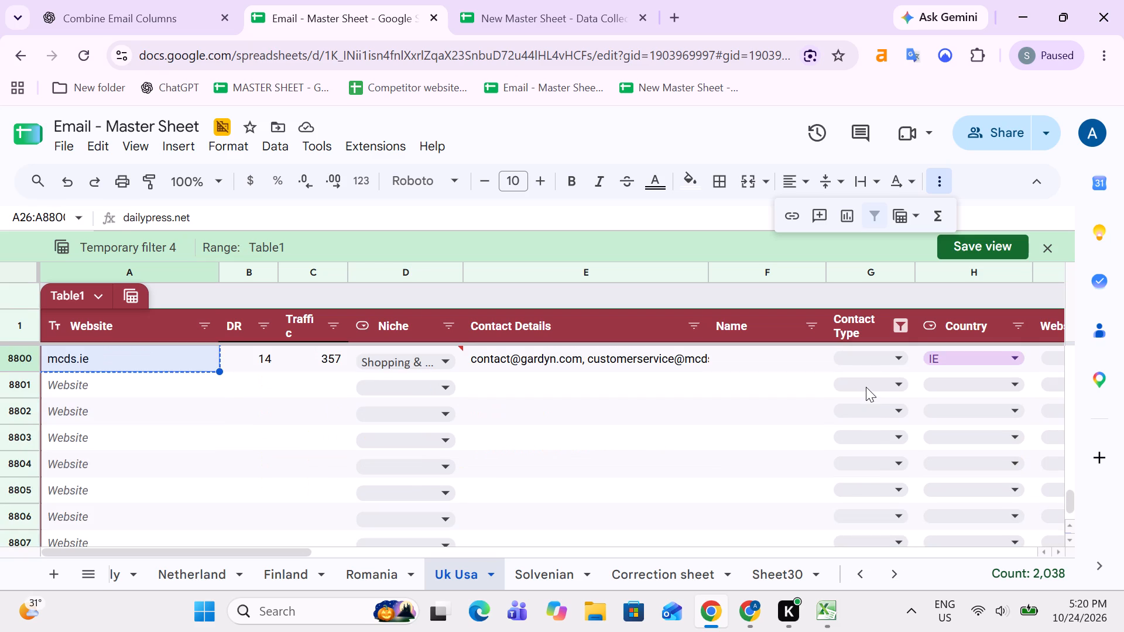
Switch to the Excel workbook and paste the copied domains into Sheet2 from A4838, matching the destination formatting.
key("alt+Tab")
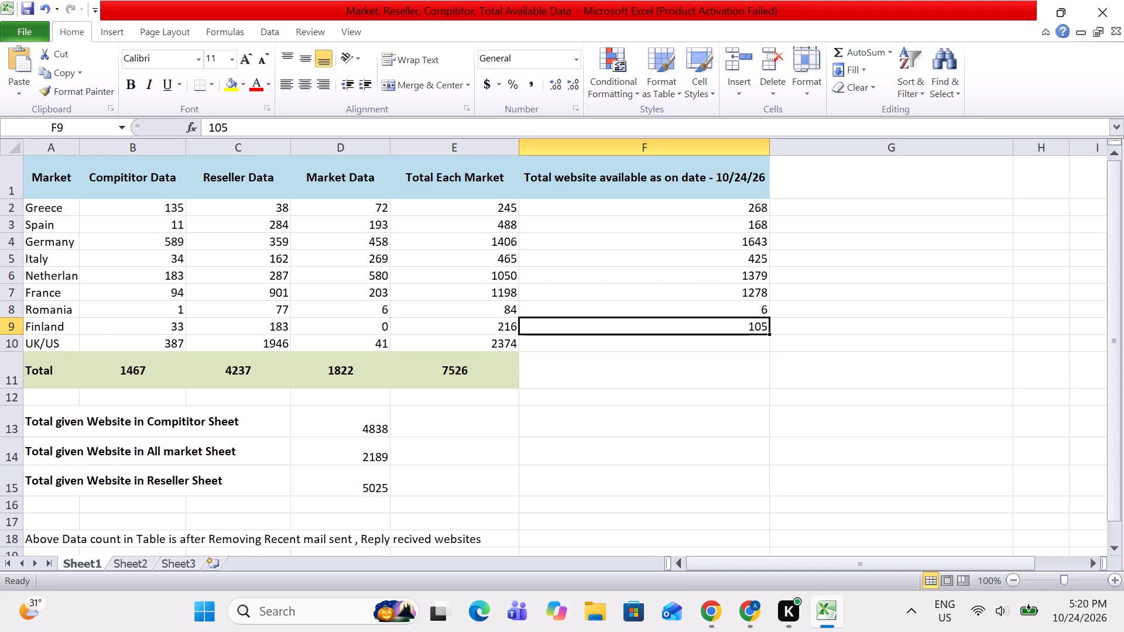
left_click(139, 564)
key("ctrl+v")
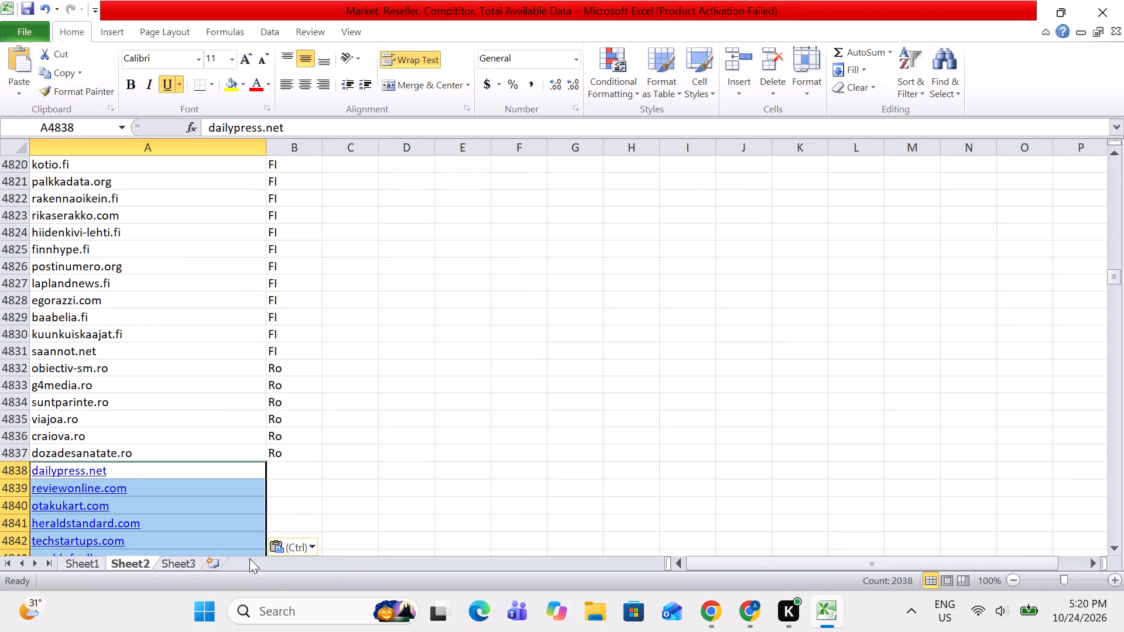
left_click(289, 540)
left_click(303, 521)
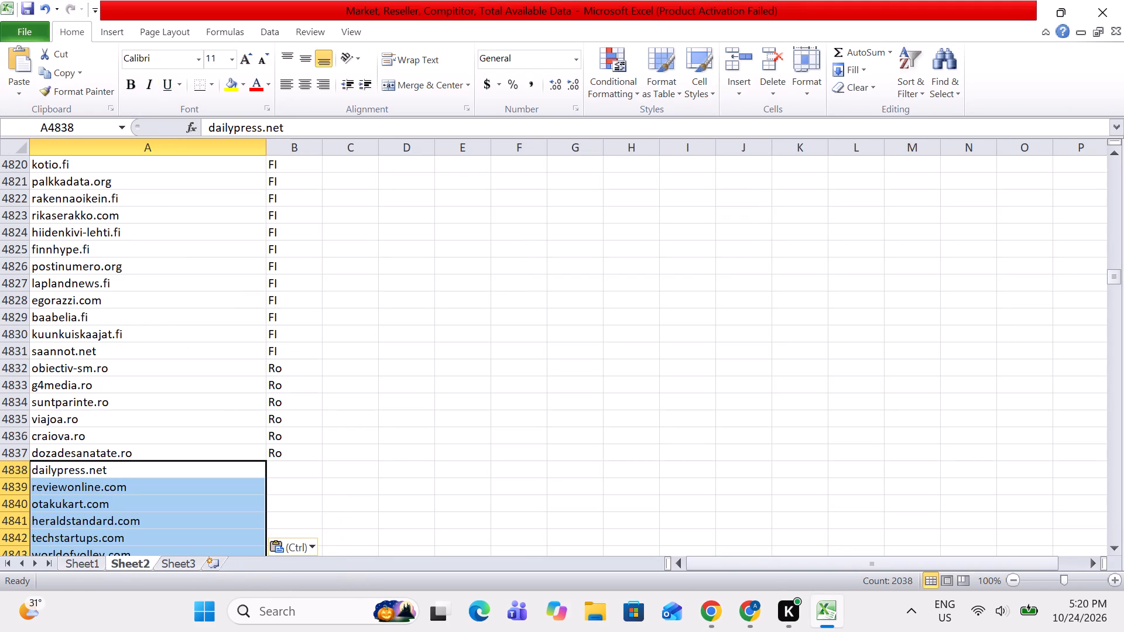
Label the Sheet2 domains from dailypress.net through antipodeonline.org, rows 4838 to 5064, as UK/USA/IE in column B.
key("Right")
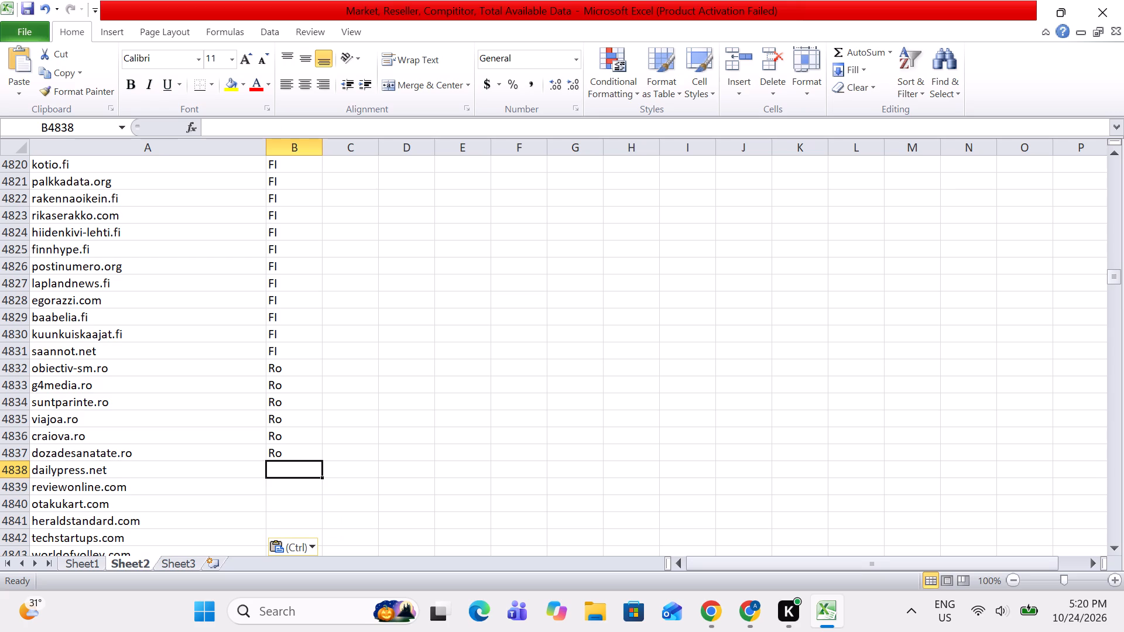
type("UK")
type("/USA")
key("slash")
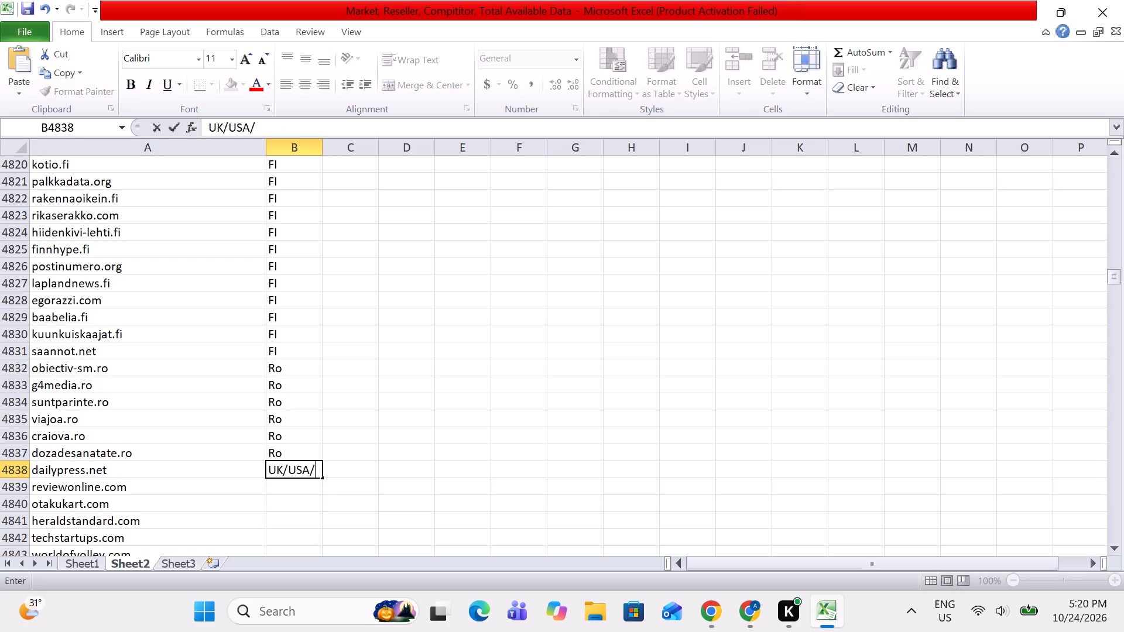
key("shift+i")
key("shift+e")
key("Tab")
key("Left")
key("ctrl+c")
key("Left")
key("Left")
key("ctrl+Down")
key("Right")
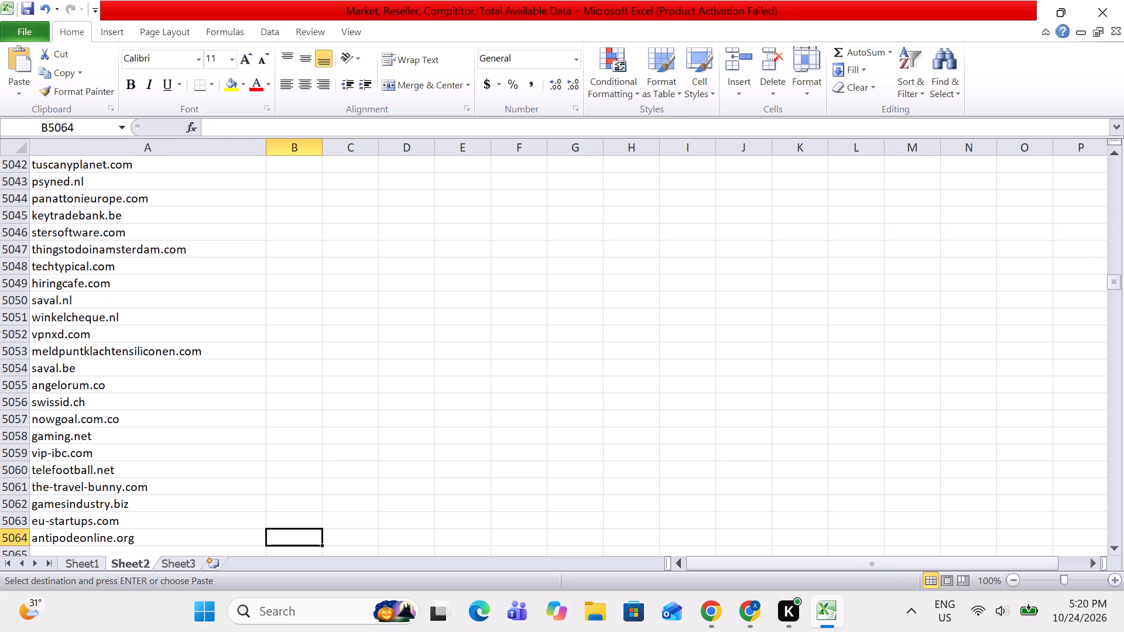
key("ctrl+v")
key("ctrl+shift+Up")
key("shift+Down")
key("ctrl+v")
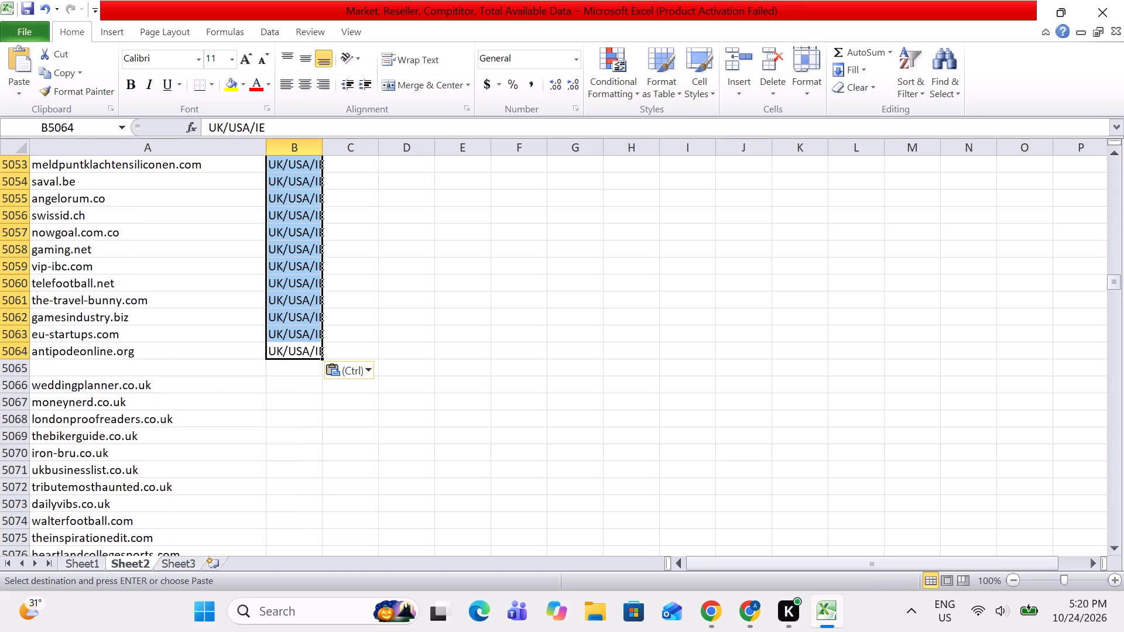
Delete the empty row 5065 between antipodeonline.org and weddingplanner.co.uk.
key("Down")
key("Left")
key("Left")
key("Left")
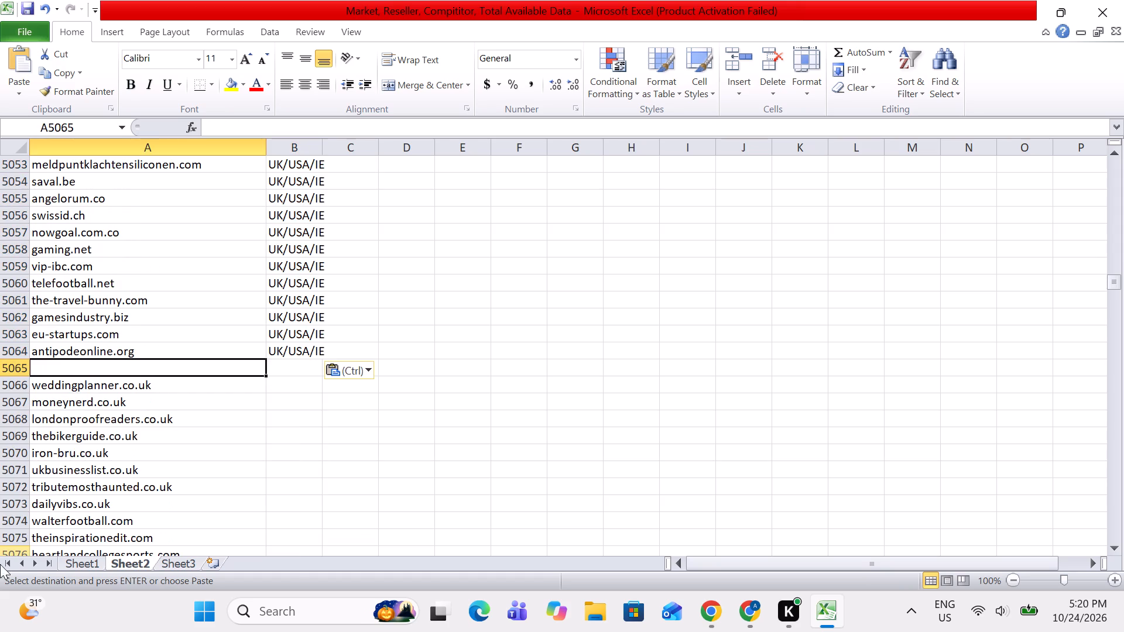
left_click(9, 365)
right_click(9, 365)
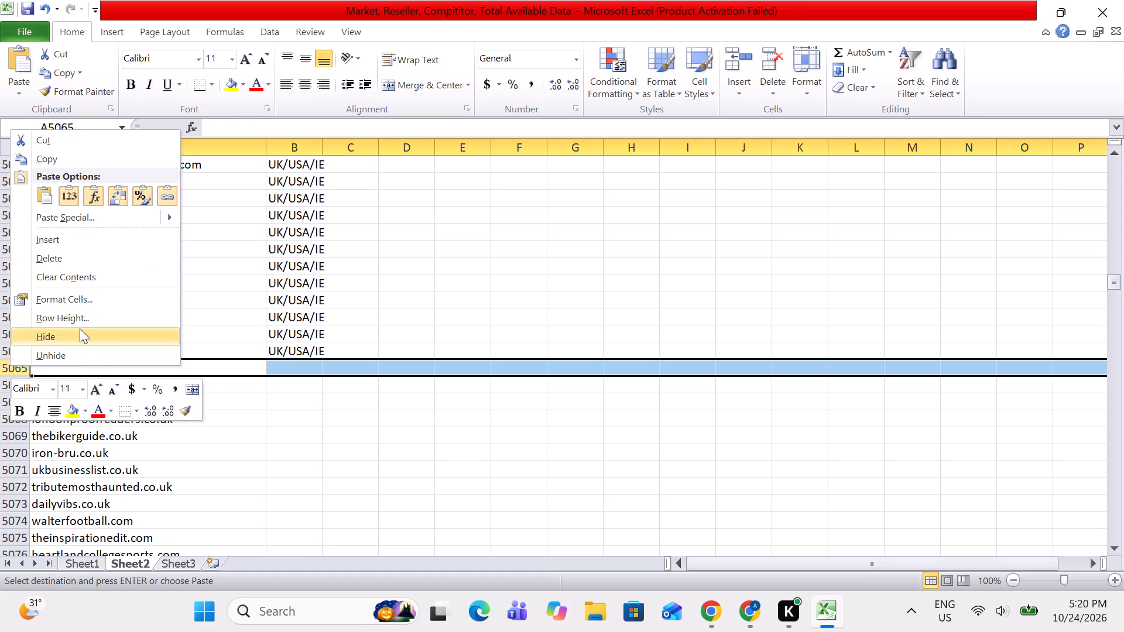
left_click(64, 259)
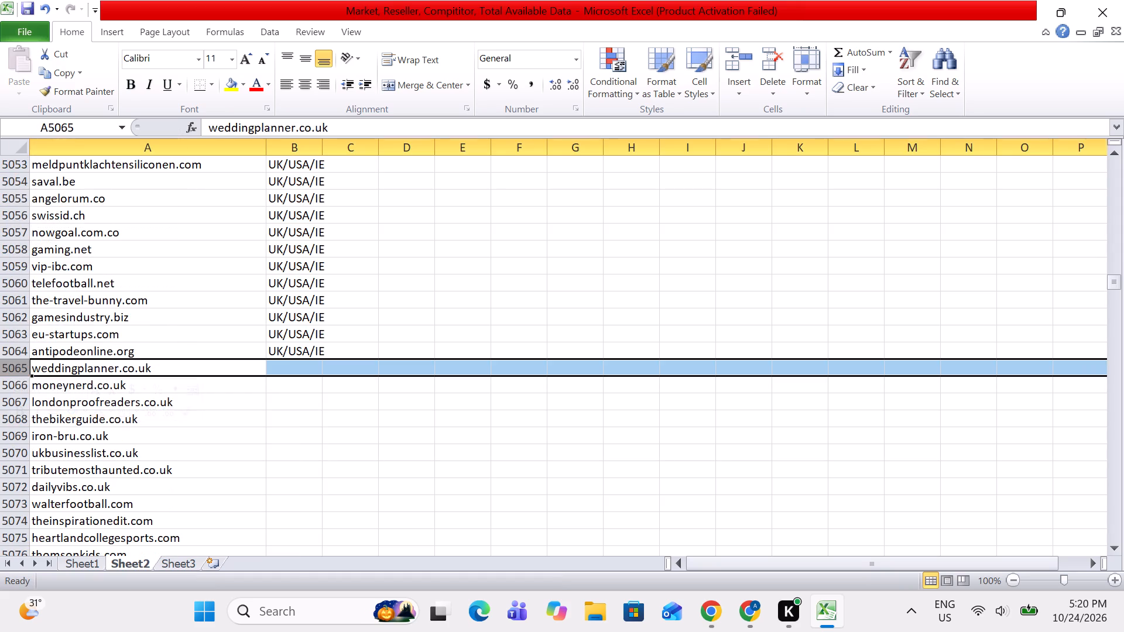
Copy the UK/USA/IE label down column B for the domains from weddingplanner.co.uk through beautybyfrieda.com, row 6871.
key("Right")
key("Up")
key("ctrl+c")
key("Left")
key("Left")
key("ctrl+Down")
key("Right")
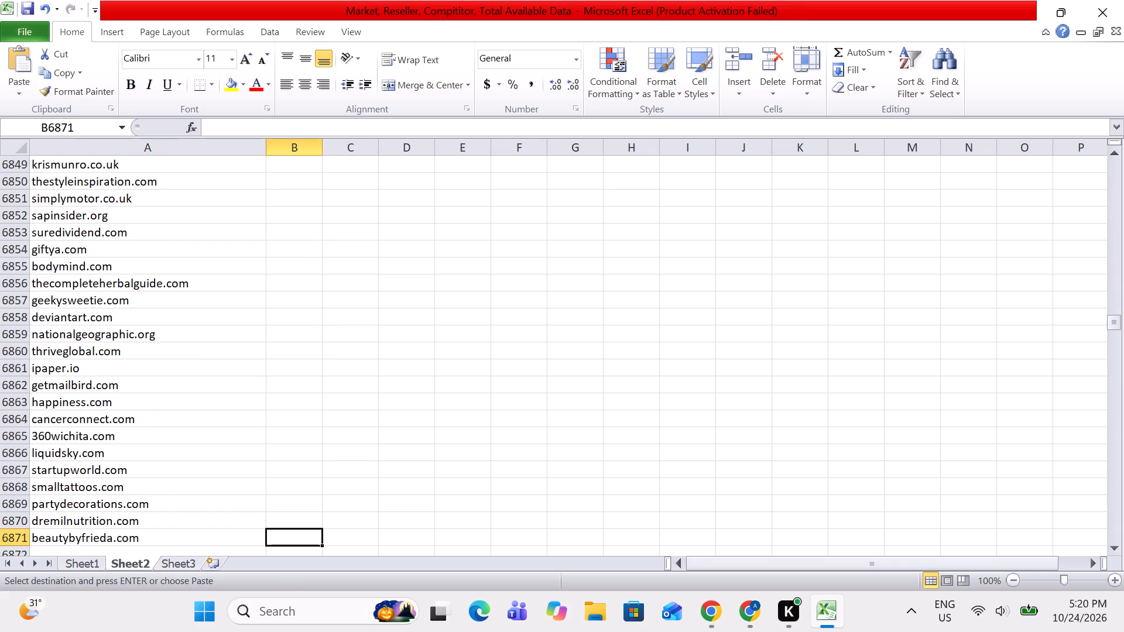
key("ctrl+v")
key("ctrl+shift+Up")
key("shift+Down")
key("ctrl+v")
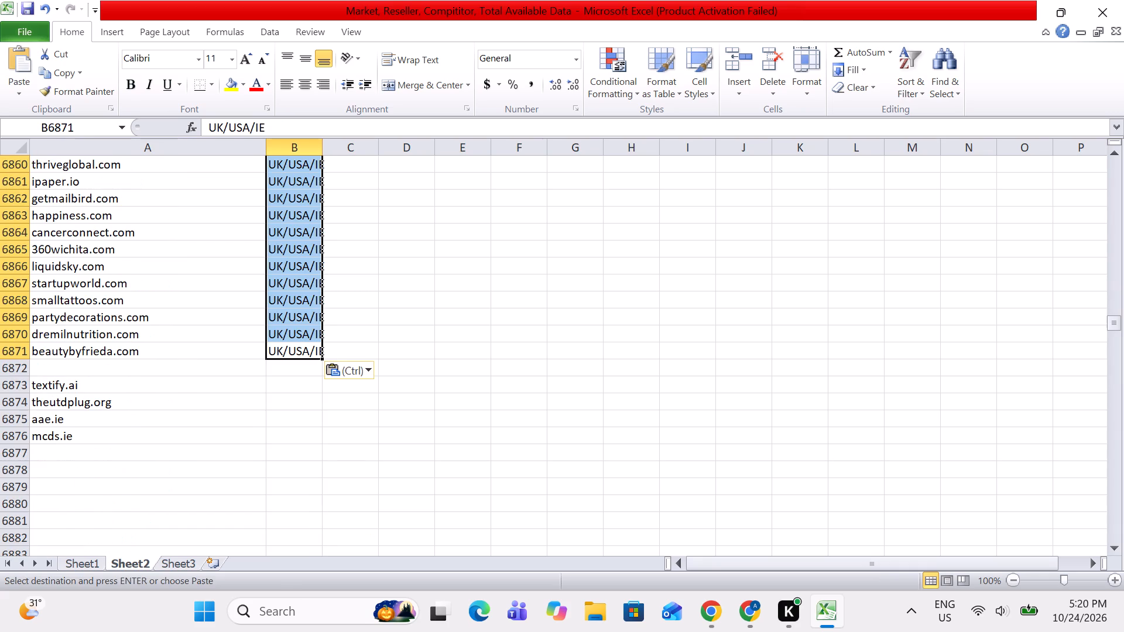
Delete the empty row 6872 between beautybyfrieda.com and textify.ai.
key("Down")
key("Left")
key("Left")
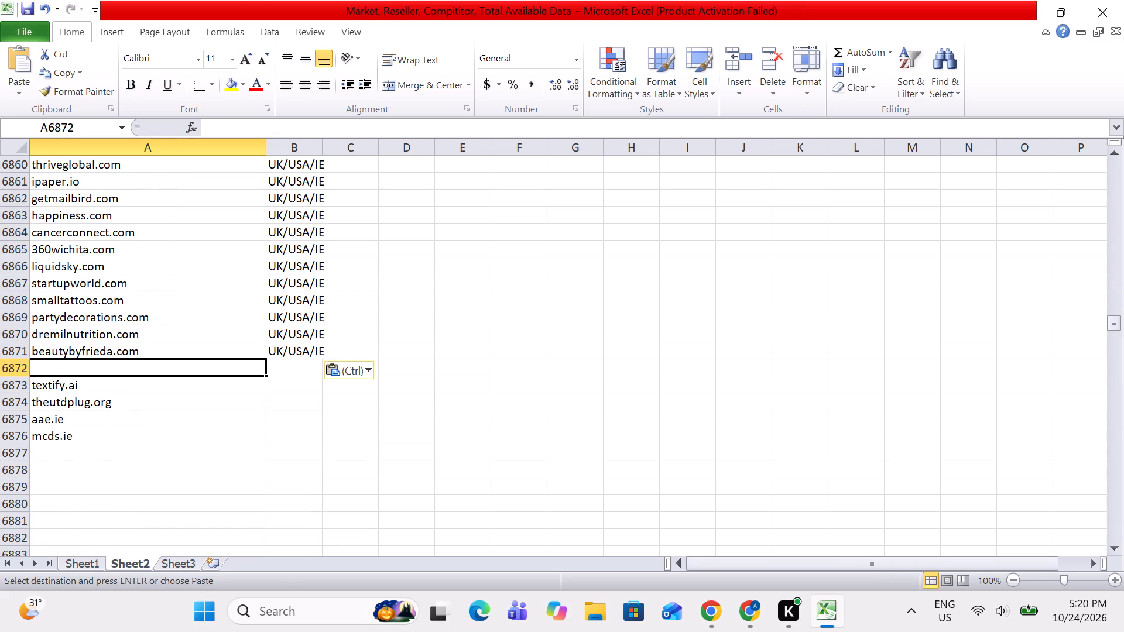
left_click(9, 367)
right_click(9, 367)
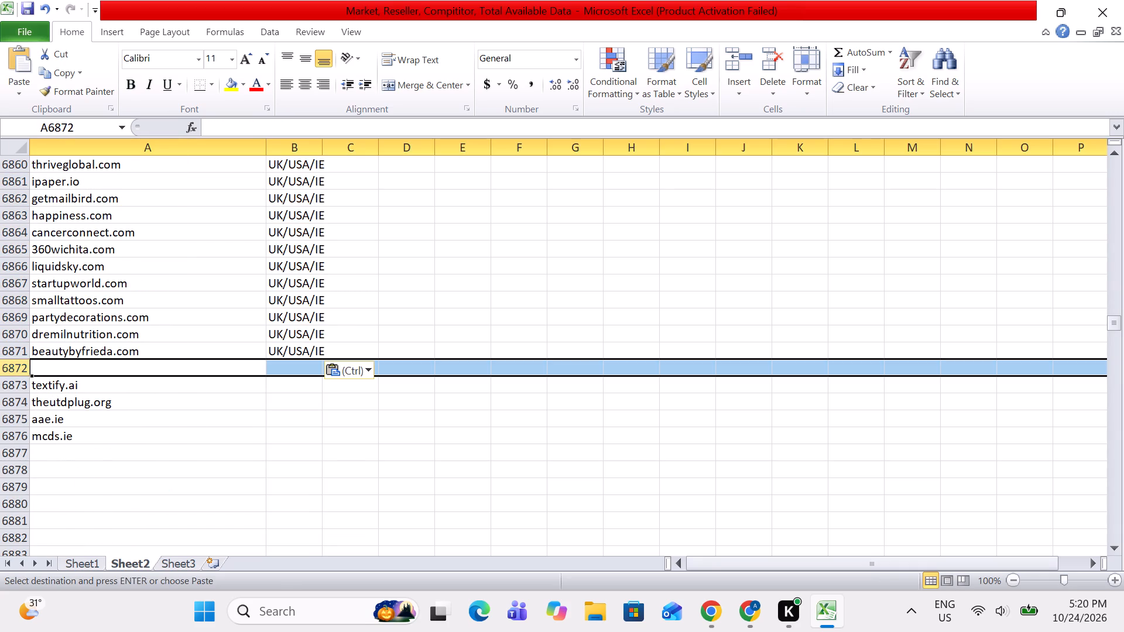
left_click(29, 255)
key("Right")
key("Right")
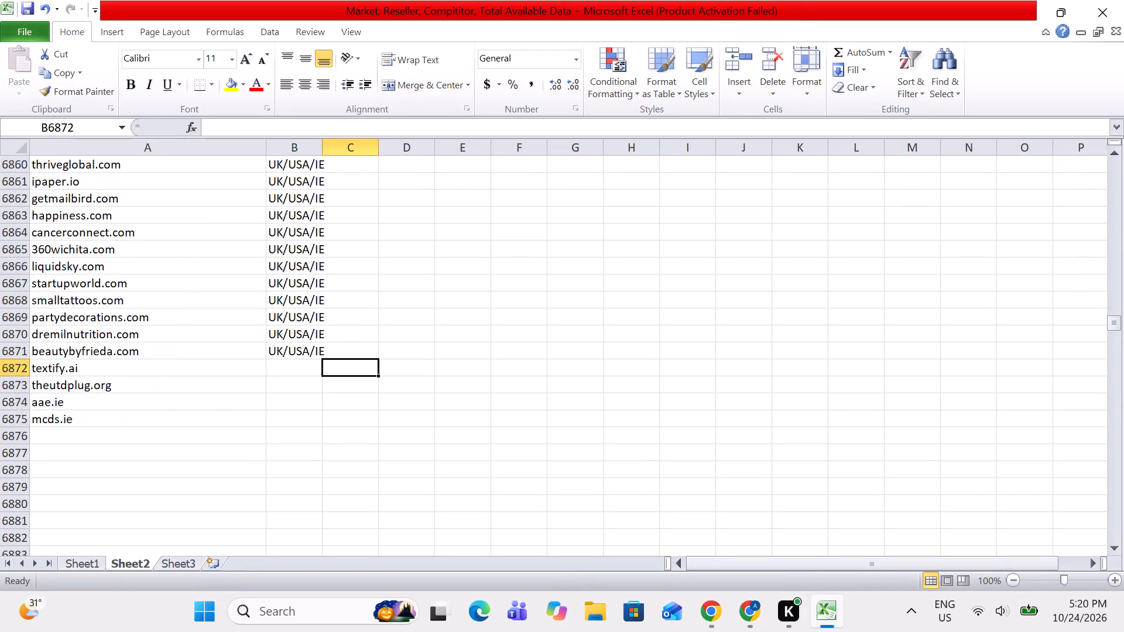
Copy the UK/USA/IE label down column B for the domains from textify.ai through mcds.ie, rows 6872 to 6875.
key("Left")
key("Up")
key("ctrl+c")
key("Down")
key("shift+Down")
key("shift+Down")
key("shift+Down")
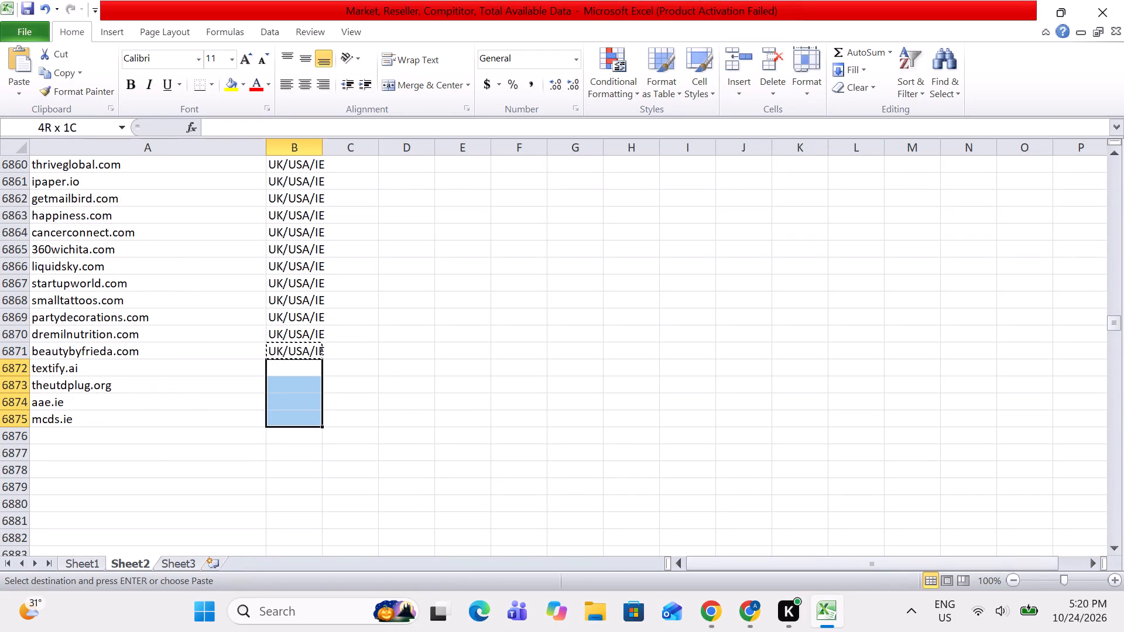
key("ctrl+v")
key("Up")
key("Down")
key("Down")
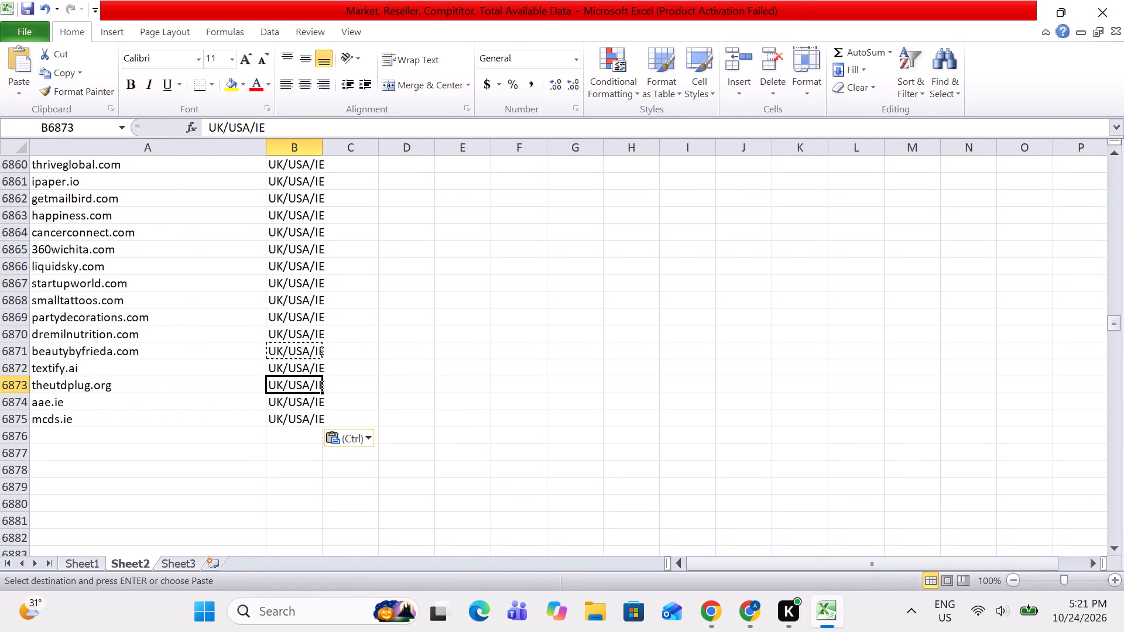
key("Left")
key("Down")
key("Left")
key("Down")
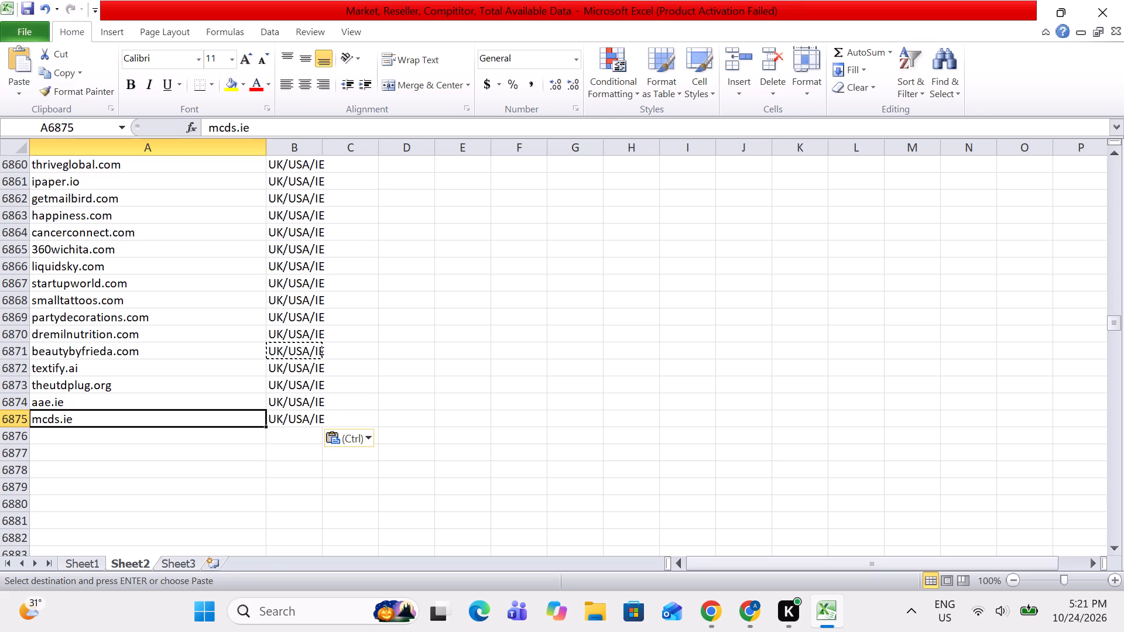
Enter 2038 in Sheet1 as the UK/US total of websites available as on 10/24/26.
key("alt+Tab")
key("alt+Tab")
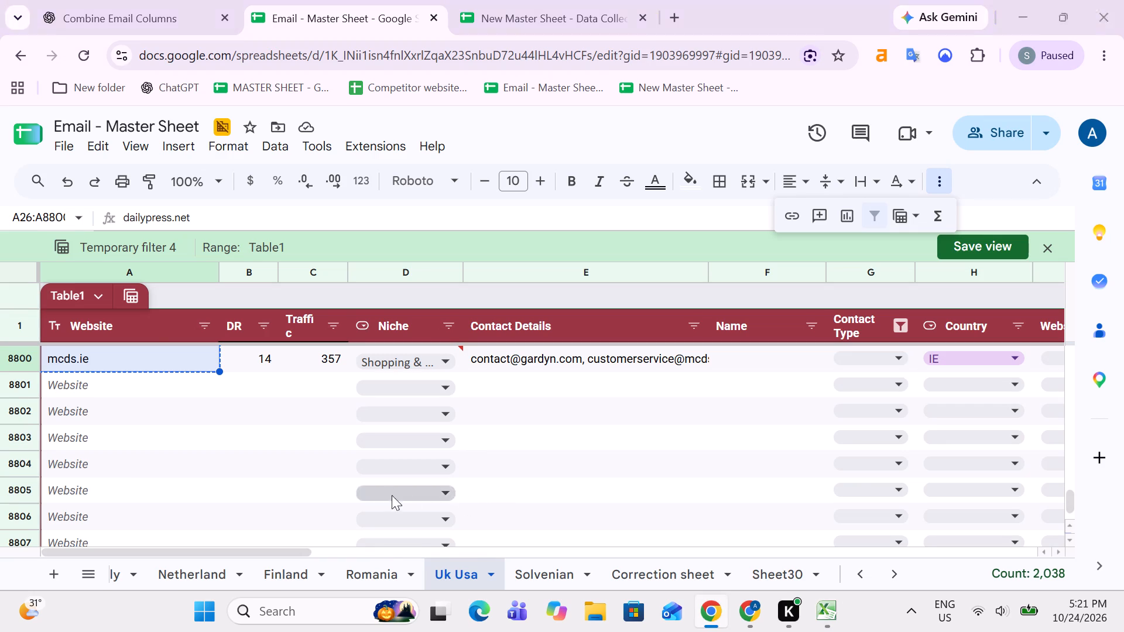
key("alt+Tab")
key("alt+Tab")
left_click(68, 558)
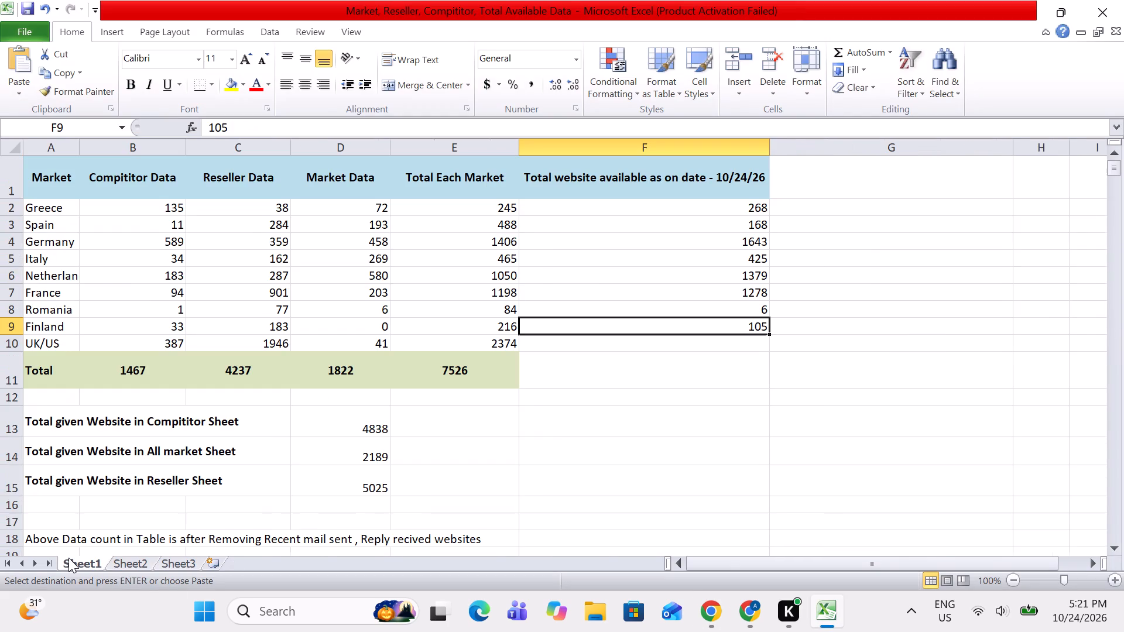
key("Down")
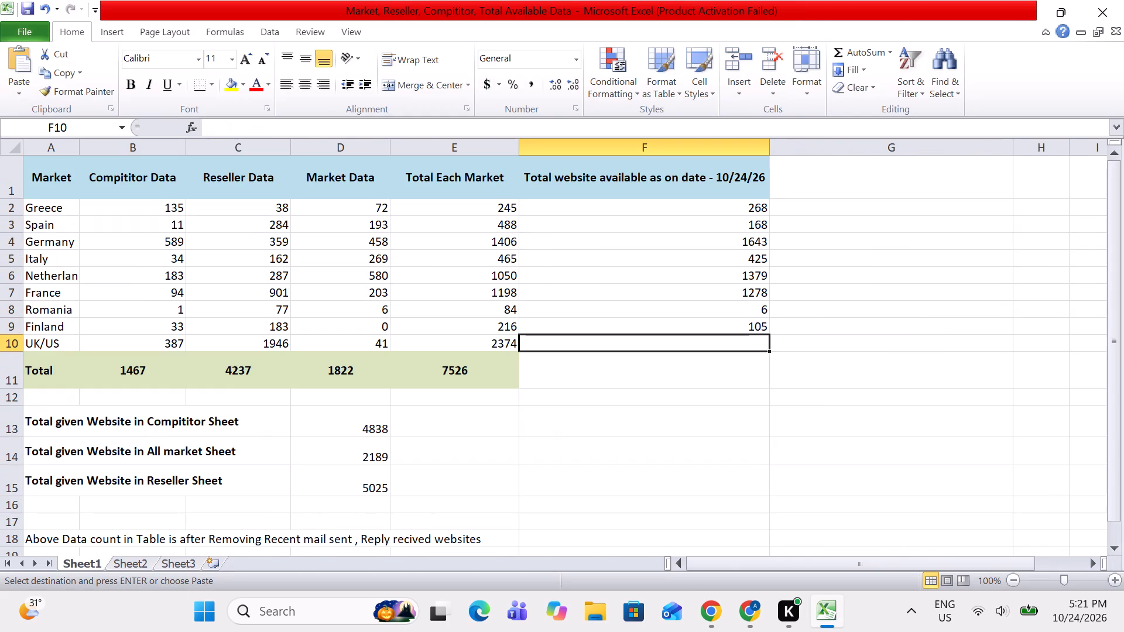
type("2038")
key("Tab")
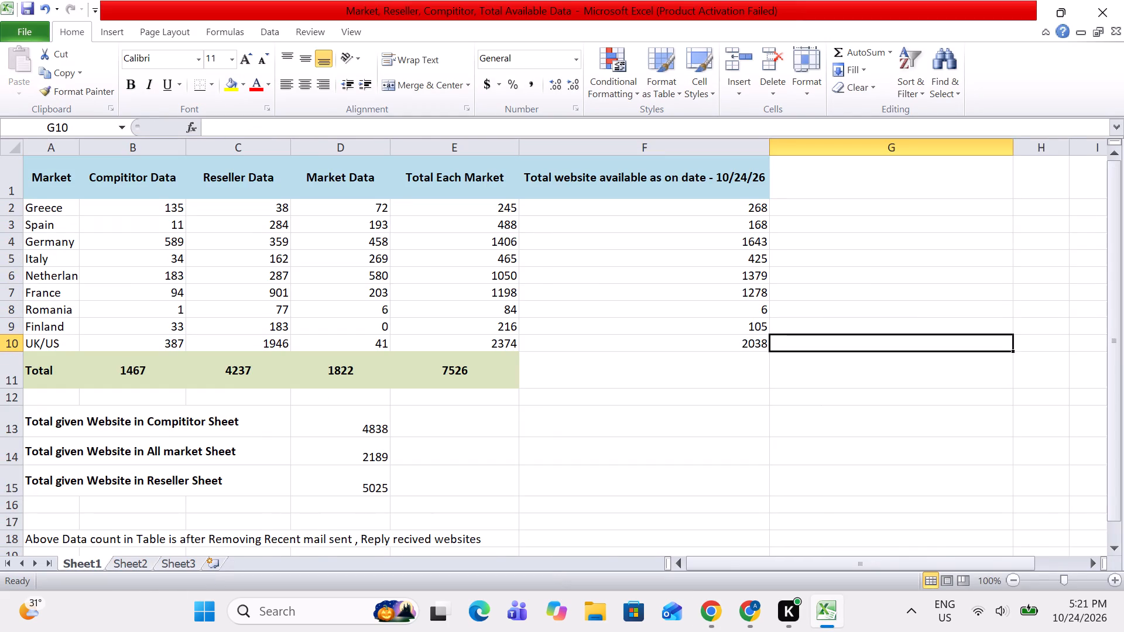
Extend the Total row's formula and formatting from the Total Each Market column into the available-websites column, cell F11.
key("Left")
key("Left")
key("Right")
key("Right")
key("Left")
key("Down")
key("Left")
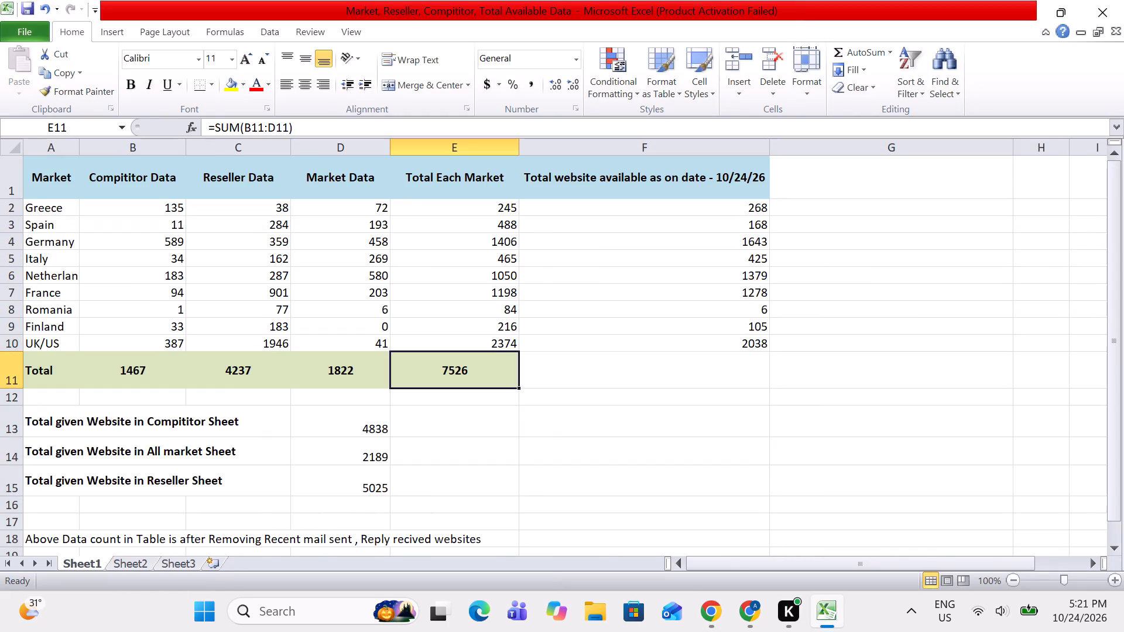
left_click_drag(520, 386, 734, 390)
left_click(713, 411)
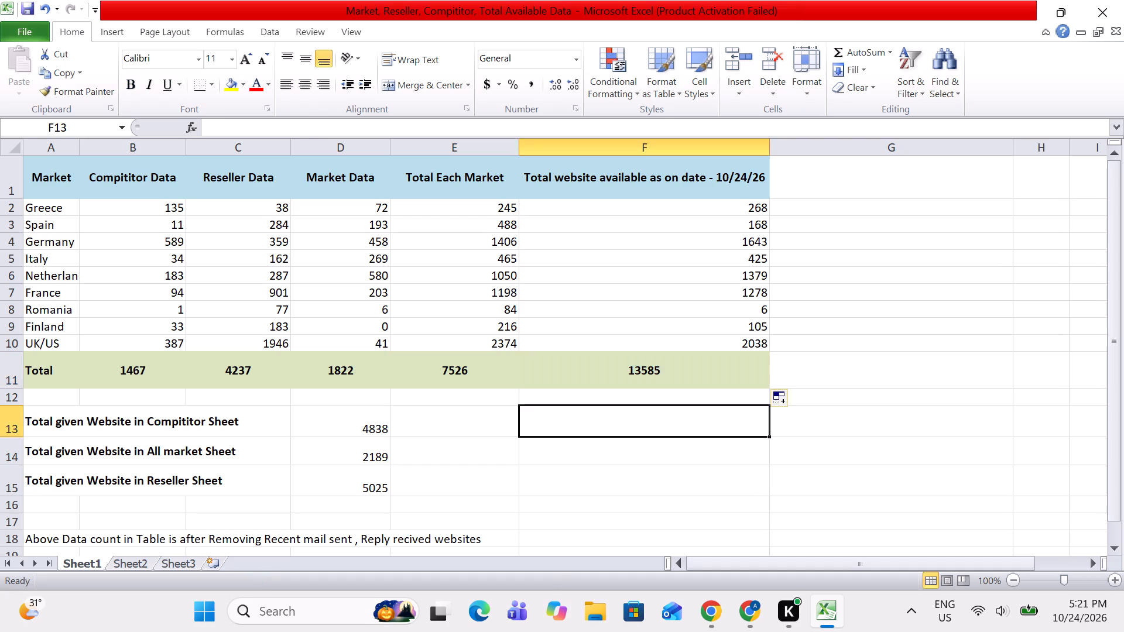
scroll(693, 348, "up", 3)
Switch to the Email - Master Sheet in Chrome and close Temporary filter 4 on the Uk Usa sheet.
key("alt+Tab")
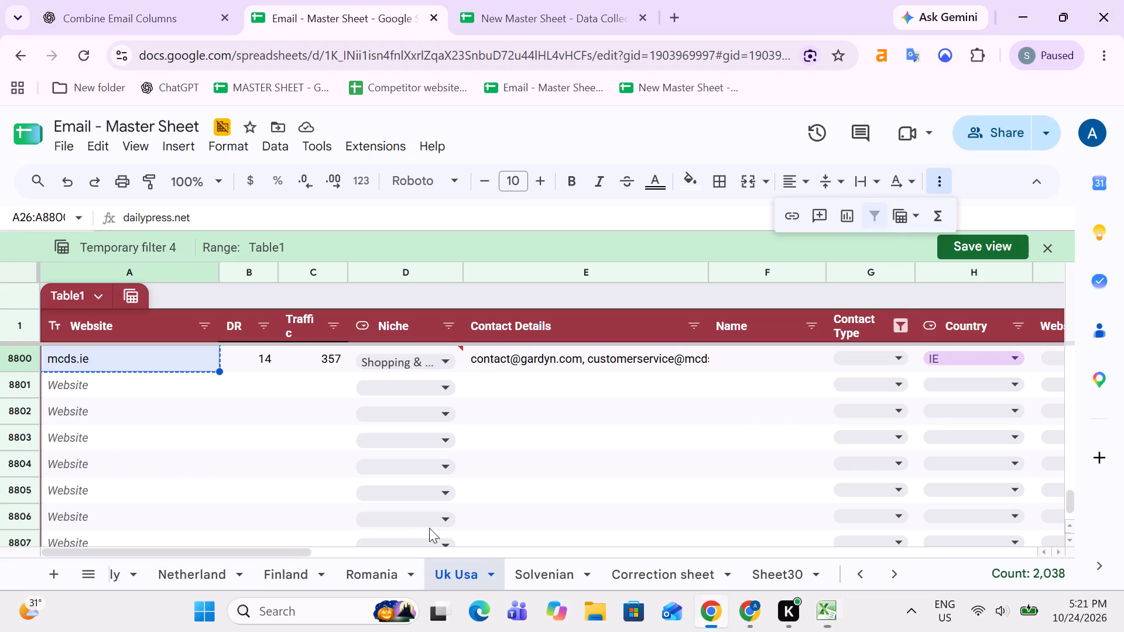
left_click(674, 478)
left_click(1047, 242)
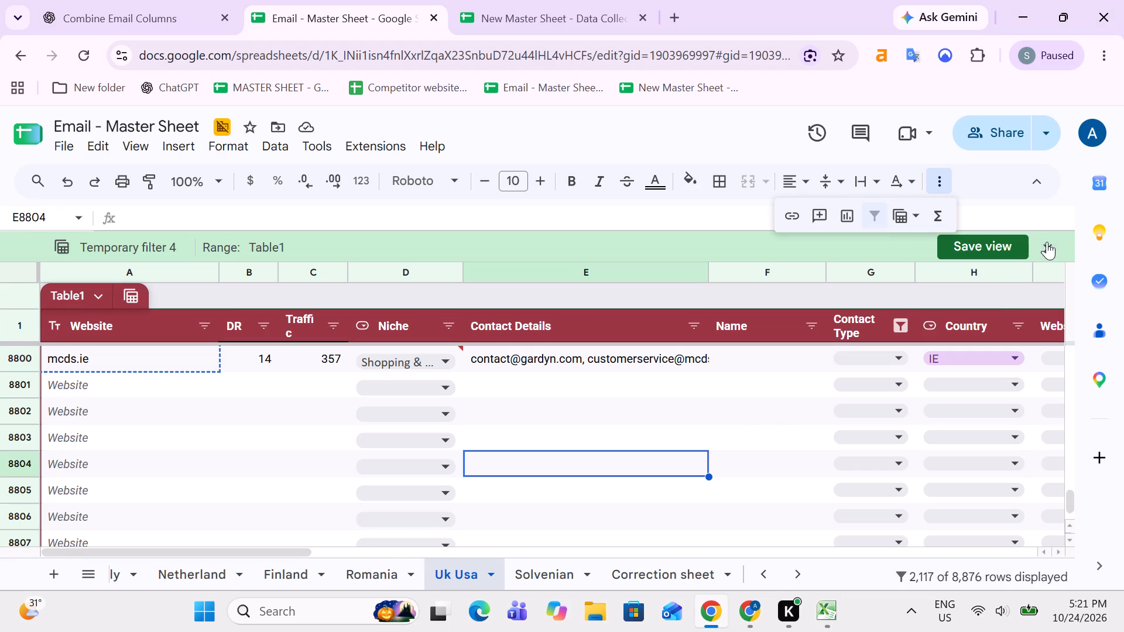
left_click(669, 405)
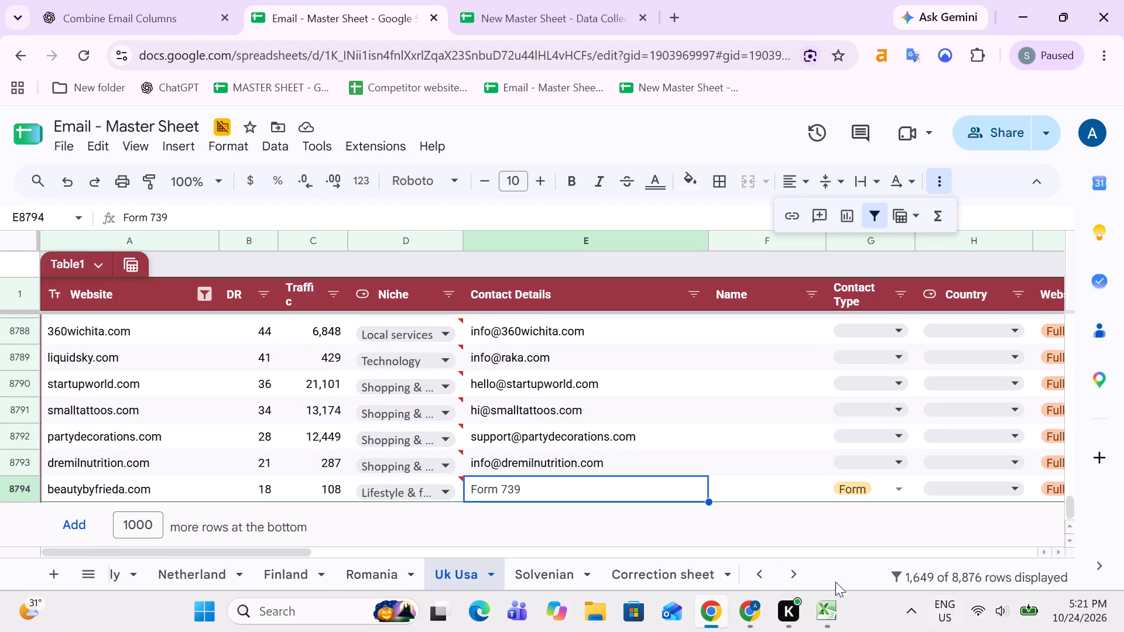
Copy the filtered Websites entries from consejo-colef.es through cosasdeviajes.com in the ES, MX, AR sheet.
left_click(775, 577)
left_click(755, 572)
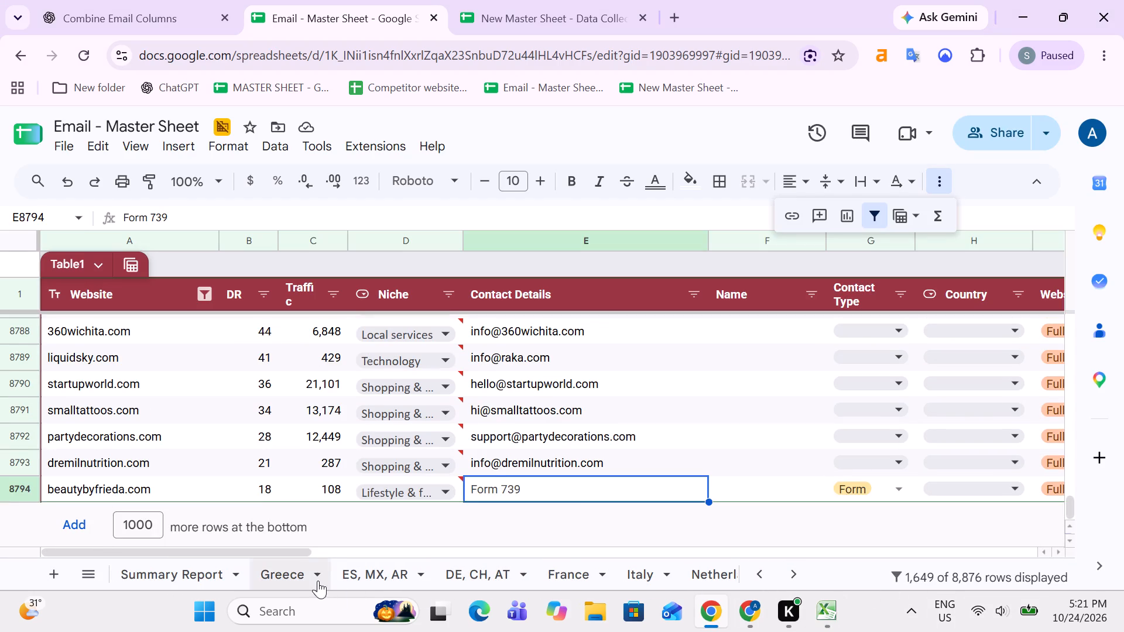
left_click(355, 575)
left_click(573, 431)
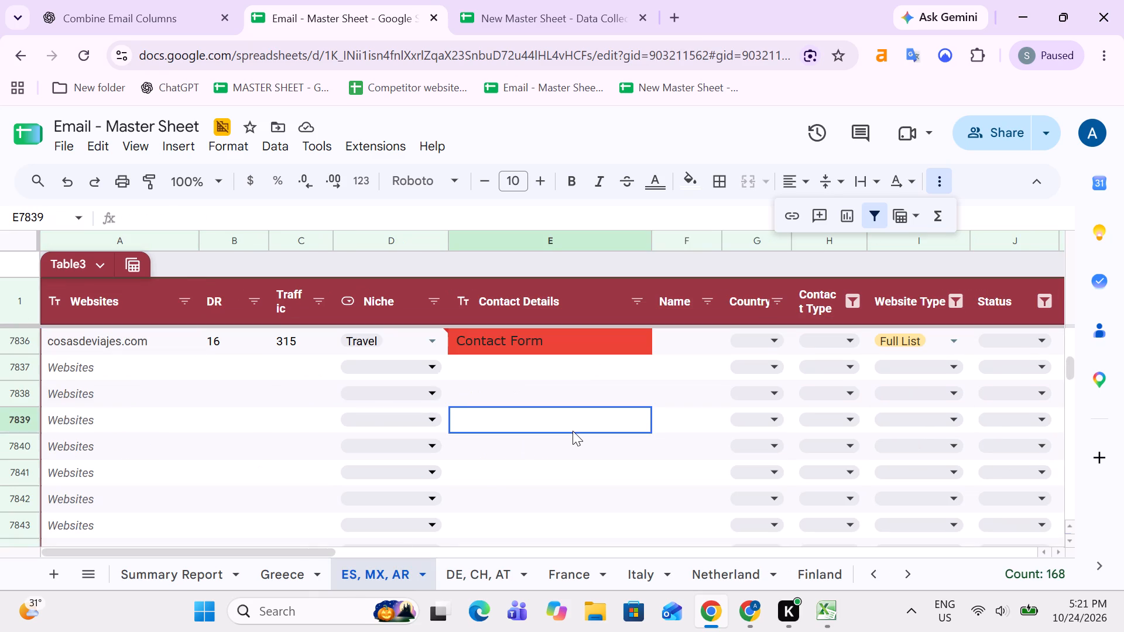
key("Left")
key("Left")
key("Left")
key("Left")
key("Left")
key("Left")
key("Left")
key("Left")
key("Left")
key("Left")
key("Left")
key("Left")
key("Left")
key("Left")
key("Up")
key("Up")
key("Up")
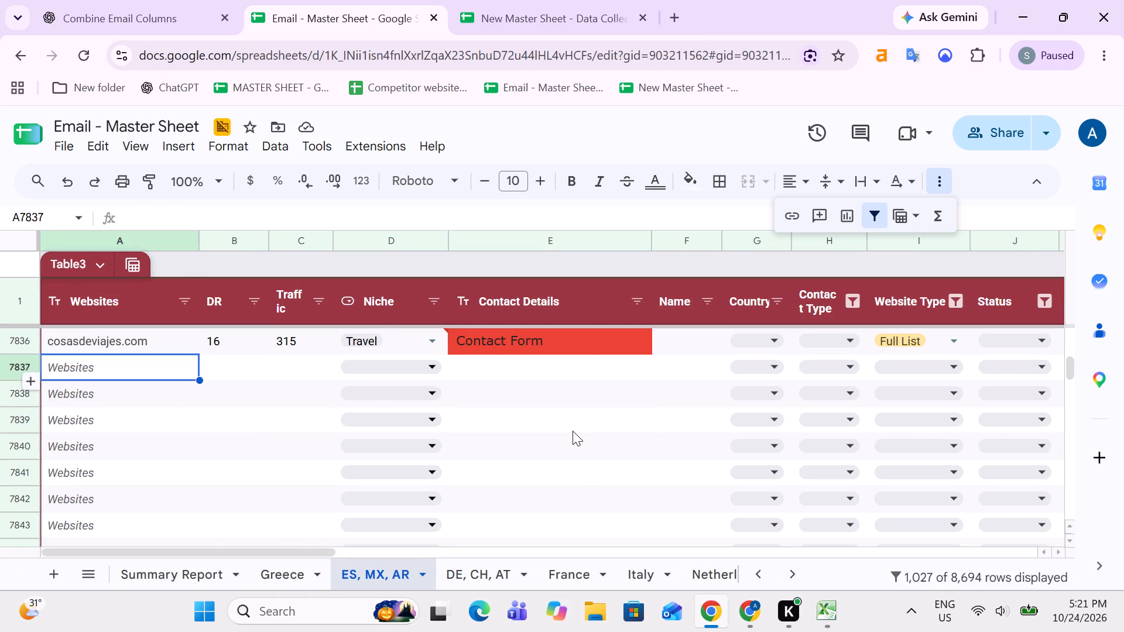
key("ctrl+Up")
key("Down")
key("Up")
key("Down")
key("ctrl+shift+Down")
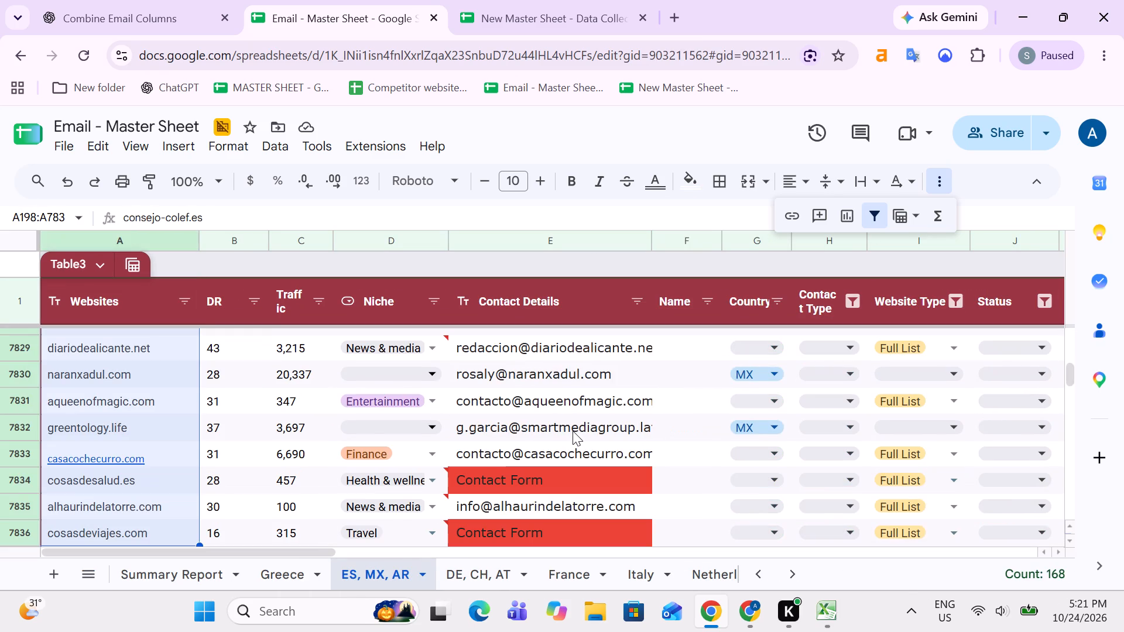
key("ctrl+shift+Down")
key("ctrl+shift+Up")
key("ctrl+c")
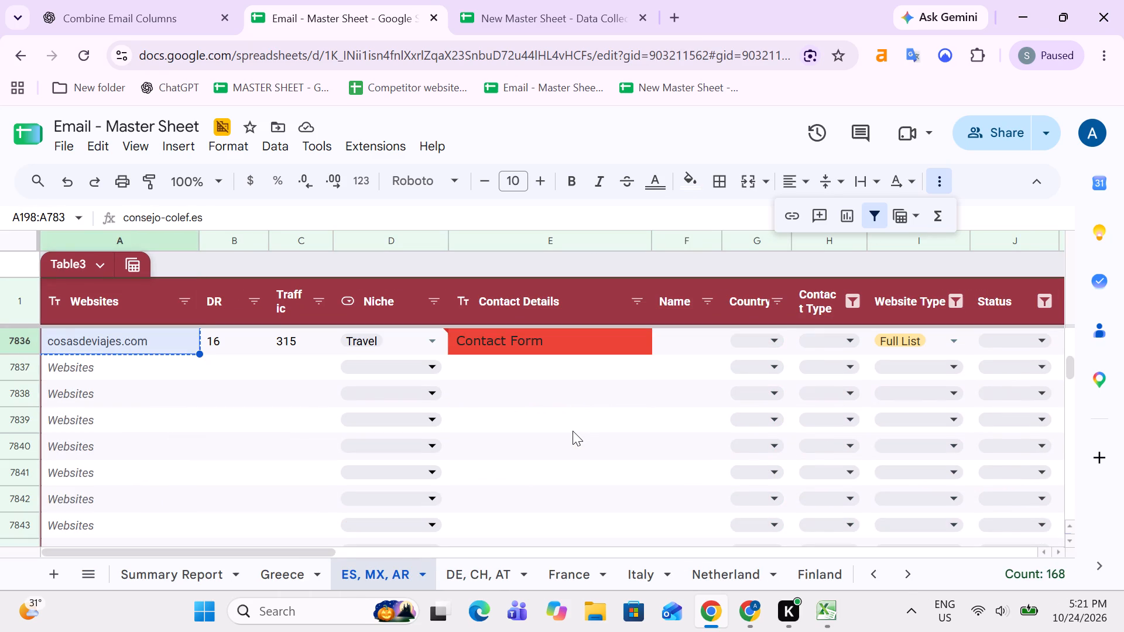
Paste the copied websites into Excel's Sheet2 below mcds.ie, starting at A6876, using the destination formatting.
key("alt+Tab")
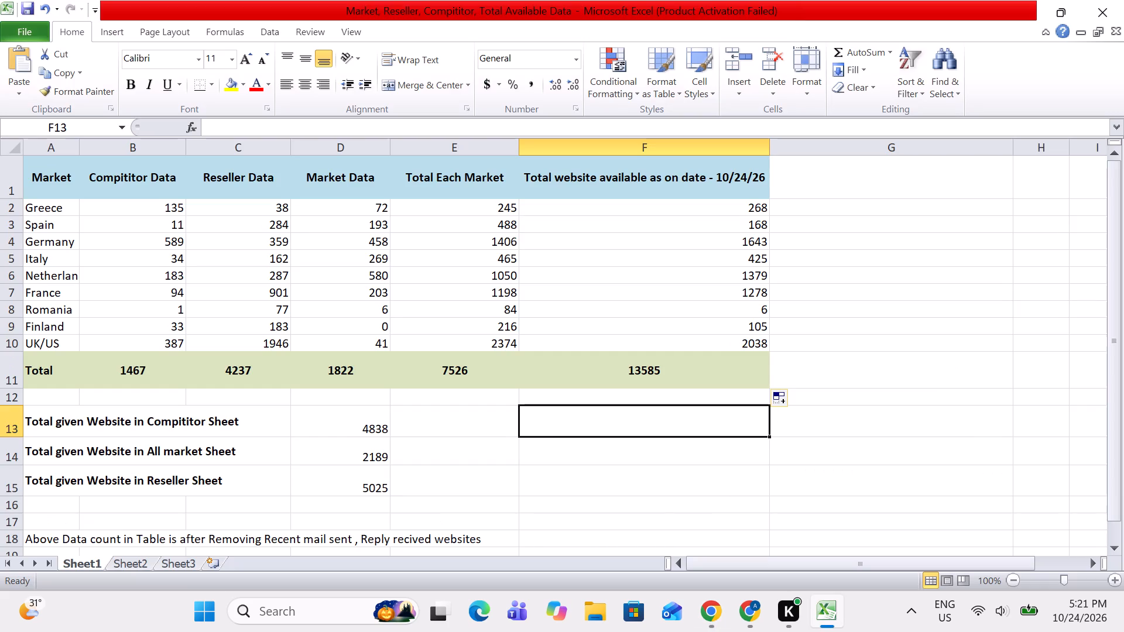
left_click(174, 561)
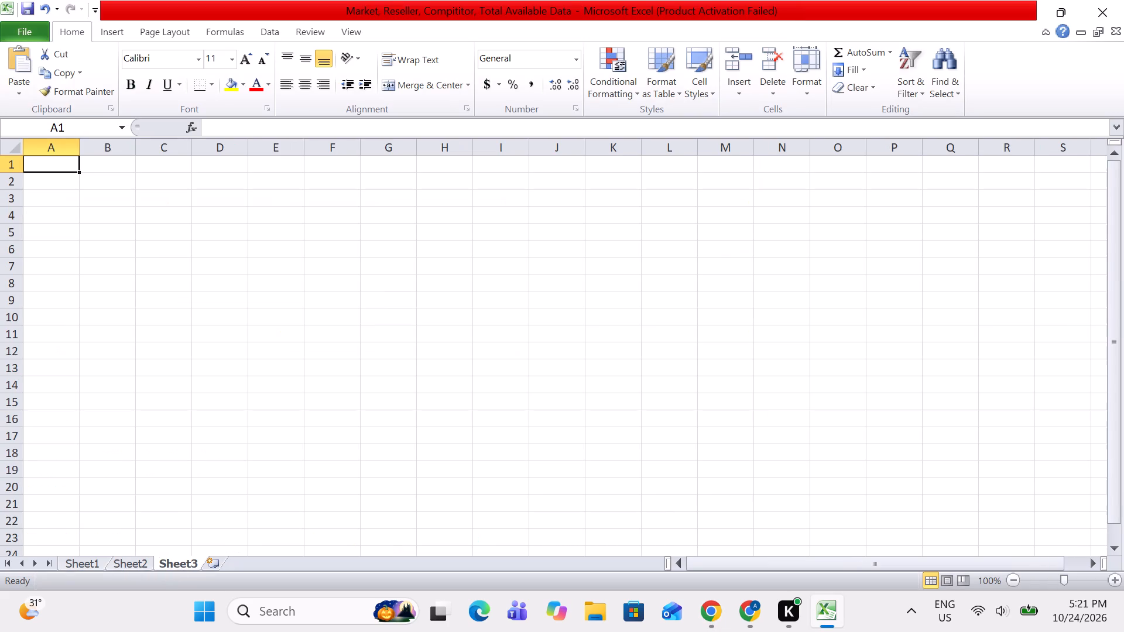
left_click(125, 569)
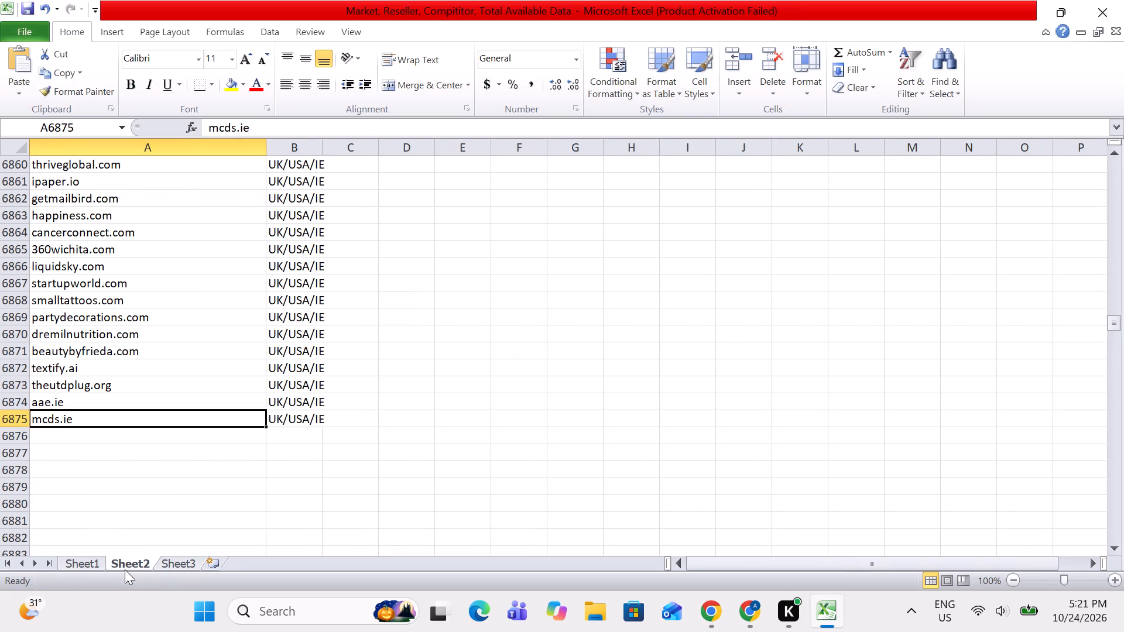
key("Down")
key("ctrl+v")
left_click(295, 547)
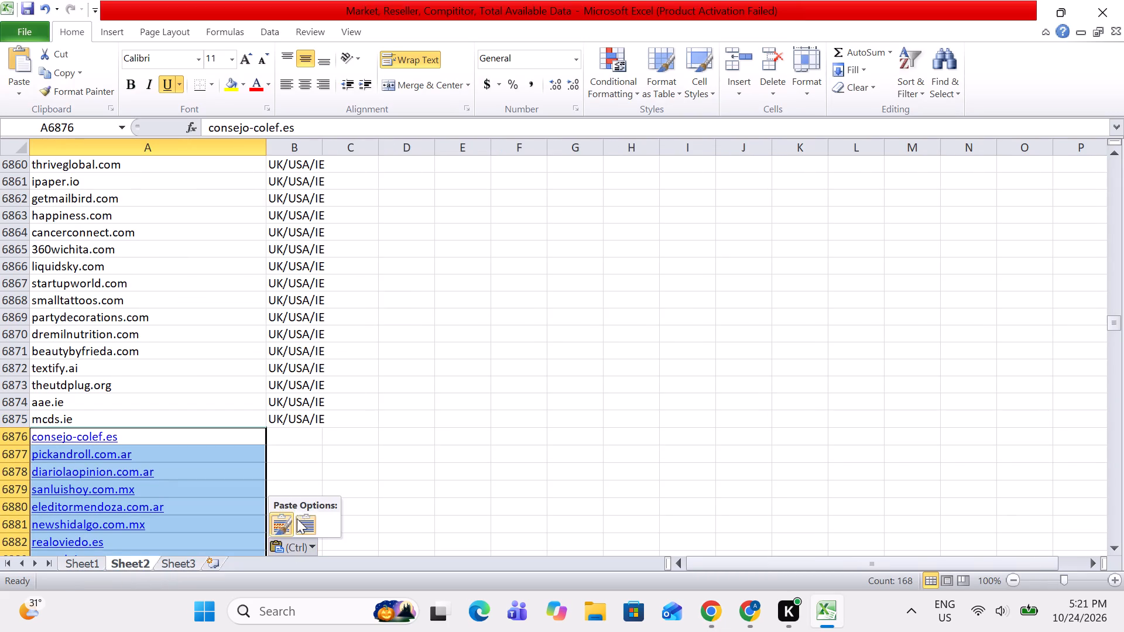
left_click(297, 513)
key("Right")
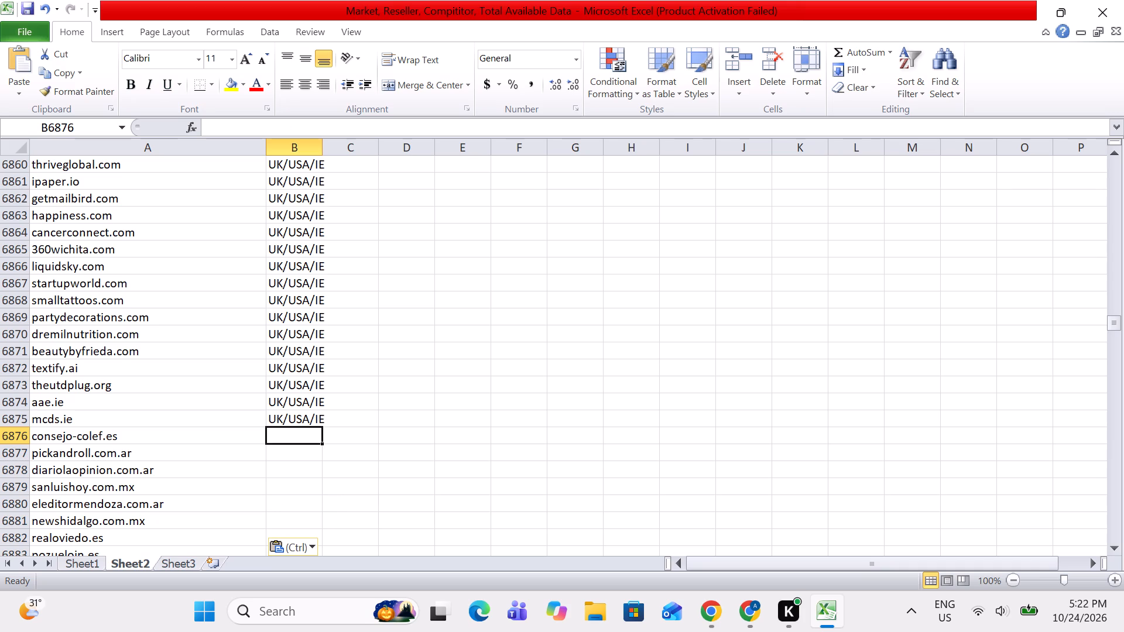
Check the Country code of consejo-colef.es in the ES, MX, AR sheet and label that domain ES in cell B6876 of Sheet2.
key("alt+Tab")
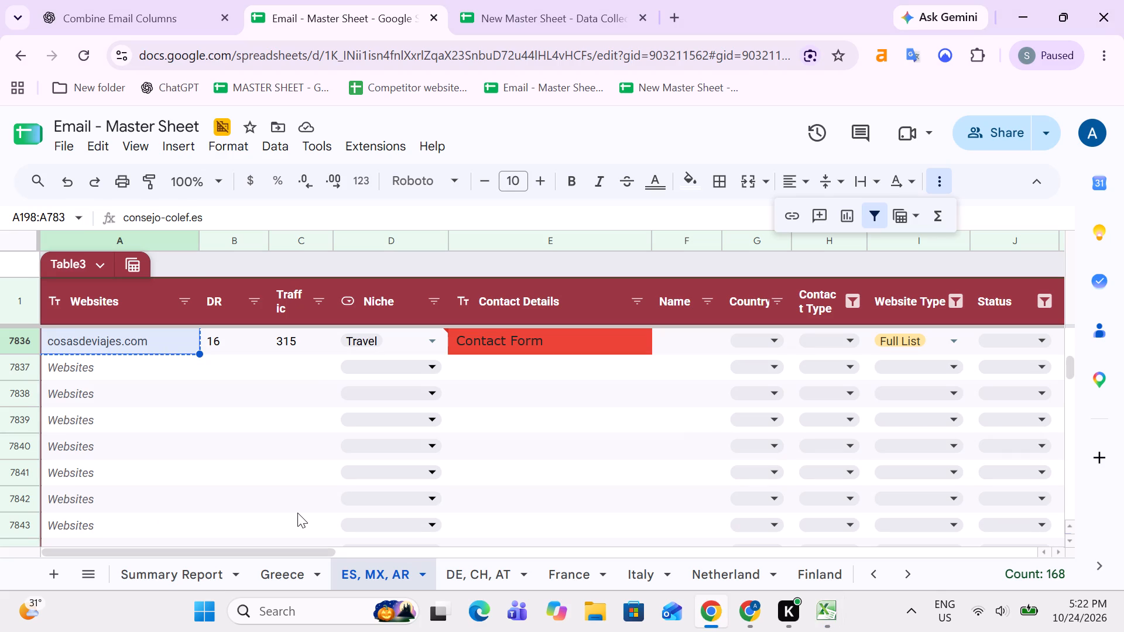
key("Up")
key("Up")
key("Down")
key("Right")
key("Right")
key("Right")
key("Right")
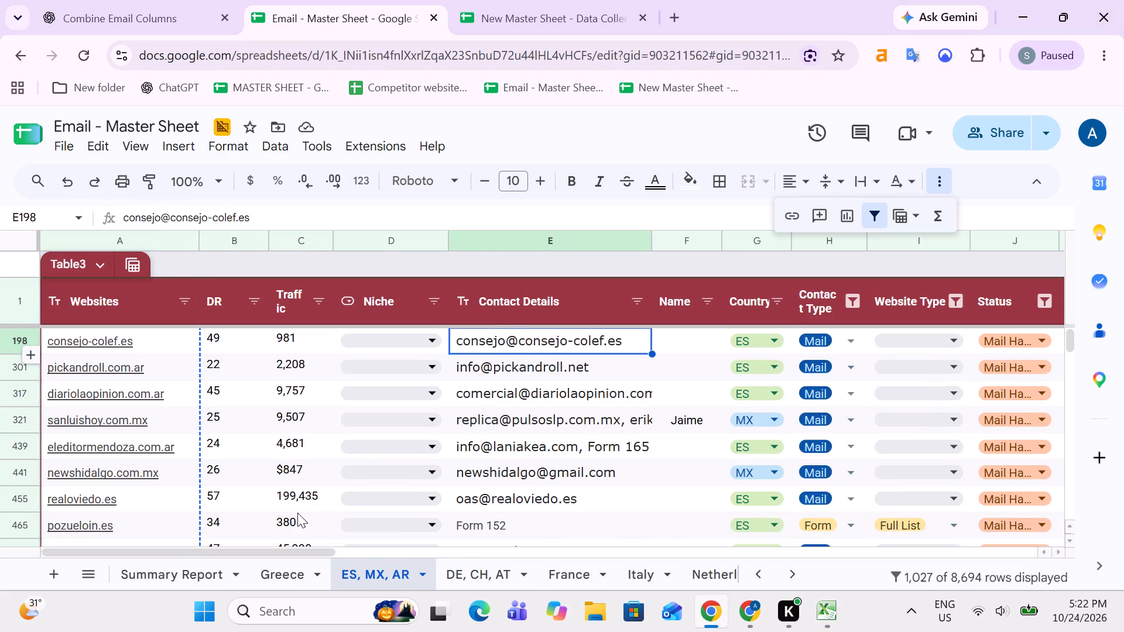
key("Right")
key("Right")
key("Up")
key("Up")
key("Down")
key("alt+Tab")
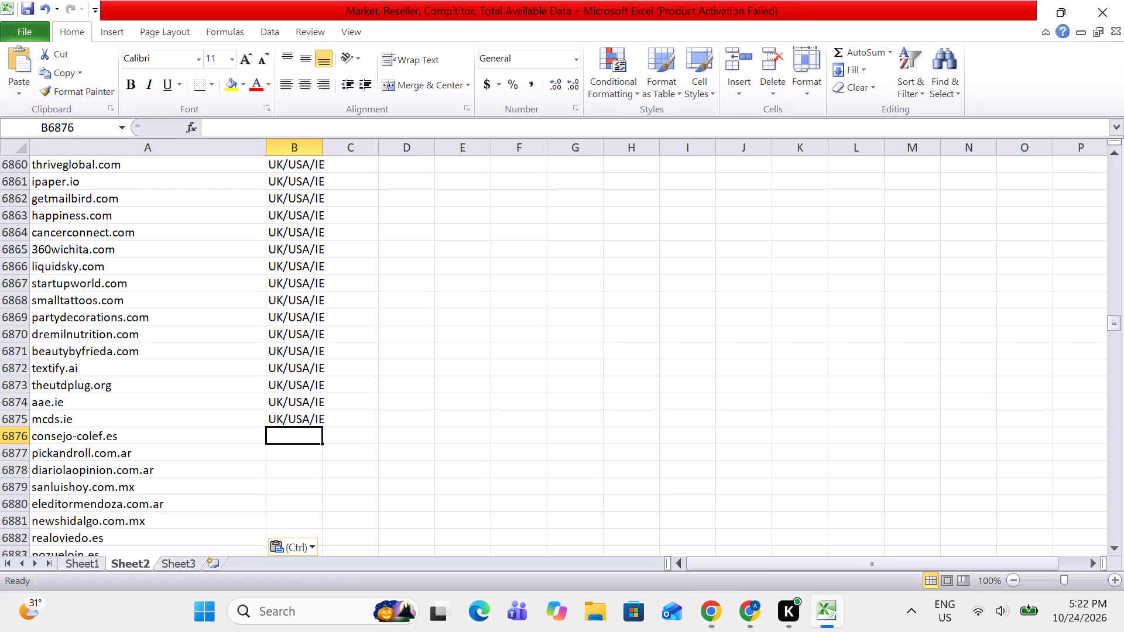
type("ES")
key("Right")
key("Left")
Copy the ES label down column B for the domains through cosasdeviajes.com, row 7043.
key("ctrl+c")
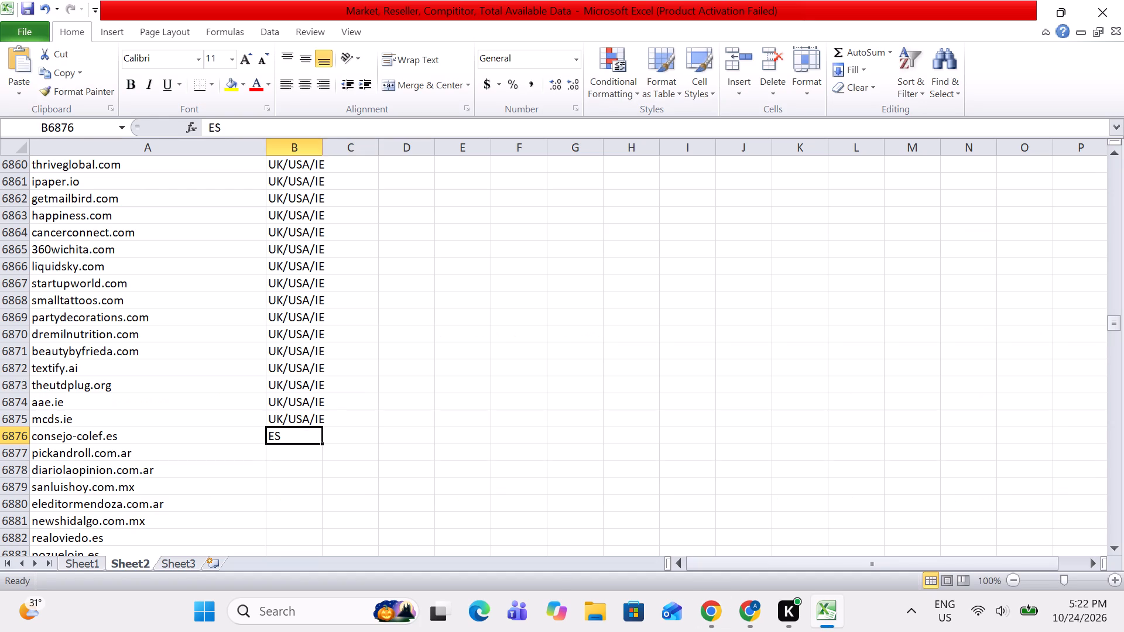
key("Left")
key("Left")
key("ctrl+Down")
key("Right")
key("ctrl+v")
key("ctrl+shift+Up")
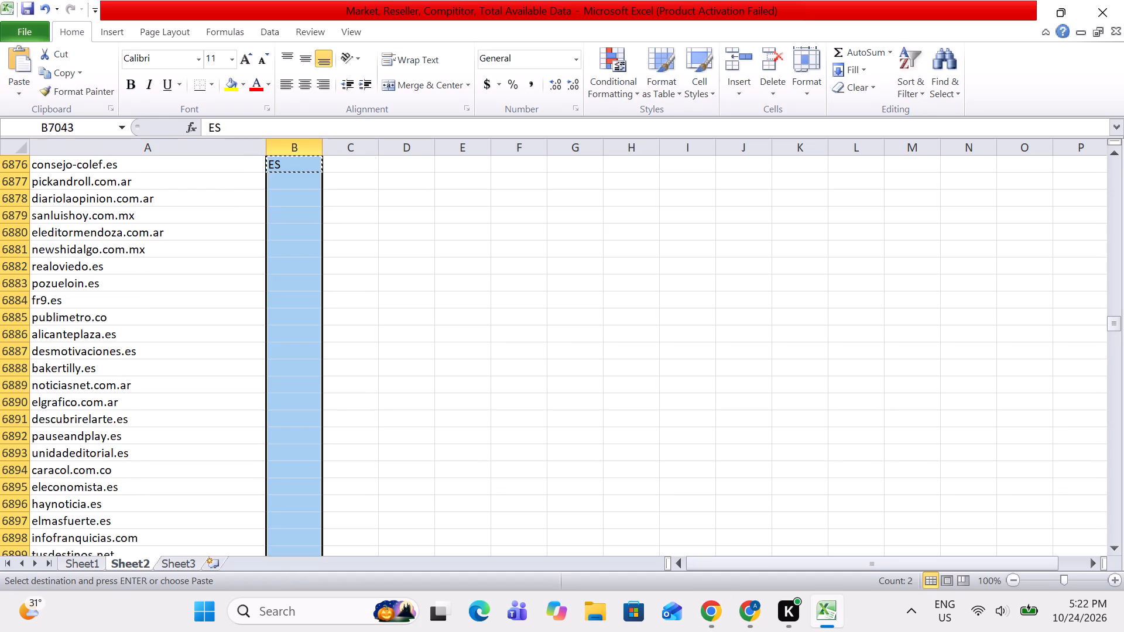
key("shift+Down")
key("ctrl+v")
key("Down")
key("Left")
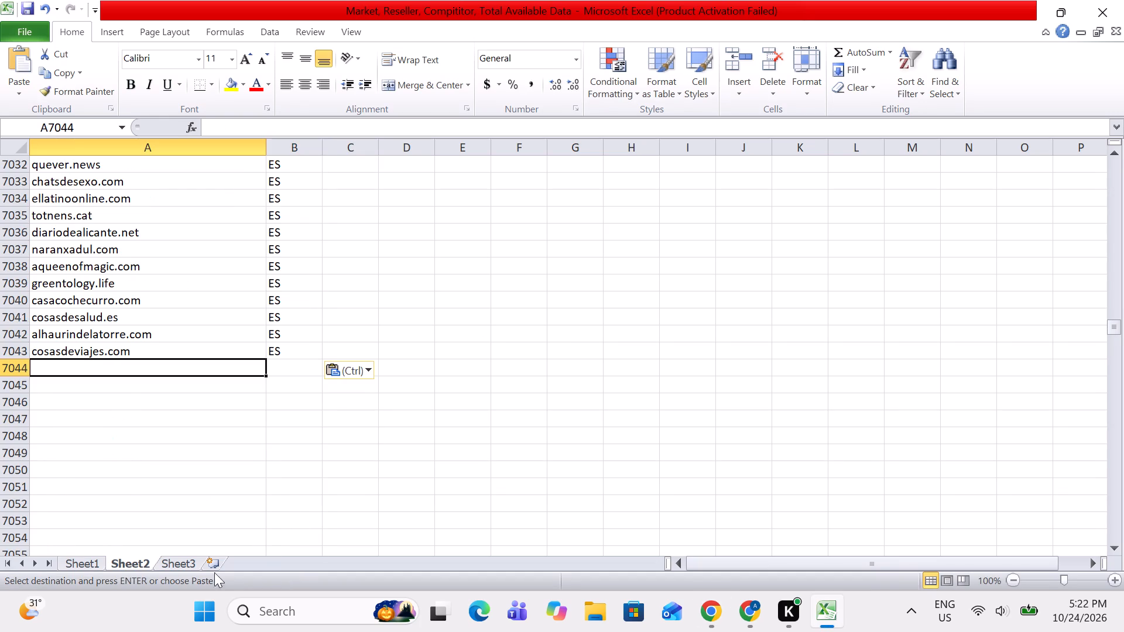
Copy the filtered Domain entries from psaddict.gr through grabsworld.com in the master sheet's Greece sheet and return to Sheet2 in Excel.
key("alt+Tab")
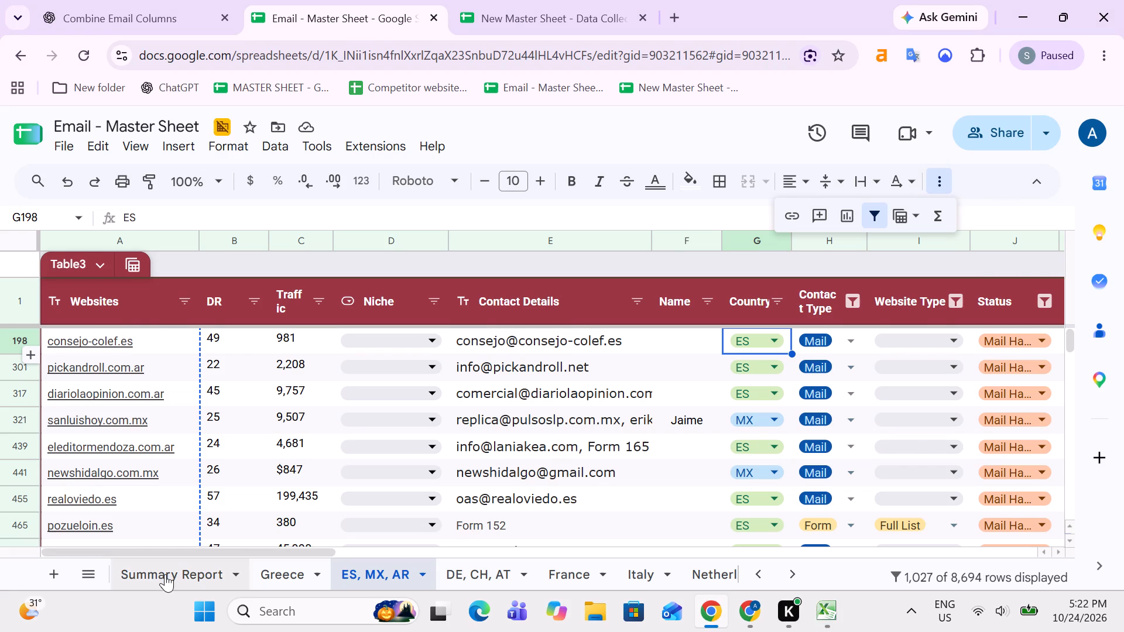
left_click(165, 574)
left_click(294, 576)
key("Up")
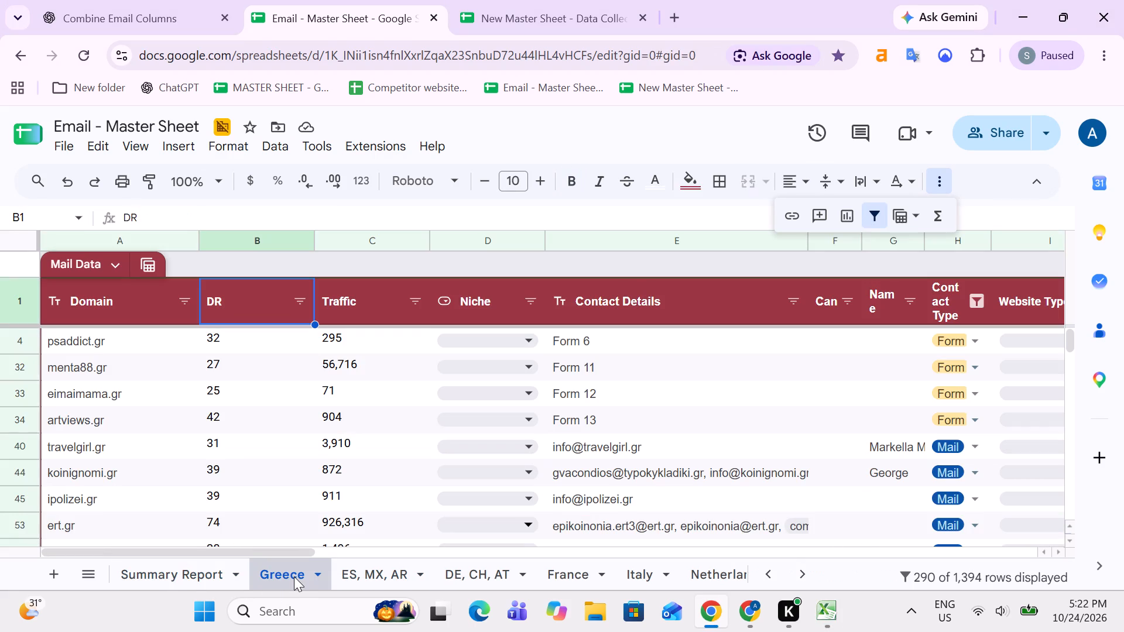
key("Up")
key("Down")
key("Left")
key("Up")
key("Down")
key("ctrl+shift+Down")
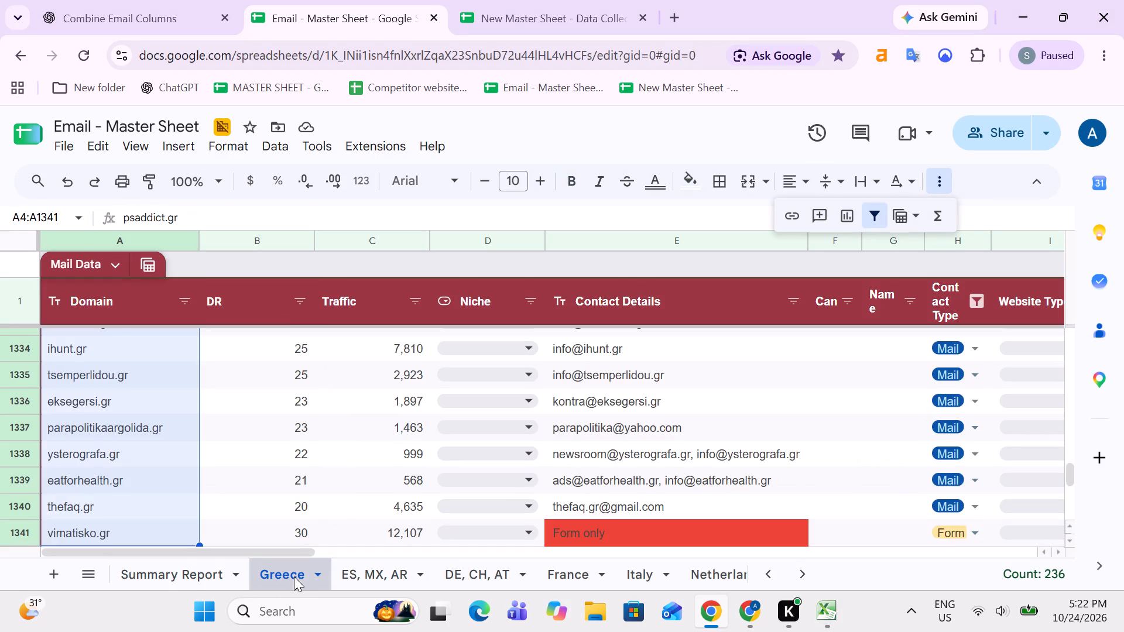
key("ctrl+shift+Down")
key("ctrl+shift+Down")
key("ctrl+shift+Down")
key("ctrl+shift+Down")
key("ctrl+shift+Down")
key("ctrl+shift+Down")
key("ctrl+shift+Down")
key("ctrl+shift+Down")
key("ctrl+shift+Down")
key("ctrl+shift+Down")
key("ctrl+shift+Down")
key("ctrl+shift+Down")
key("ctrl+shift+Down")
key("ctrl+shift+Down")
key("ctrl+shift+Down")
key("ctrl+shift+Down")
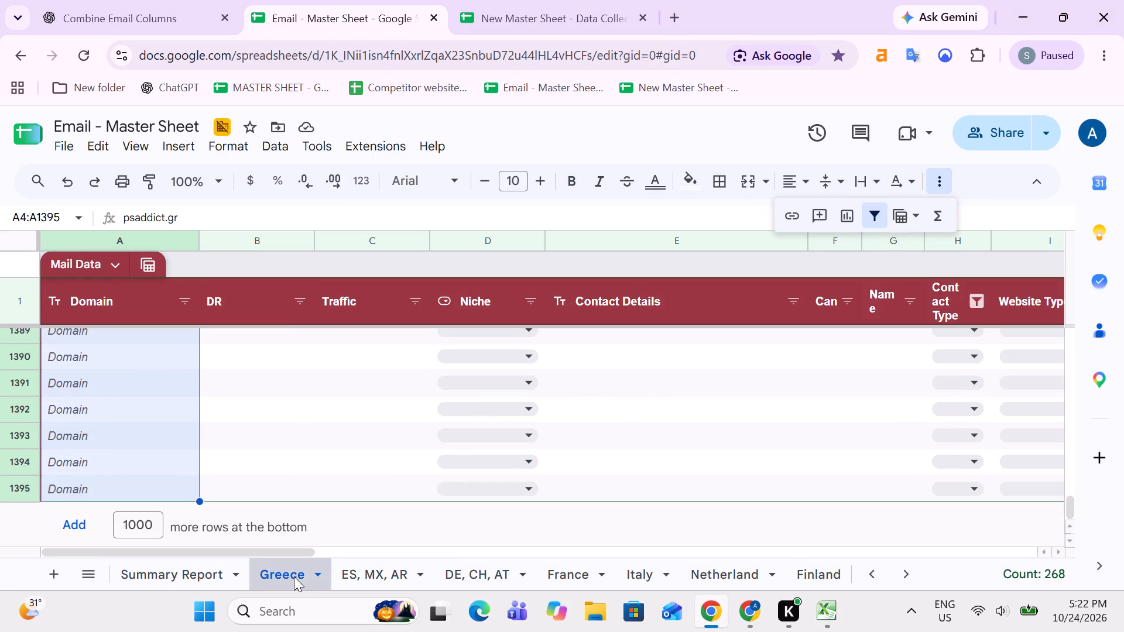
key("ctrl+shift+Up")
key("ctrl+c")
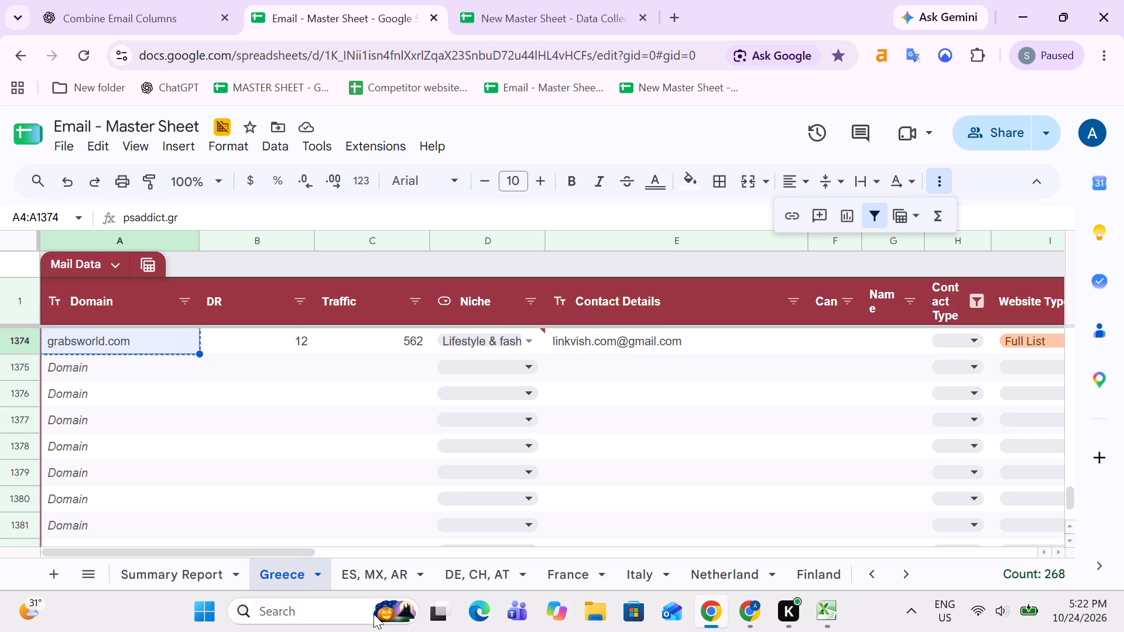
key("alt+Tab")
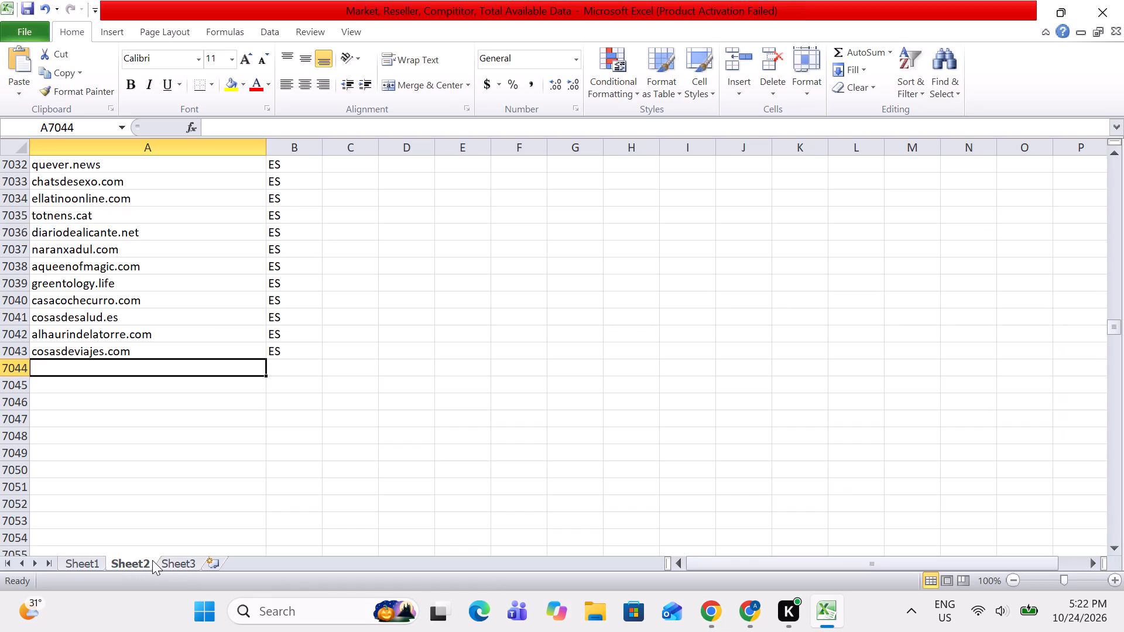
Paste the copied Greece domains into Sheet2 below cosasdeviajes.com, starting at A7044, using the destination formatting.
key("ctrl+v")
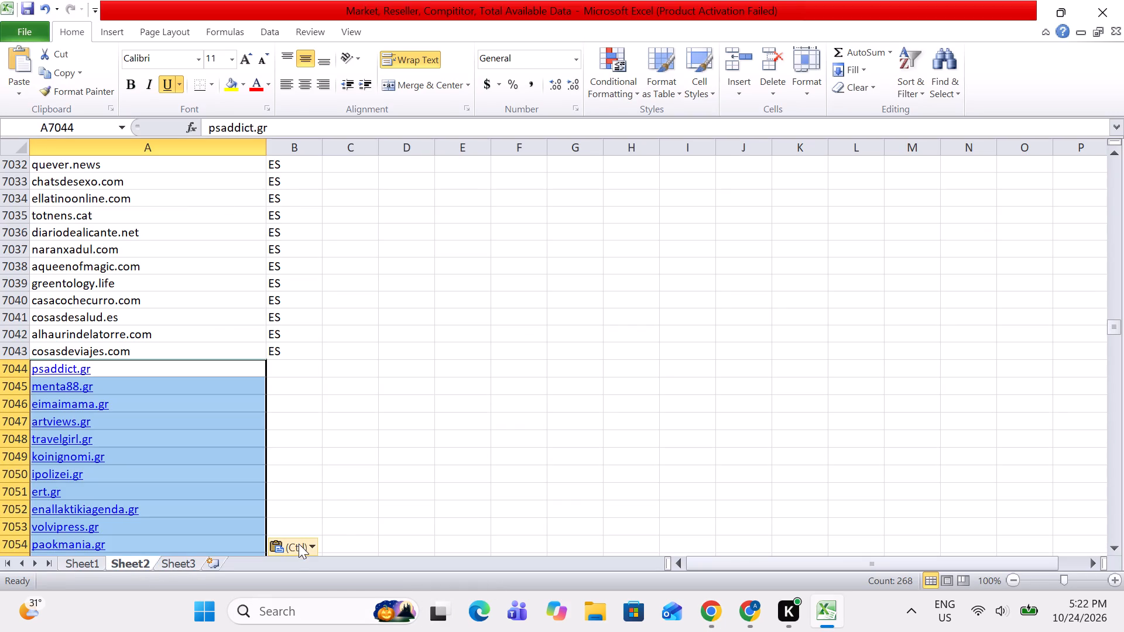
left_click(299, 544)
left_click(302, 517)
Label psaddict.gr as GR in cell B7044 and copy the label down column B through vimatisko.gr, row 7279.
key("Right")
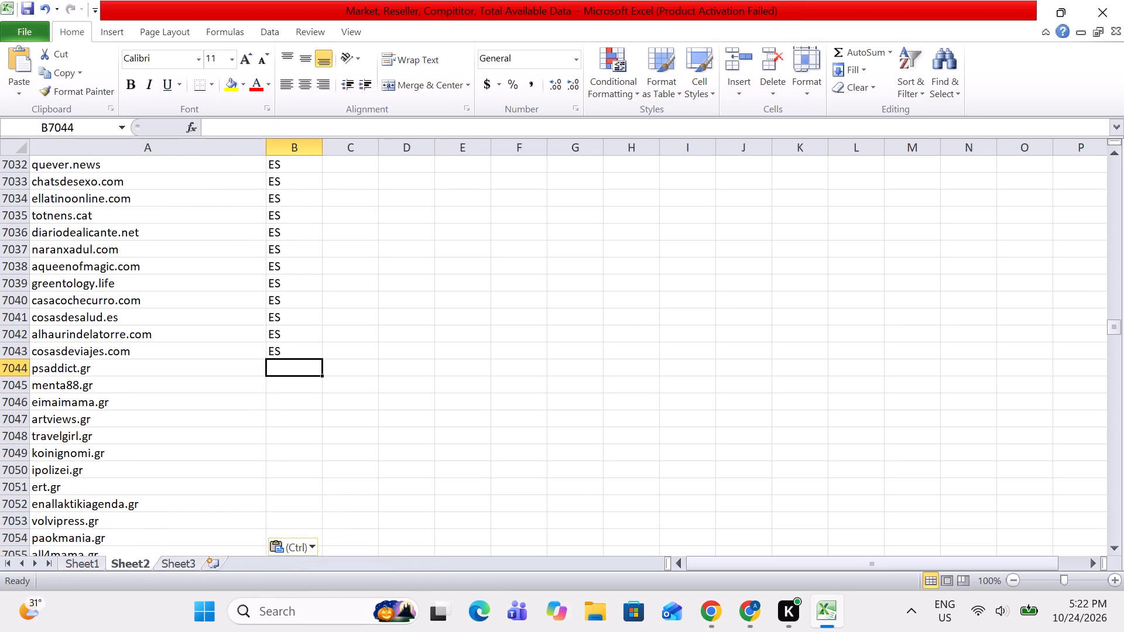
type("GR")
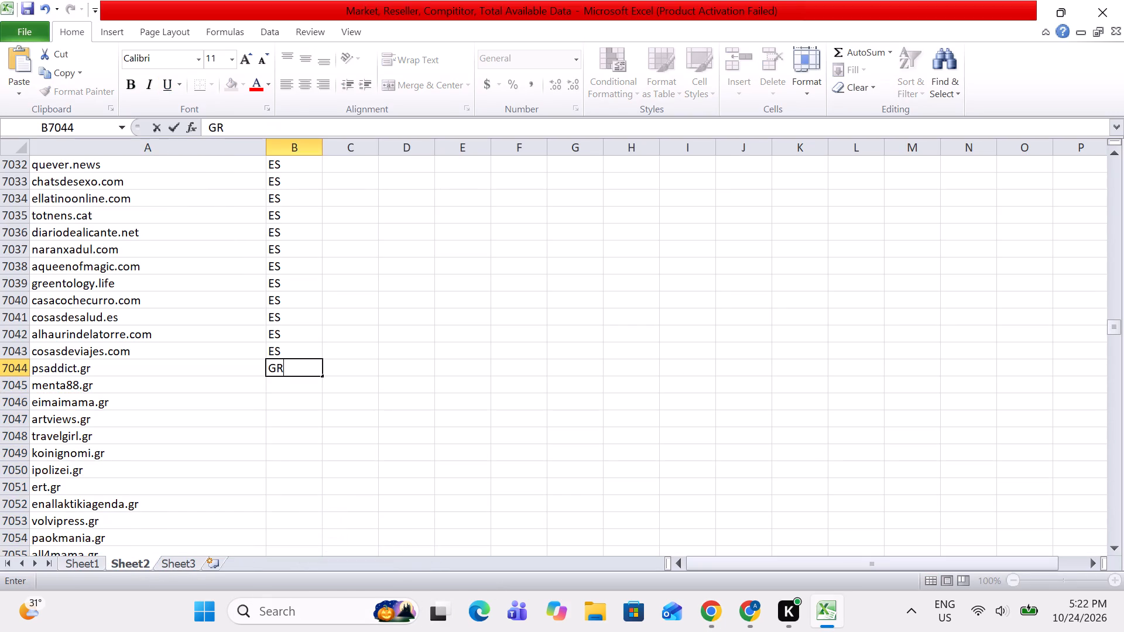
key("Right")
key("Left")
key("ctrl+c")
key("Left")
key("ctrl+Down")
key("Right")
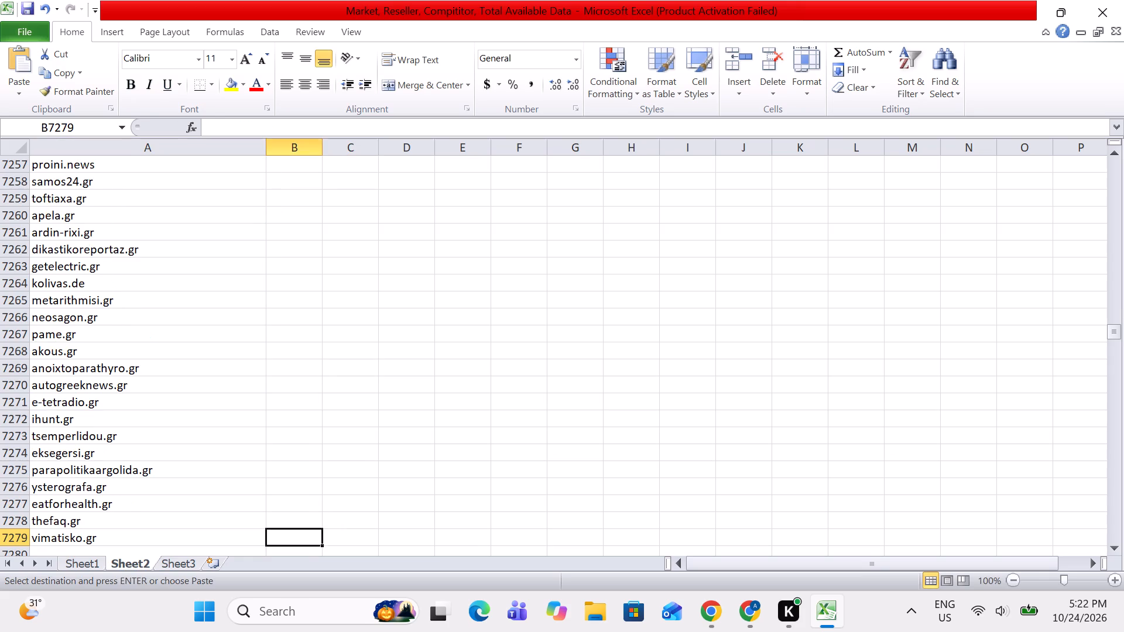
key("Right")
key("Left")
key("ctrl+v")
key("ctrl+shift+Up")
key("shift+Down")
key("ctrl+v")
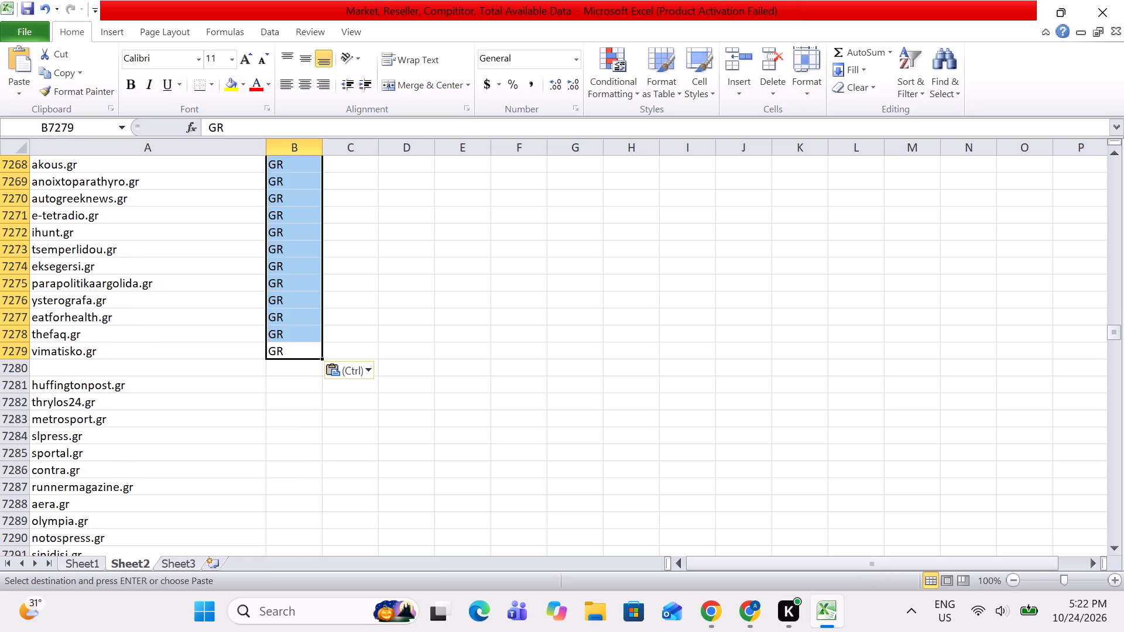
Delete the empty row 7280 between vimatisko.gr and huffingtonpost.gr.
key("Down")
key("Down")
key("Up")
key("Left")
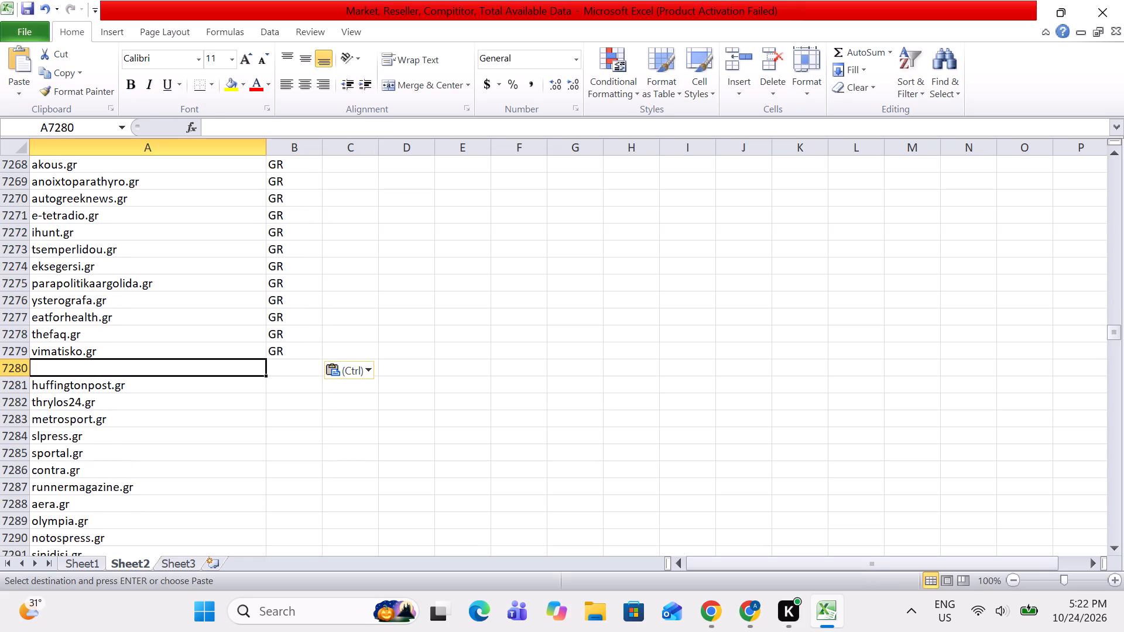
left_click(0, 370)
right_click(0, 370)
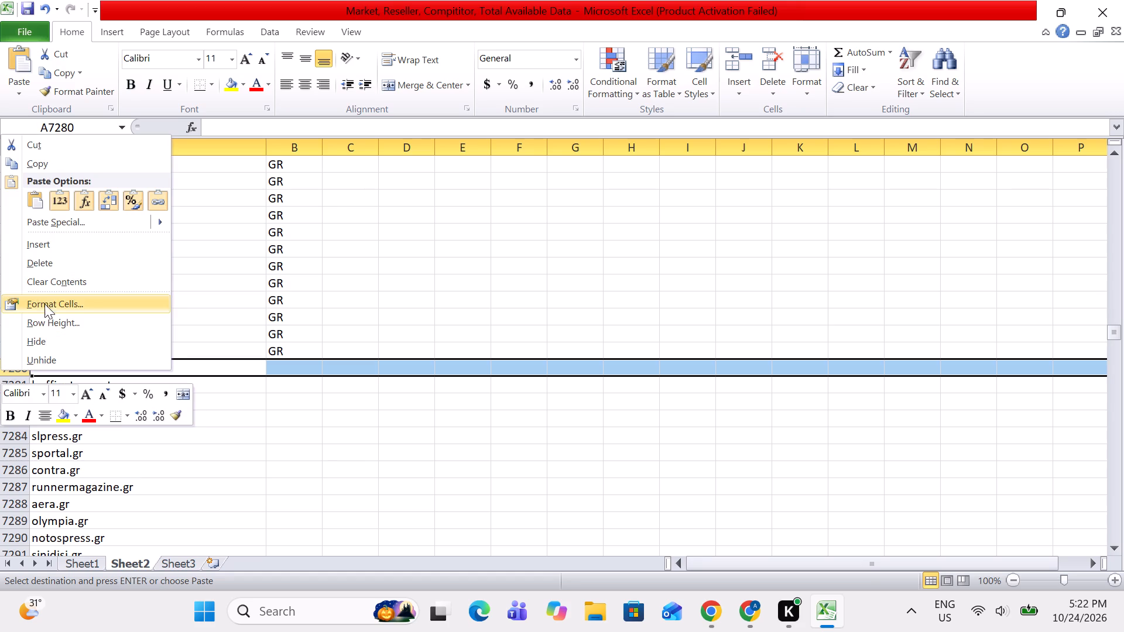
left_click(37, 270)
Copy the GR label down column B for the domains from huffingtonpost.gr through grabsworld.com, row 7311.
key("Right")
key("Right")
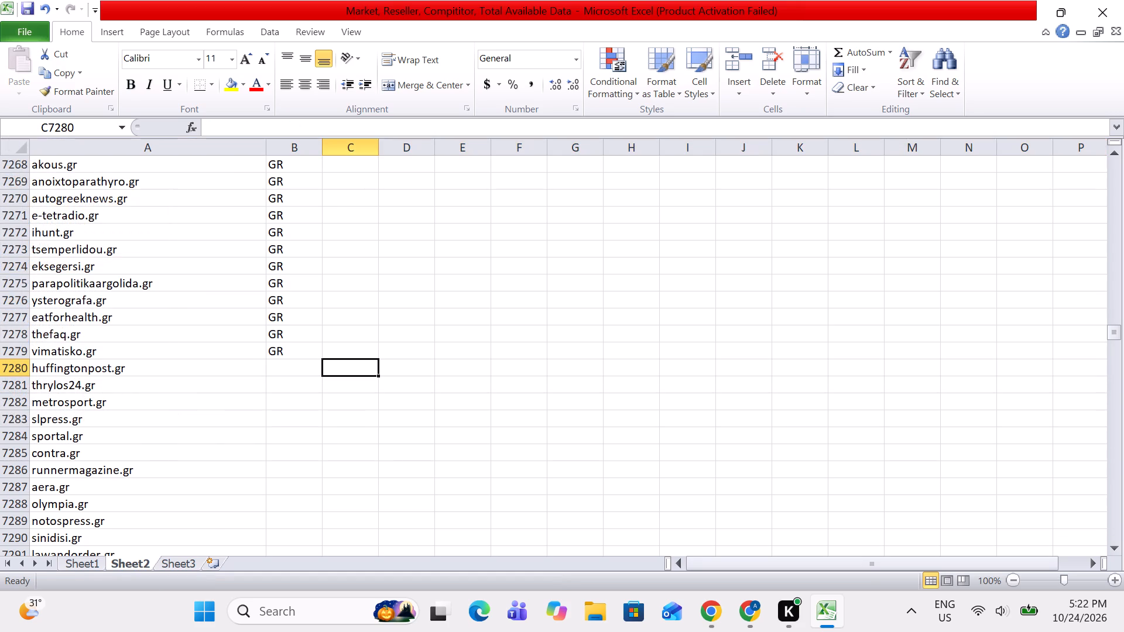
key("Left")
key("Up")
key("ctrl+c")
key("Left")
key("ctrl+Down")
key("Right")
key("ctrl+v")
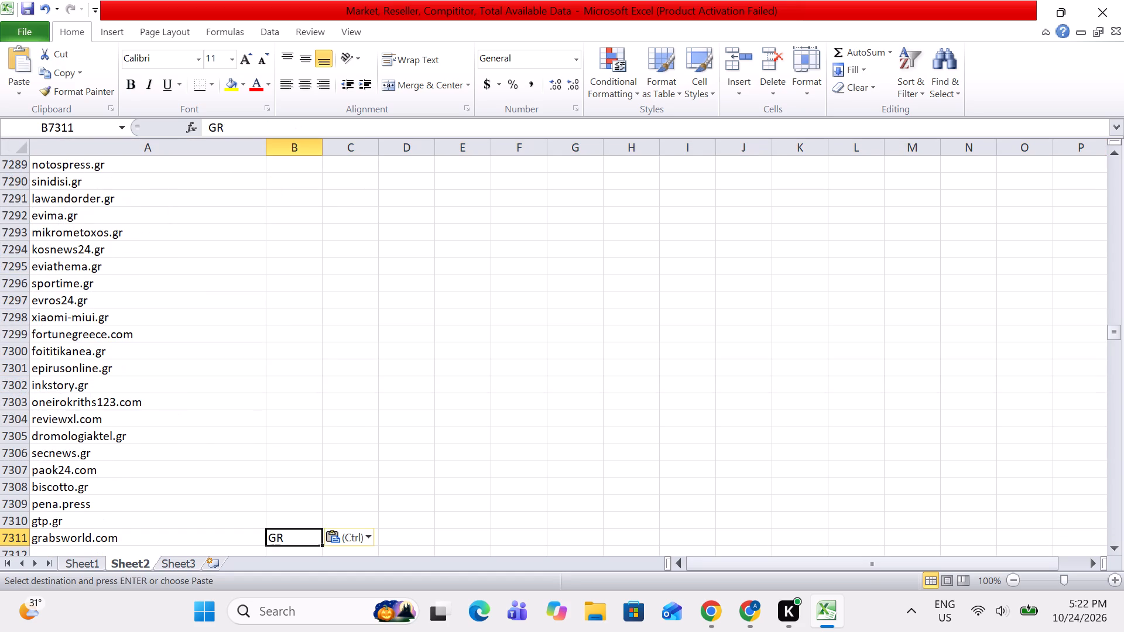
key("ctrl+shift+Up")
key("shift+Down")
key("ctrl+v")
key("Down")
key("Left")
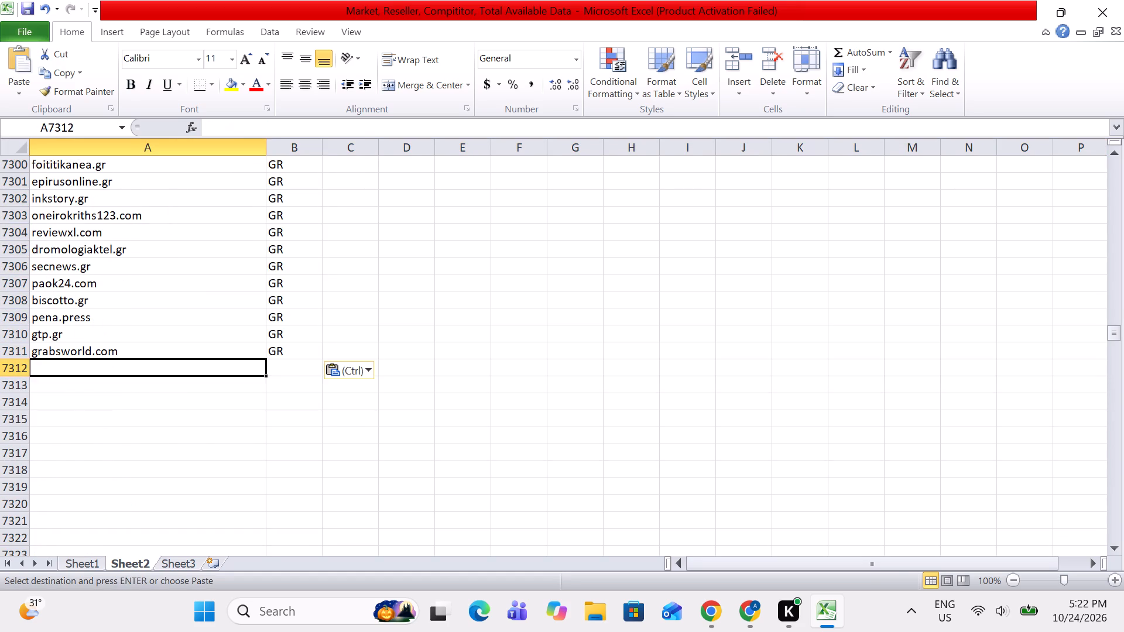
Return to the first domain entry of Sheet2 and save the workbook.
key("Up")
key("ctrl+Up")
key("Down")
key("Up")
key("Up")
key("Up")
key("Up")
key("Up")
key("Up")
key("Up")
key("Up")
key("Up")
key("Up")
key("Up")
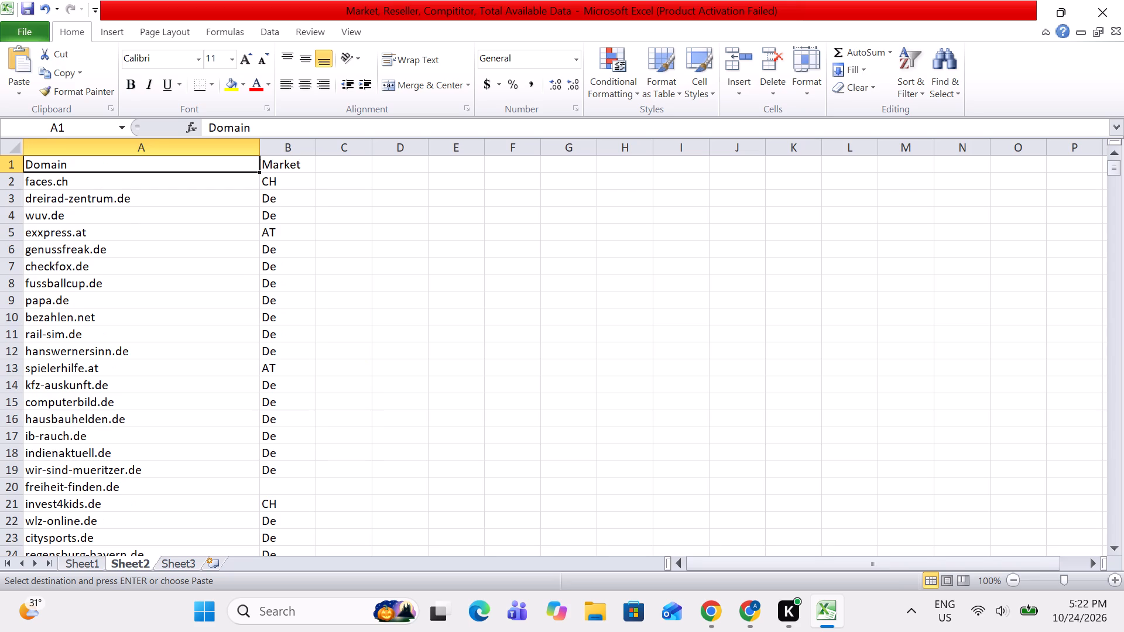
key("Down")
key("ctrl+s")
key("ctrl+s")
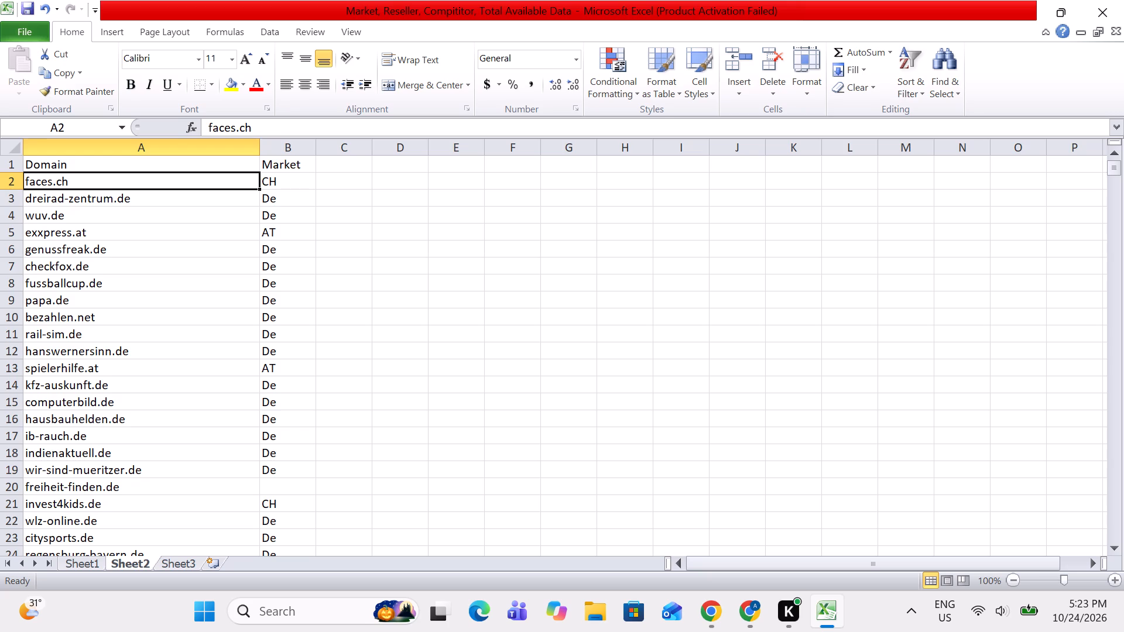
Check the number of entries in Sheet2's Domain column, from faces.ch in A2 down to the last domain.
key("ctrl+shift+Down")
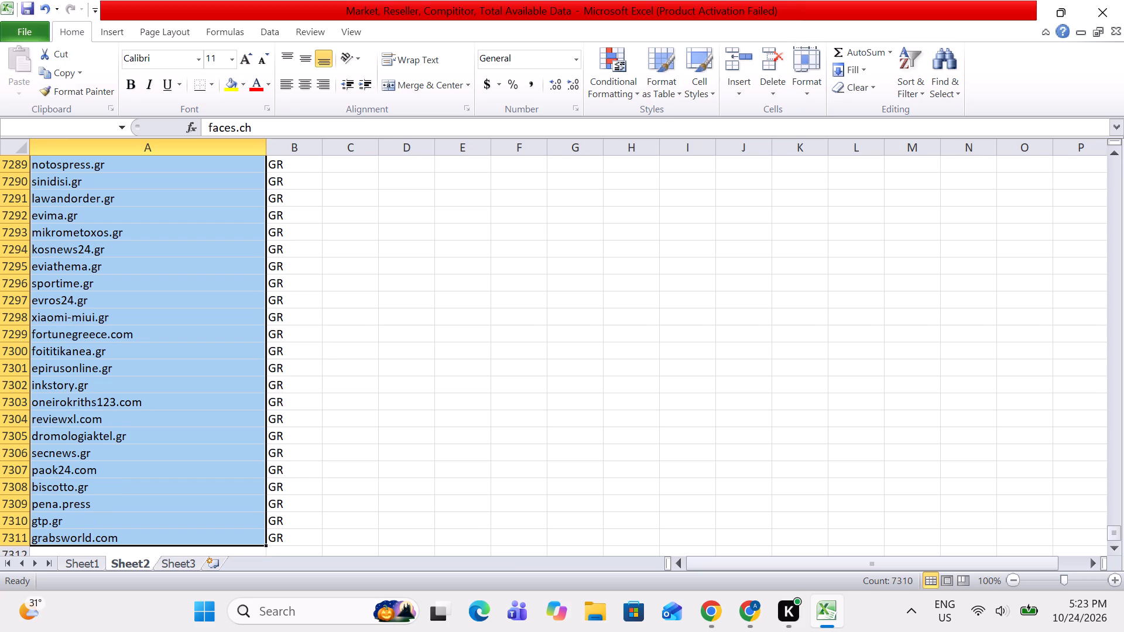
key("Up")
key("Down")
key("ctrl+shift+Down")
key("Up")
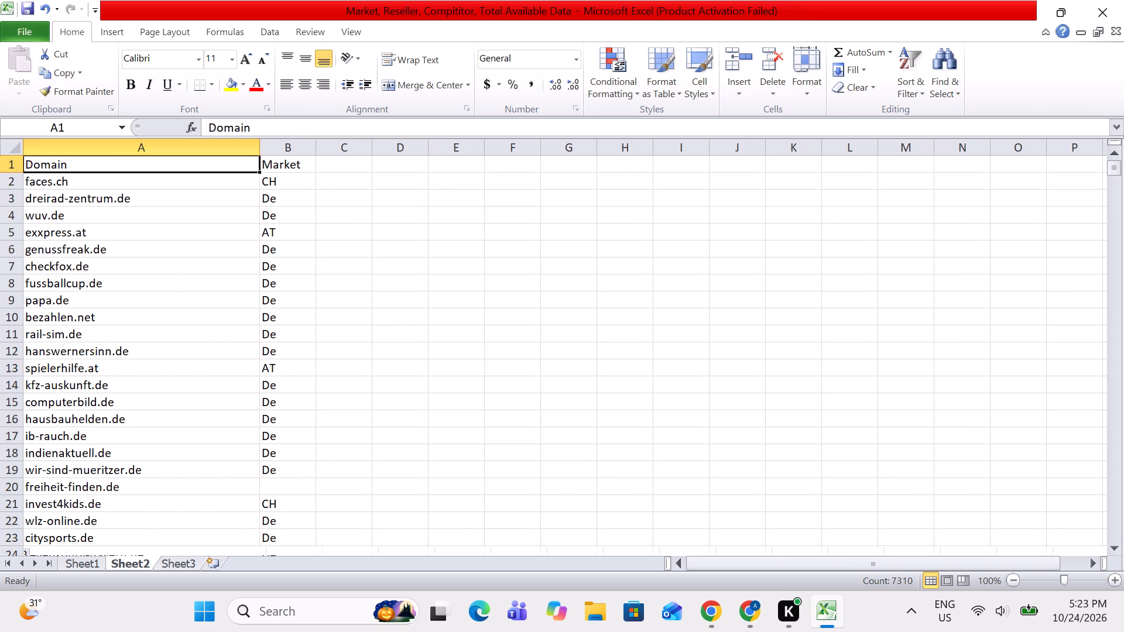
key("Down")
key("Up")
key("Down")
key("Up")
key("Down")
key("ctrl+shift+Down")
key("ctrl+shift+Down")
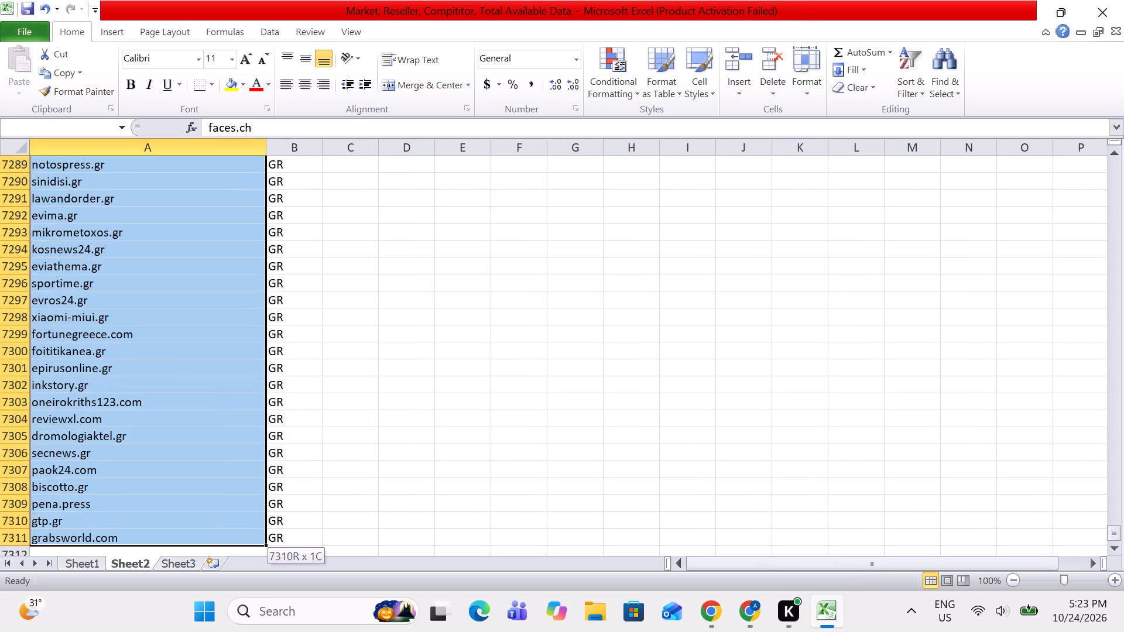
key("Up")
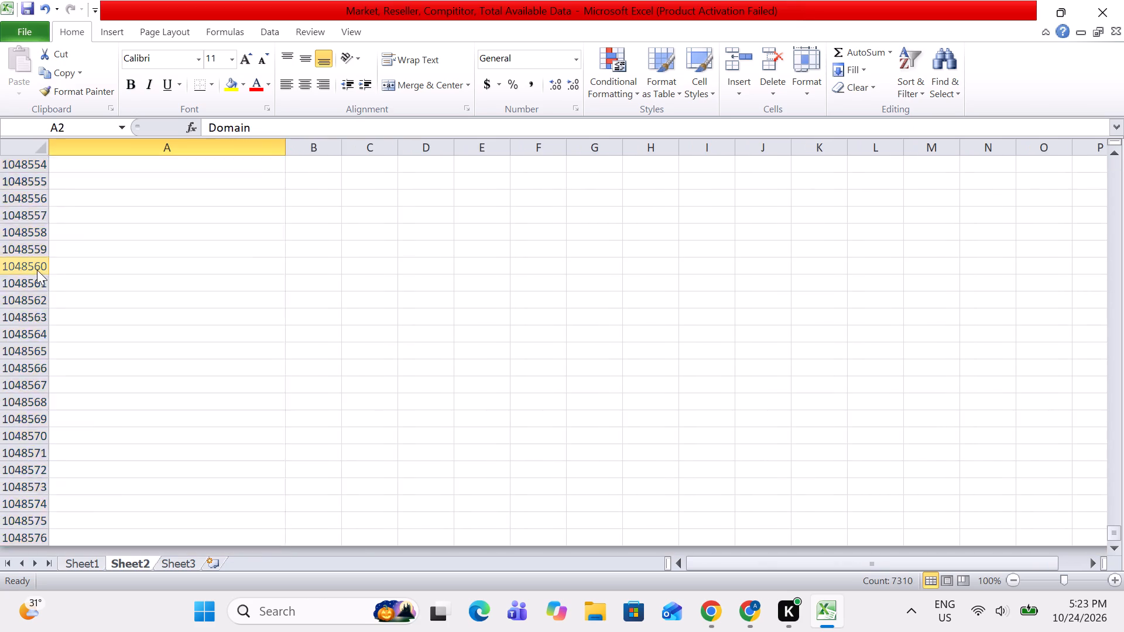
key("Down")
key("ctrl+shift+Down")
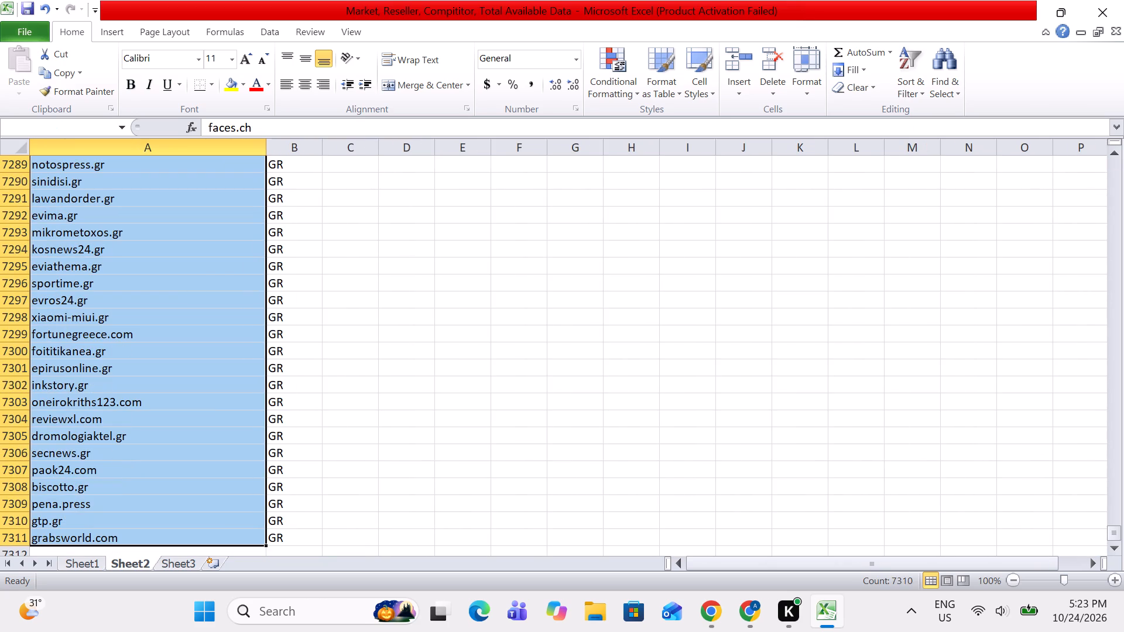
key("Up")
key("Down")
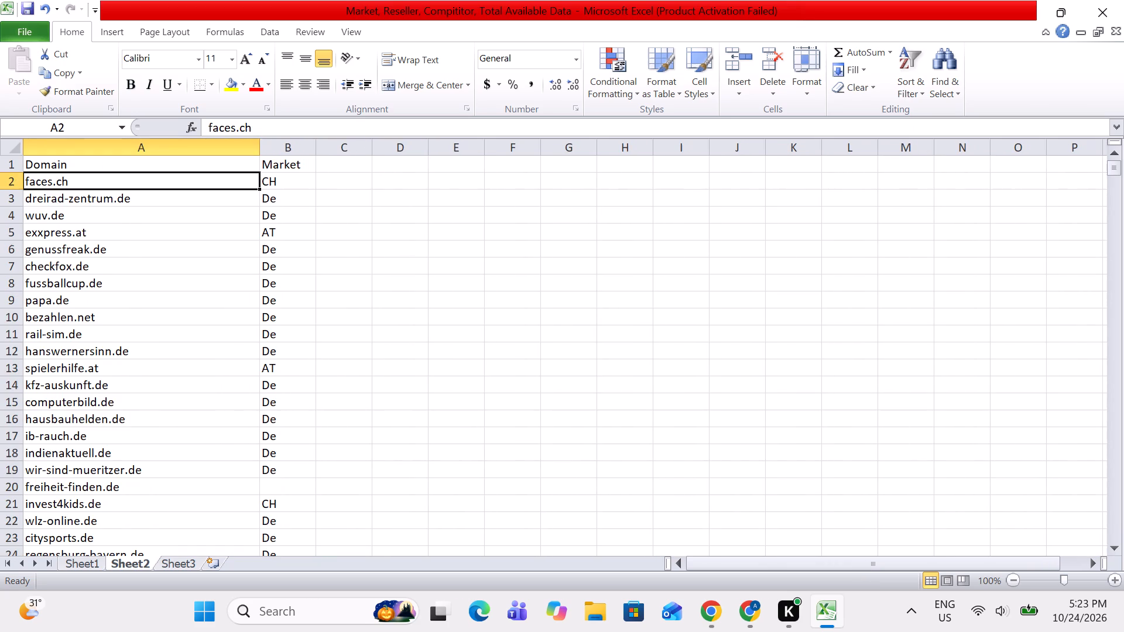
key("Right")
key("Left")
key("ctrl+shift+Down")
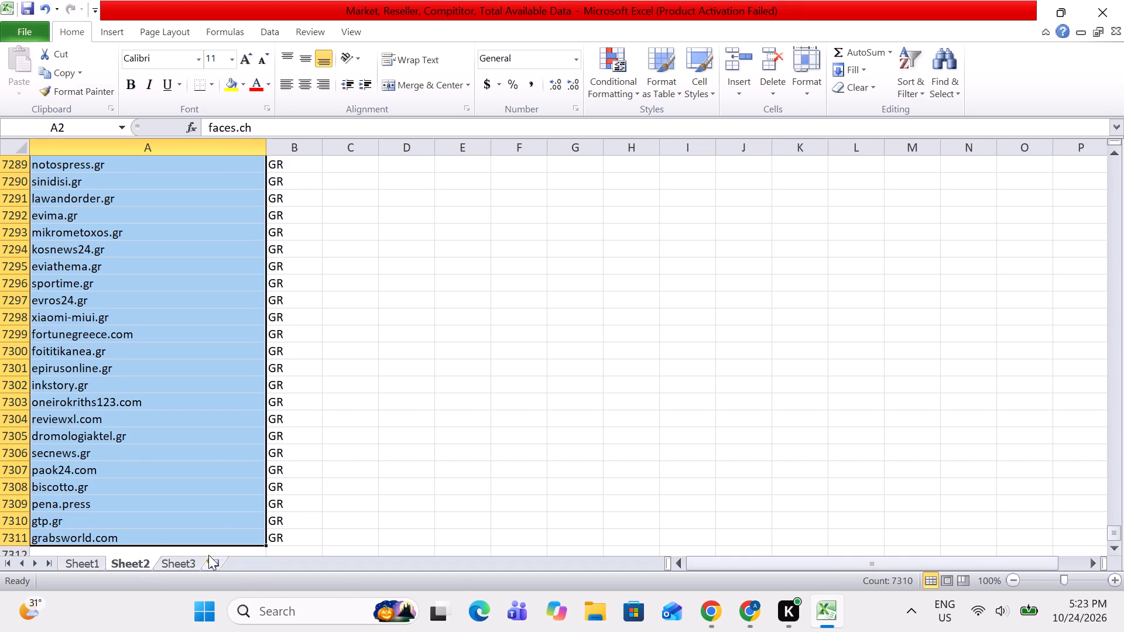
Compare the websites available as on 10/24/26 in Sheet1 with the entry count of Sheet2's Domain column.
left_click(94, 564)
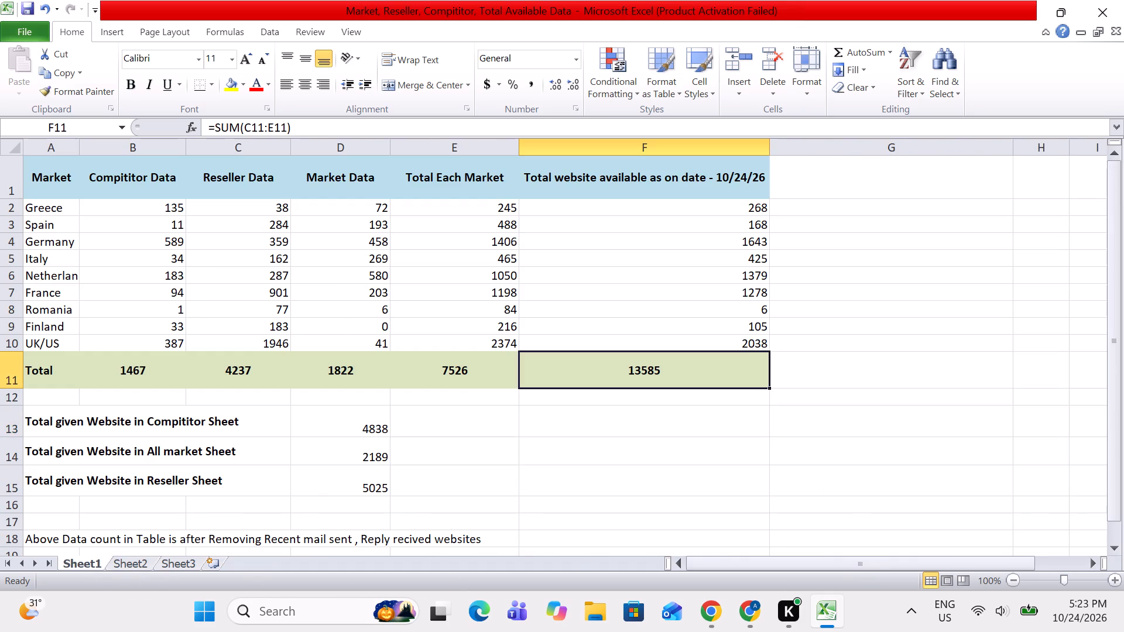
left_click(684, 379)
left_click(725, 344)
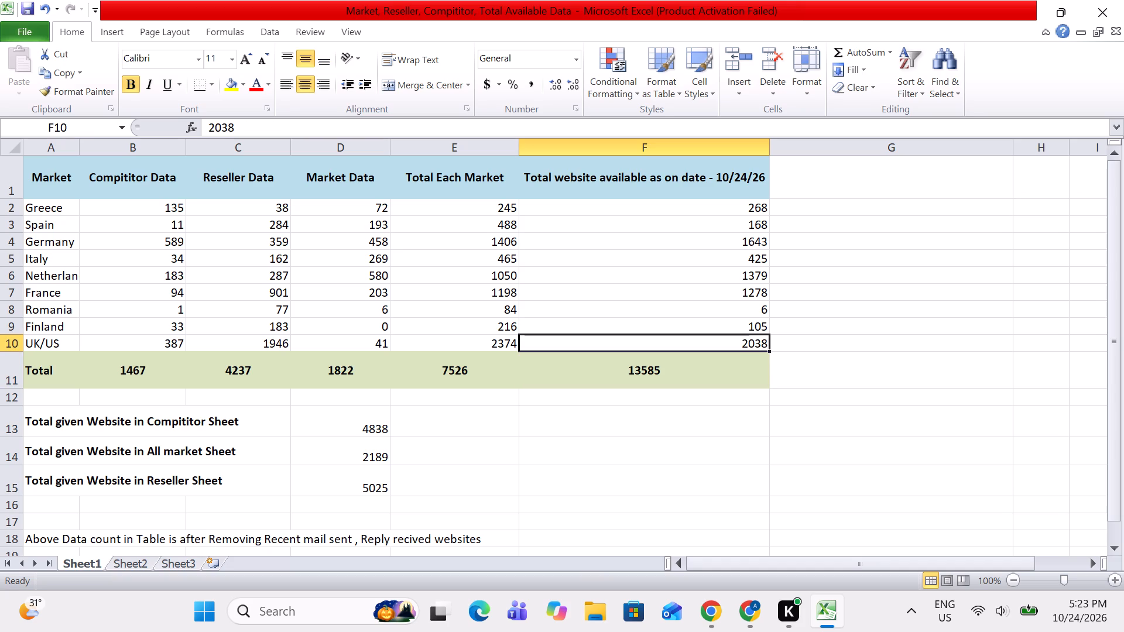
left_click(741, 247)
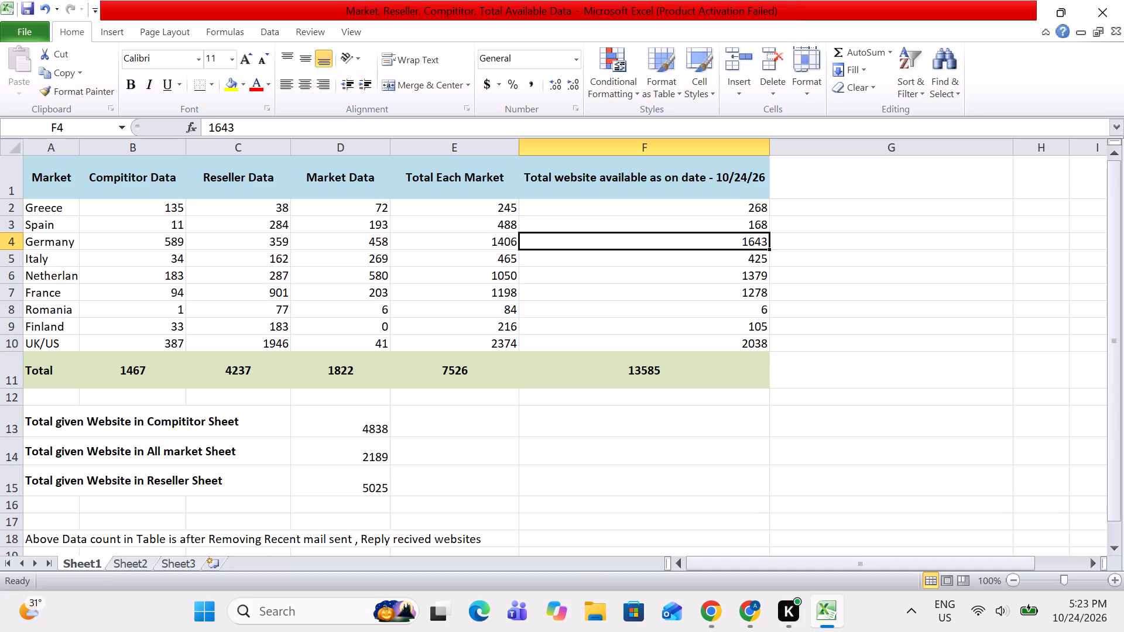
key("alt+Tab")
key("alt+Tab")
left_click(129, 558)
left_click(446, 479)
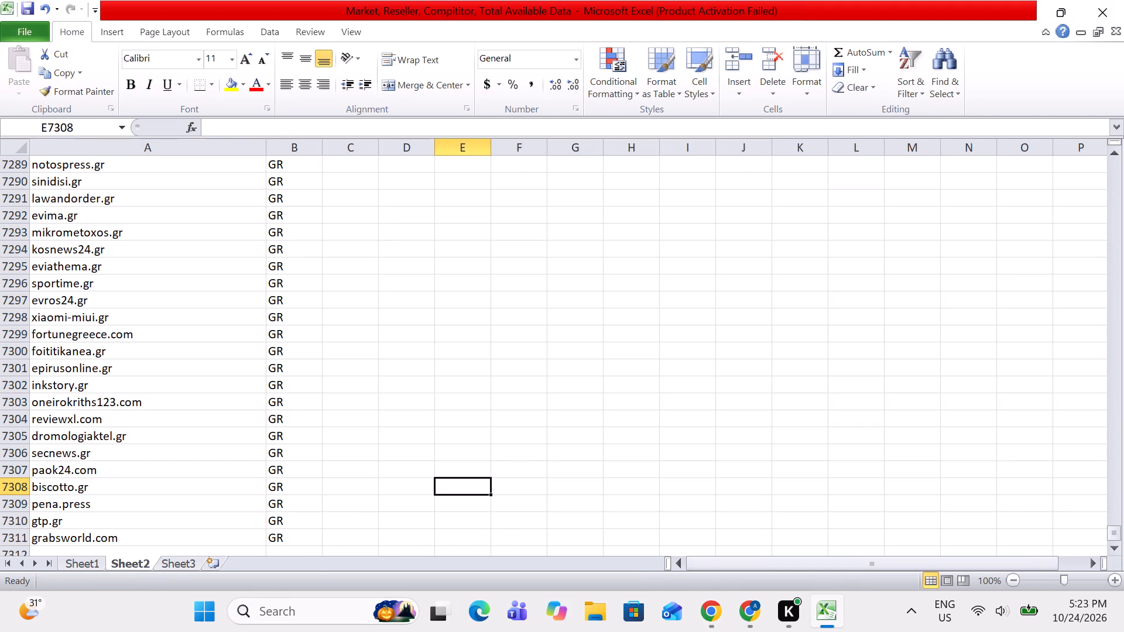
left_click(66, 140)
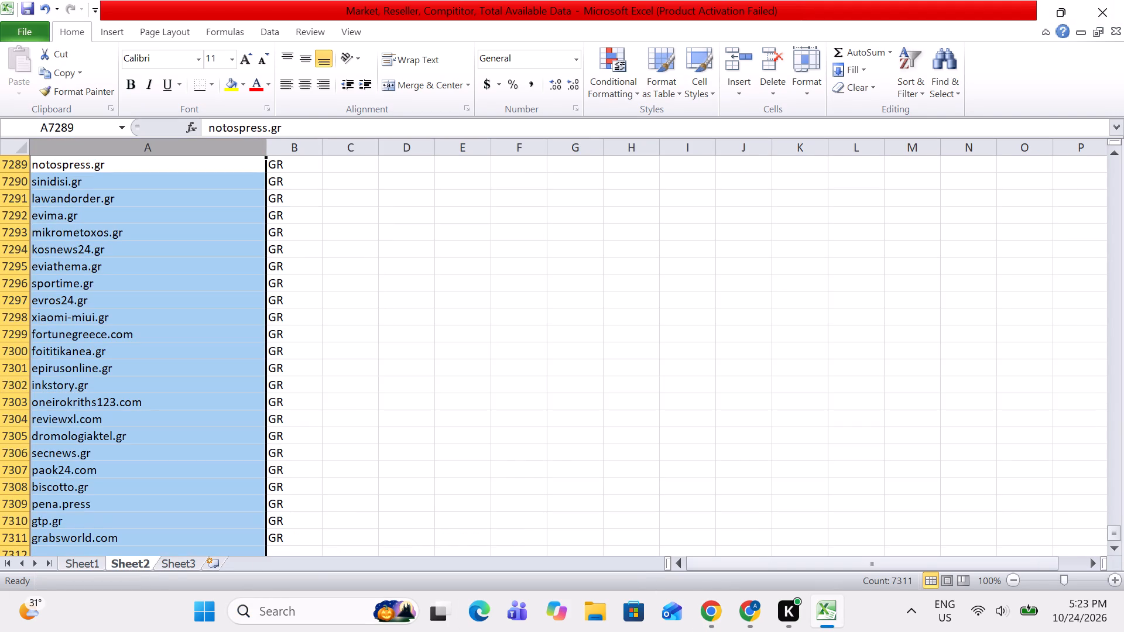
Look back through the GR-labelled domains near the end of Sheet2's list.
left_click(189, 403)
key("Up")
key("Up")
key("Up")
key("Up")
key("Up")
key("Up")
key("Up")
key("Up")
key("Up")
key("Up")
key("Up")
key("Up")
key("Up")
key("Up")
key("Up")
key("Up")
key("Up")
key("Up")
key("Up")
key("Up")
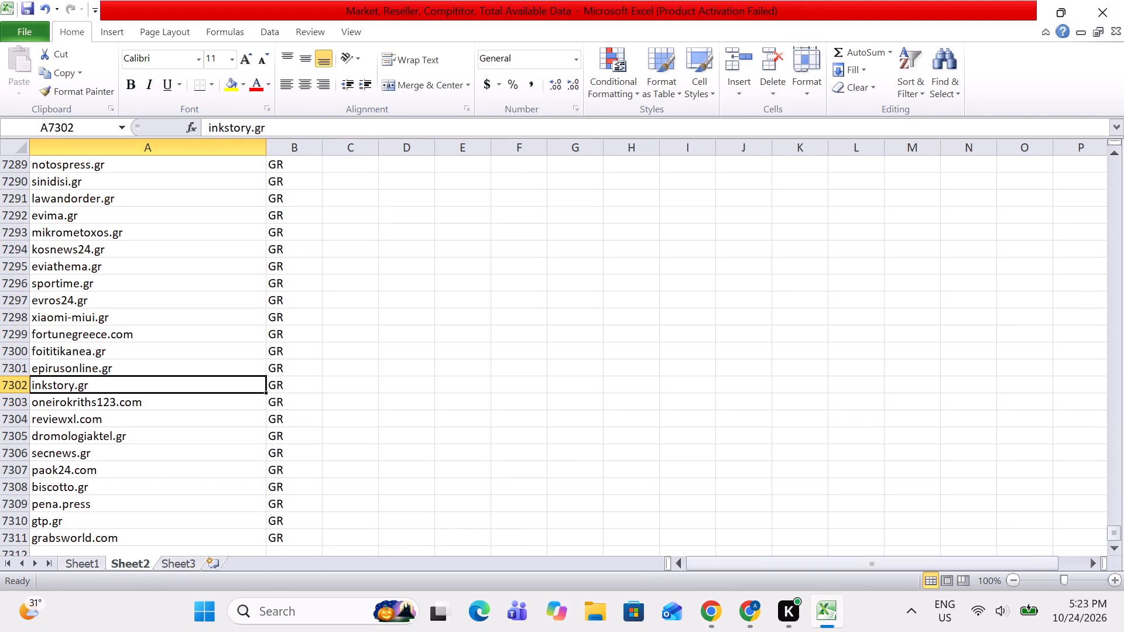
key("Right")
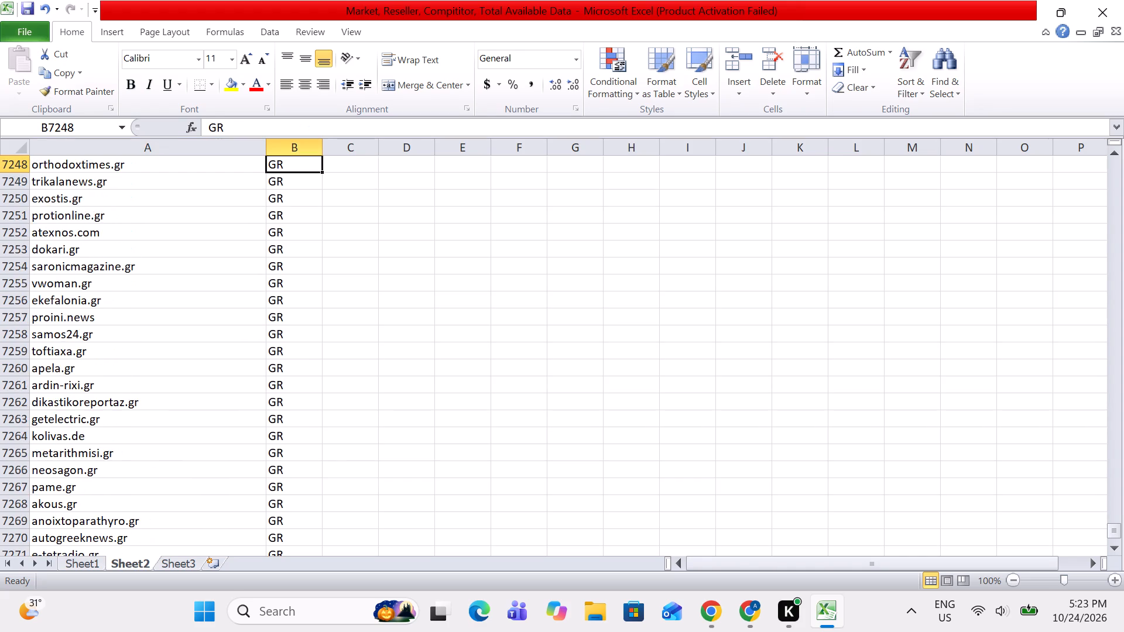
key("Up")
key("Up")
key("Up")
key("Up")
key("Up")
key("Up")
key("Up")
key("Up")
key("Up")
key("Up")
key("Up")
key("Up")
key("Up")
key("Up")
key("Up")
key("Up")
key("Up")
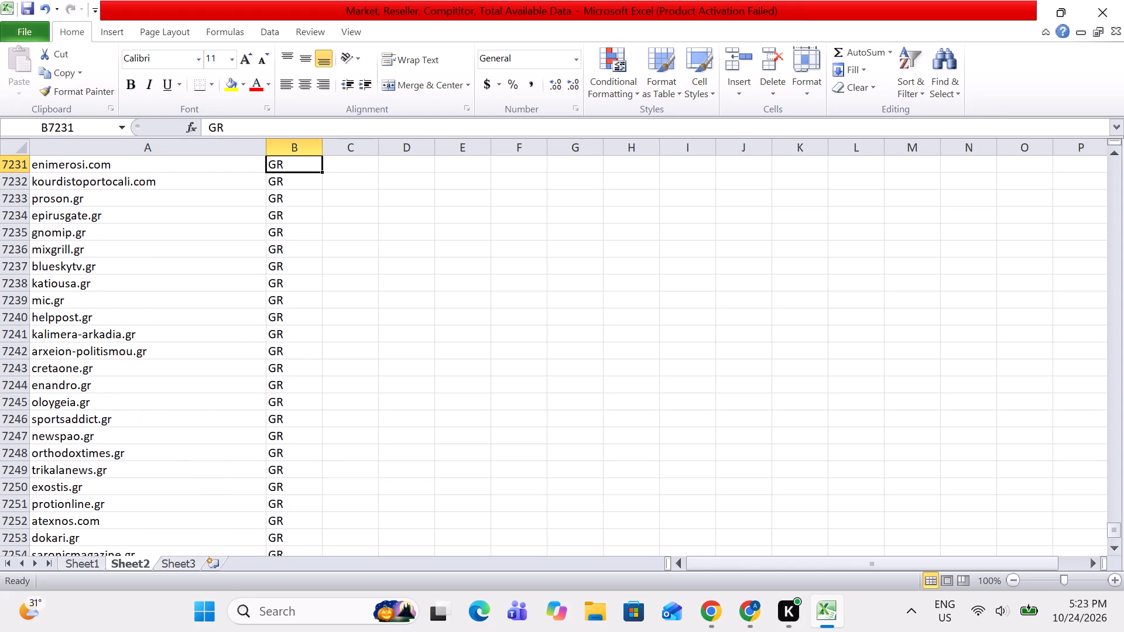
left_click(0, 150)
left_click(263, 204)
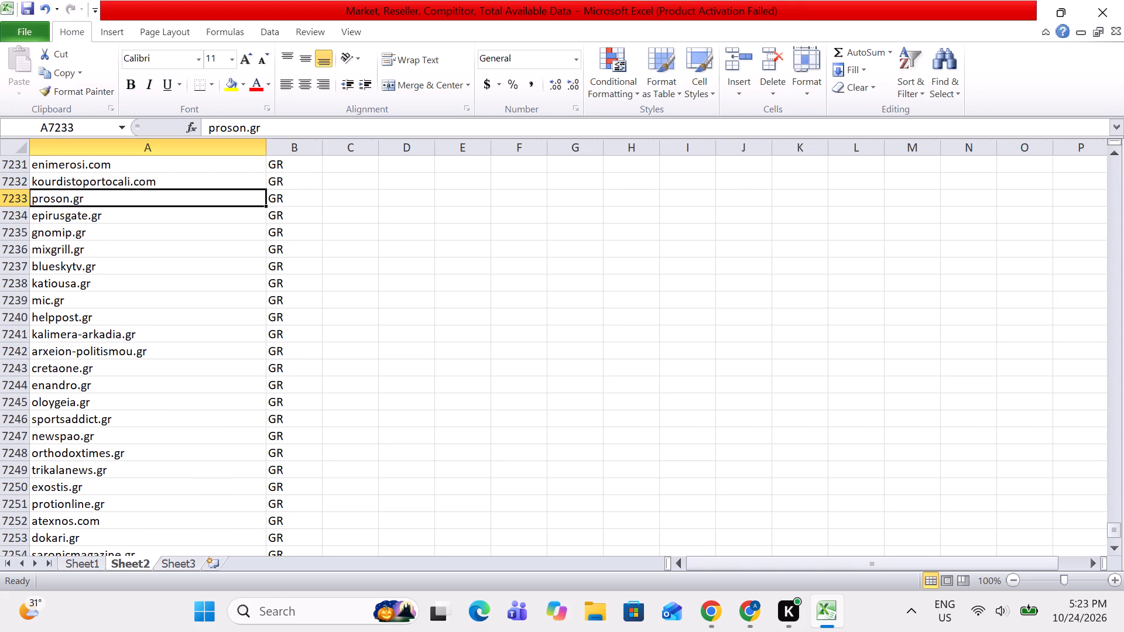
Add a filter to the Domain and Market header row of Sheet2.
key("ctrl+Up")
key("Down")
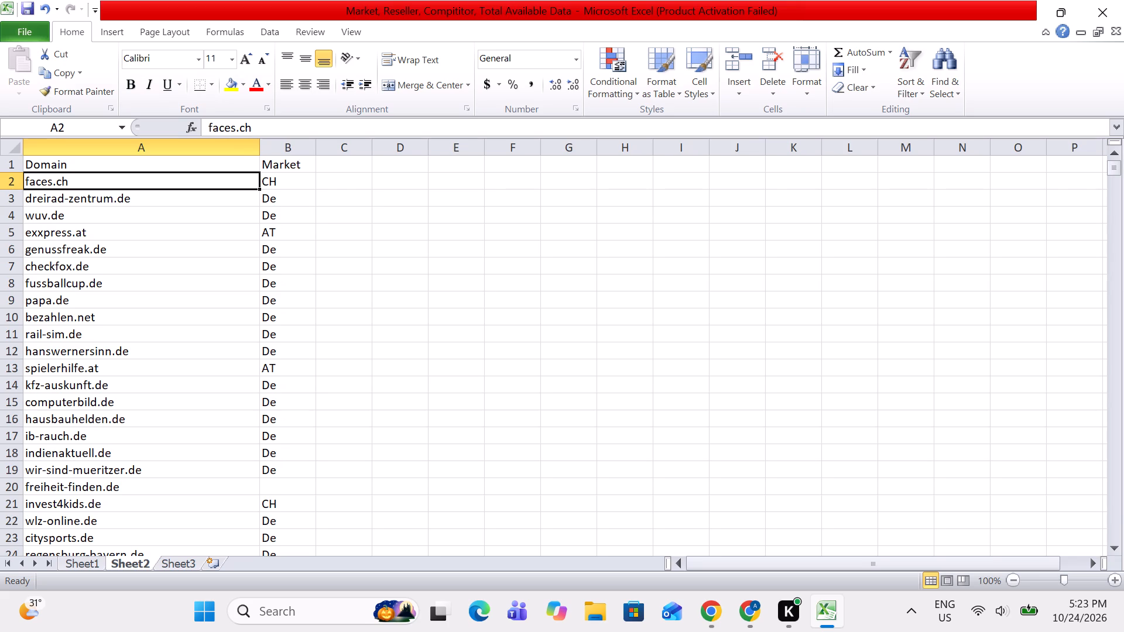
left_click(11, 169)
left_click(0, 160)
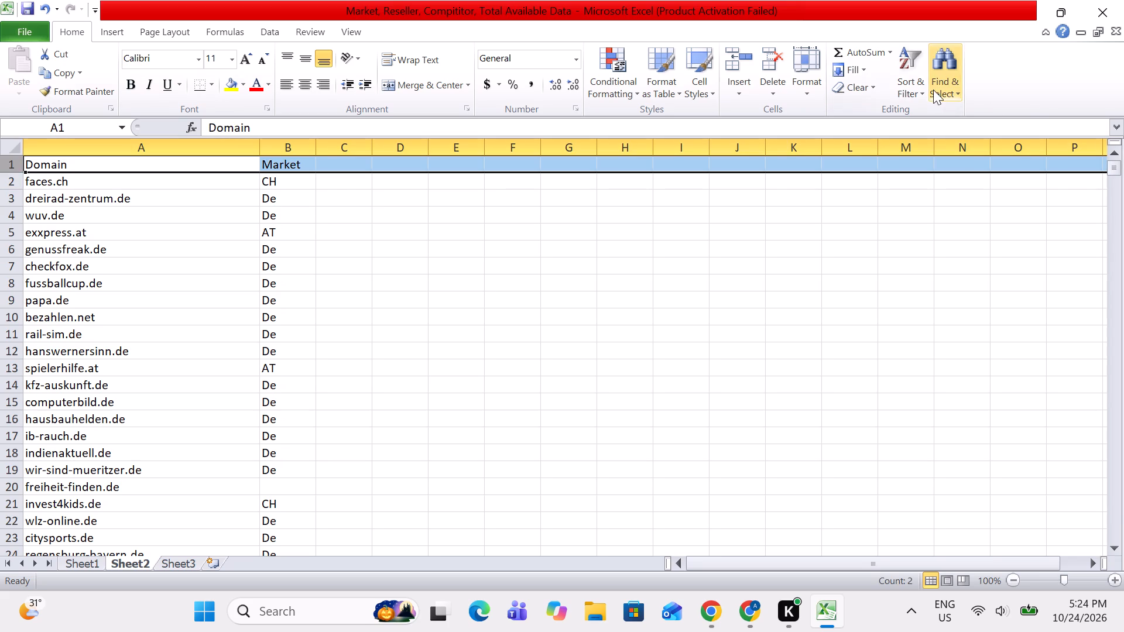
left_click(906, 94)
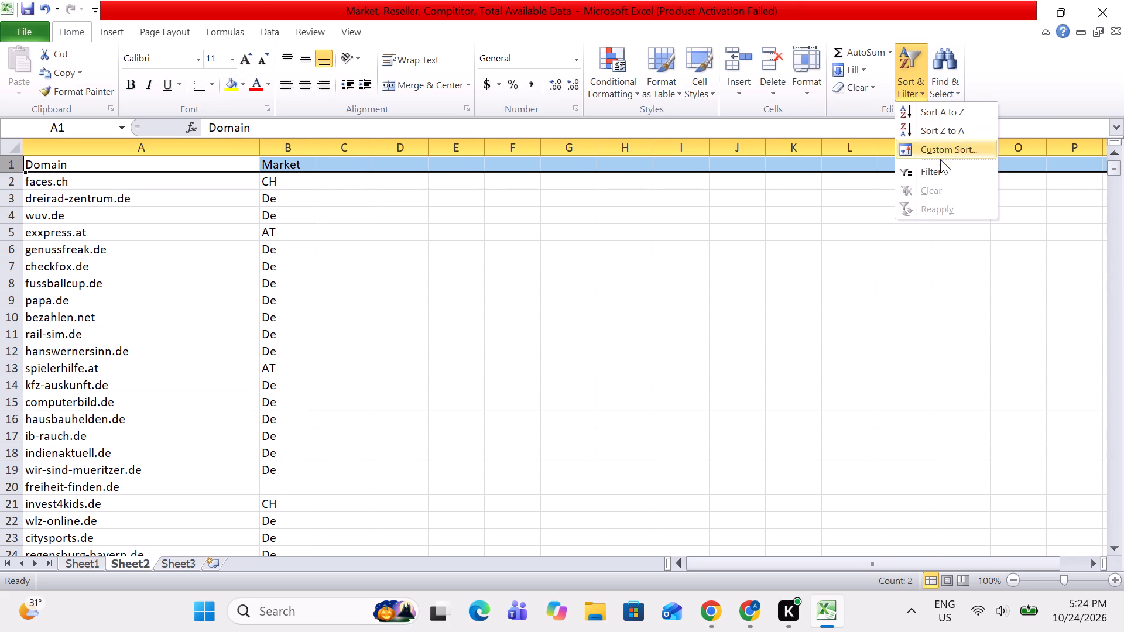
left_click(935, 168)
Filter the Market column to show only AT, Austria, CH and De.
left_click(308, 164)
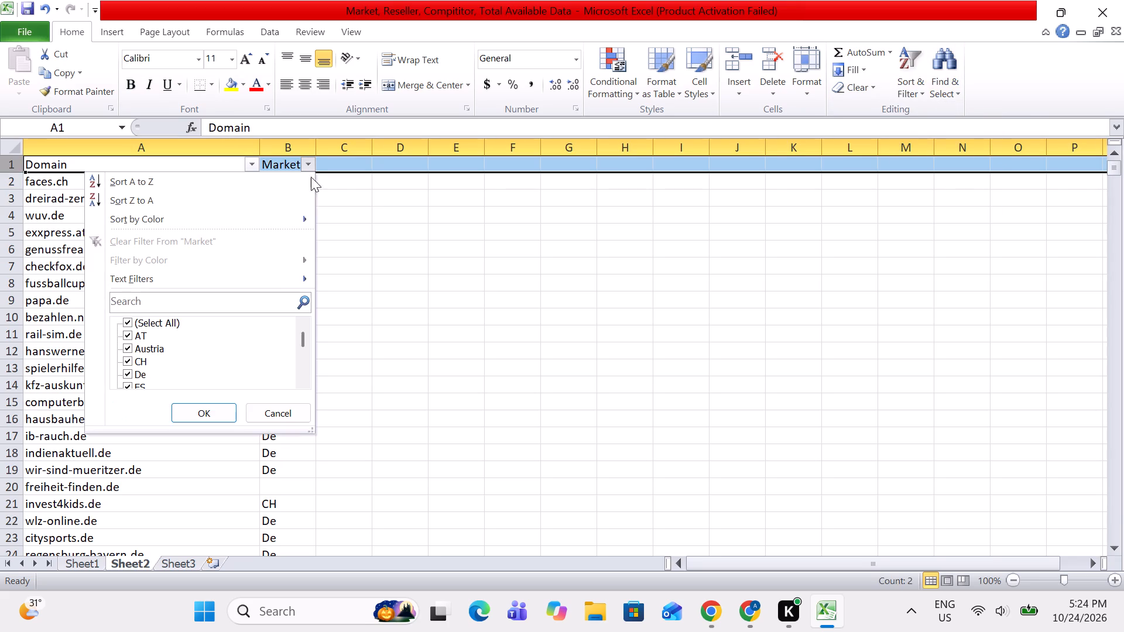
scroll(156, 348, "down", 3)
left_click(127, 322)
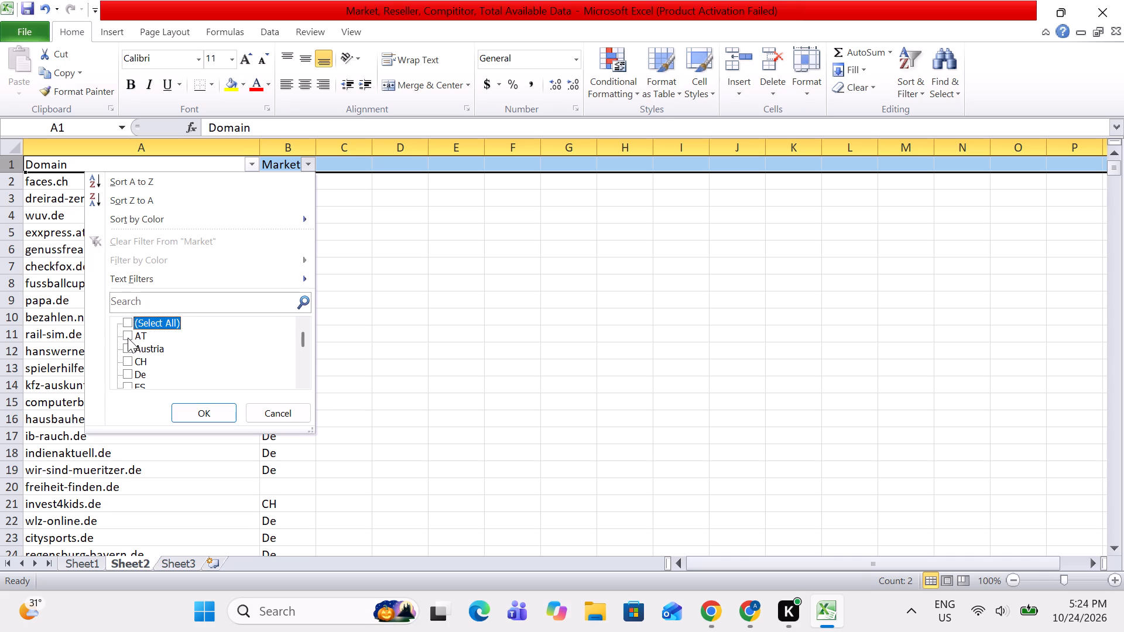
left_click(128, 338)
left_click(126, 349)
left_click(128, 362)
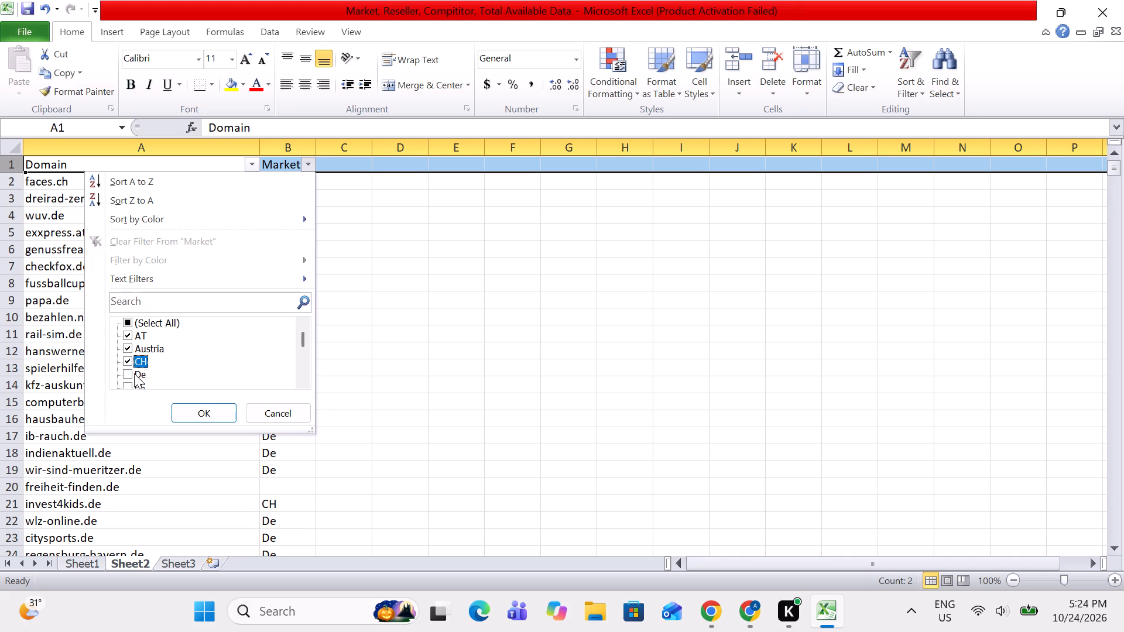
left_click(130, 375)
scroll(148, 359, "down", 1)
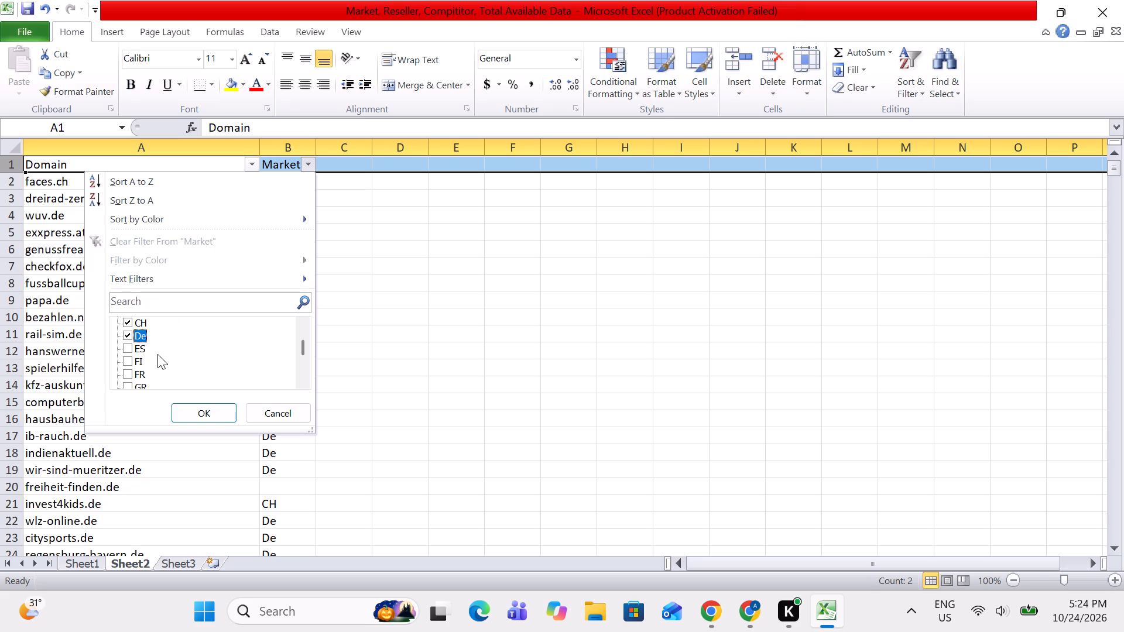
left_click(211, 409)
Check the number of filtered German-language domains from faces.ch down and compare it with Germany's available websites in Sheet1.
key("Down")
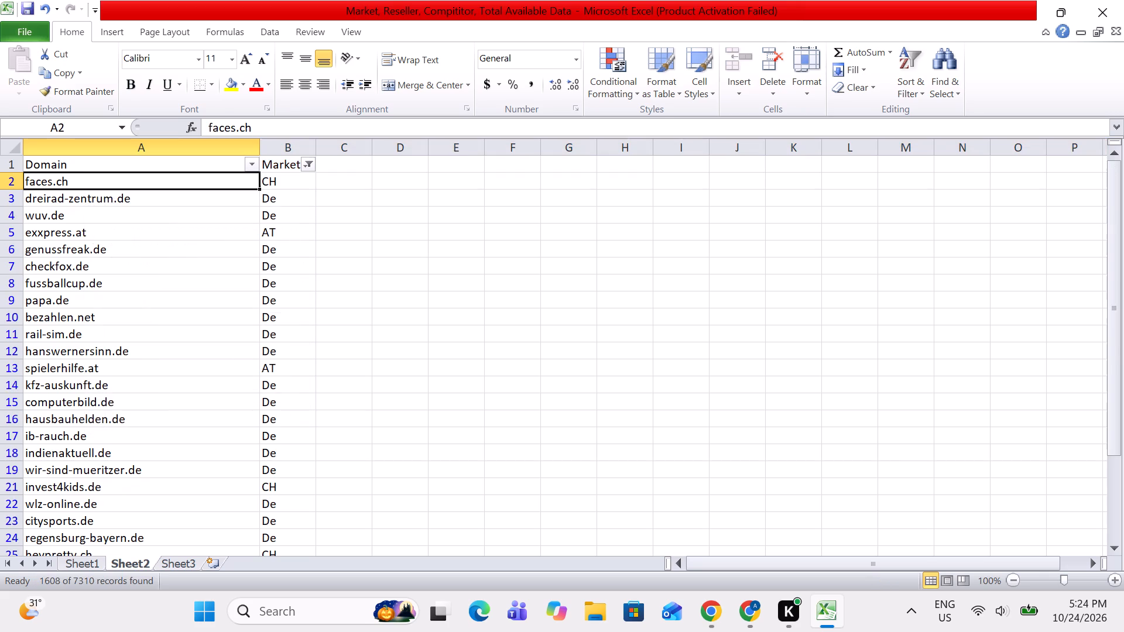
key("Left")
key("ctrl+shift+Down")
key("ctrl+shift+Down")
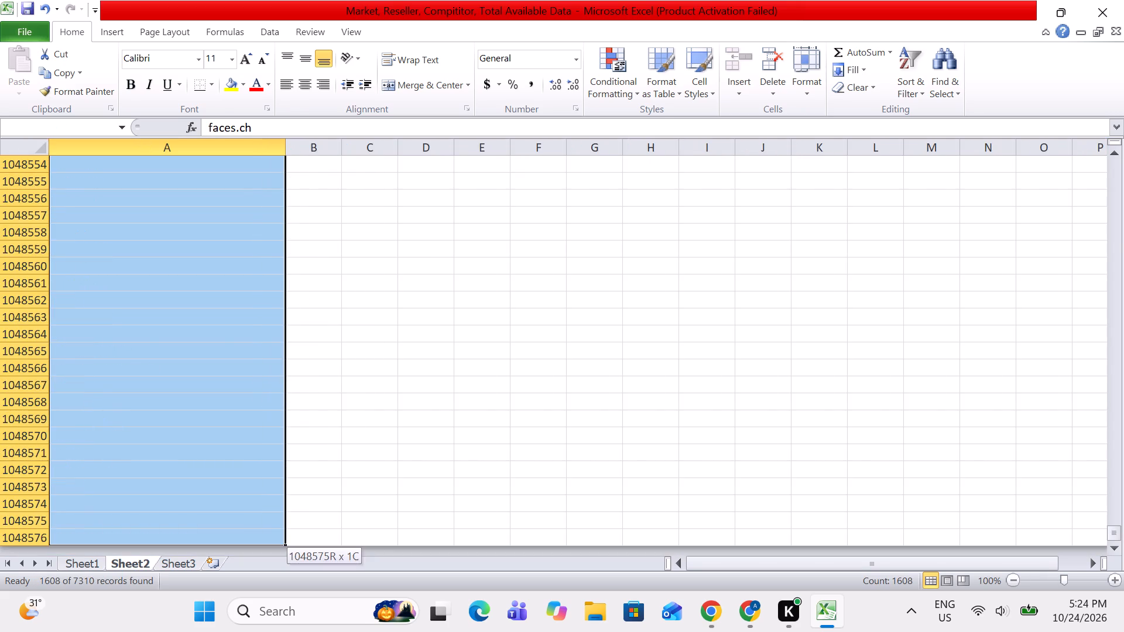
key("ctrl+shift+Up")
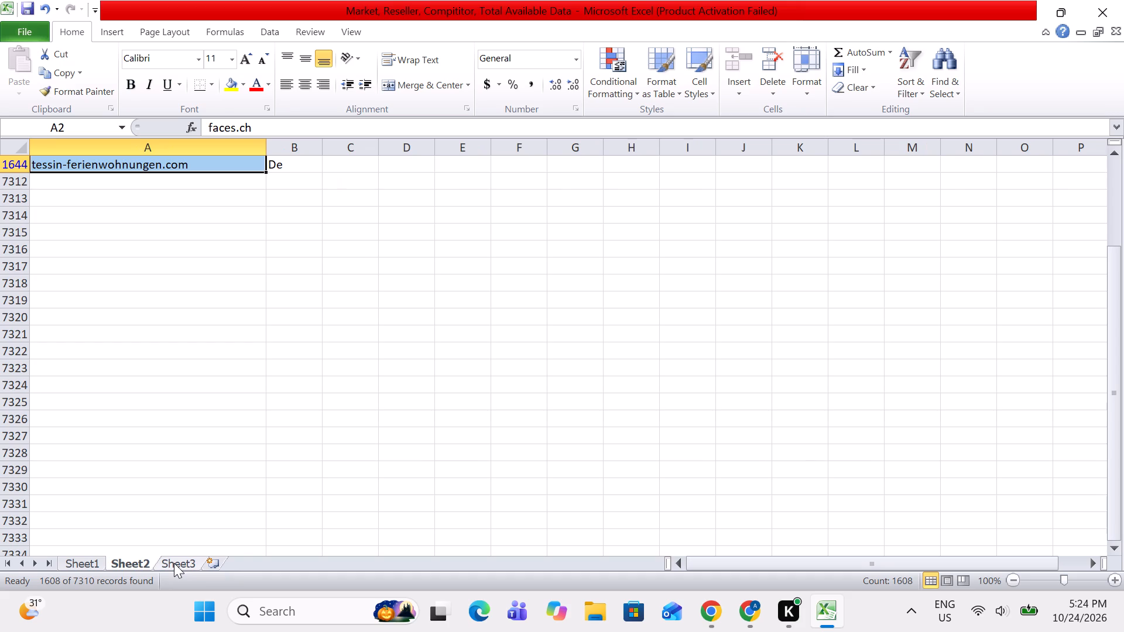
left_click(75, 562)
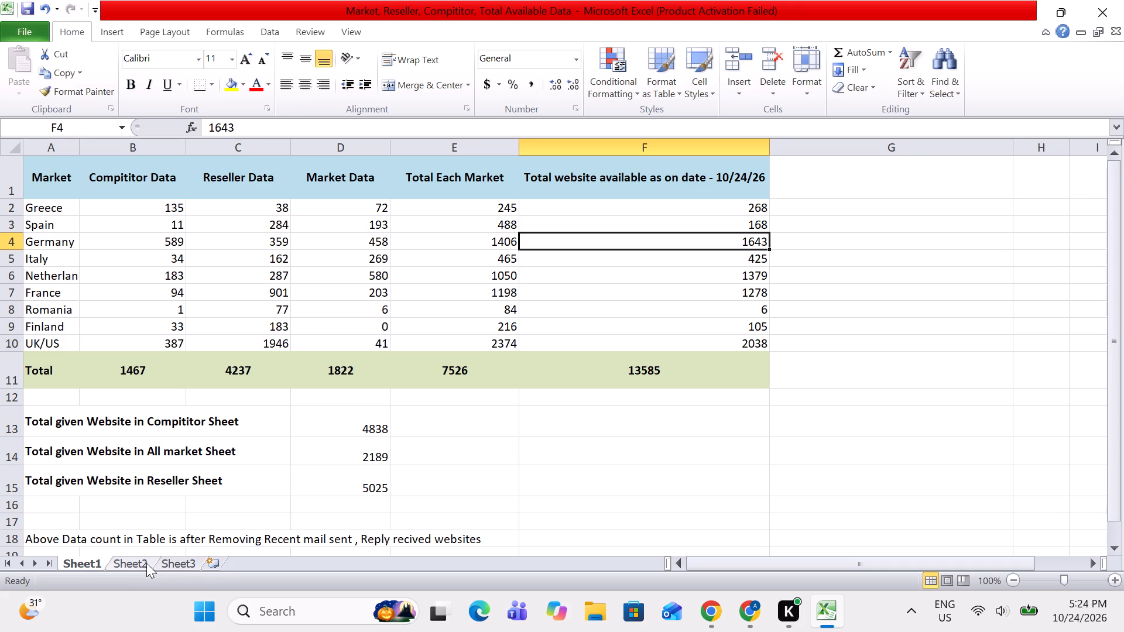
Return to Sheet2's header row and clear the filter from the Market column.
left_click(132, 565)
left_click(284, 256)
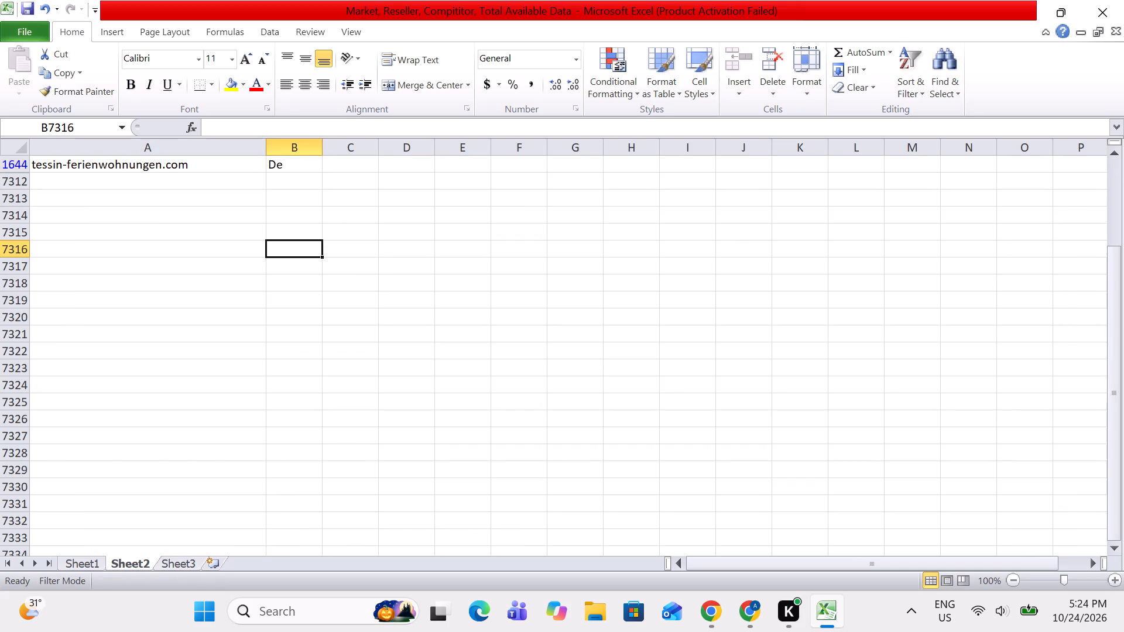
key("ctrl+Up")
key("Up")
key("ctrl+Up")
key("Down")
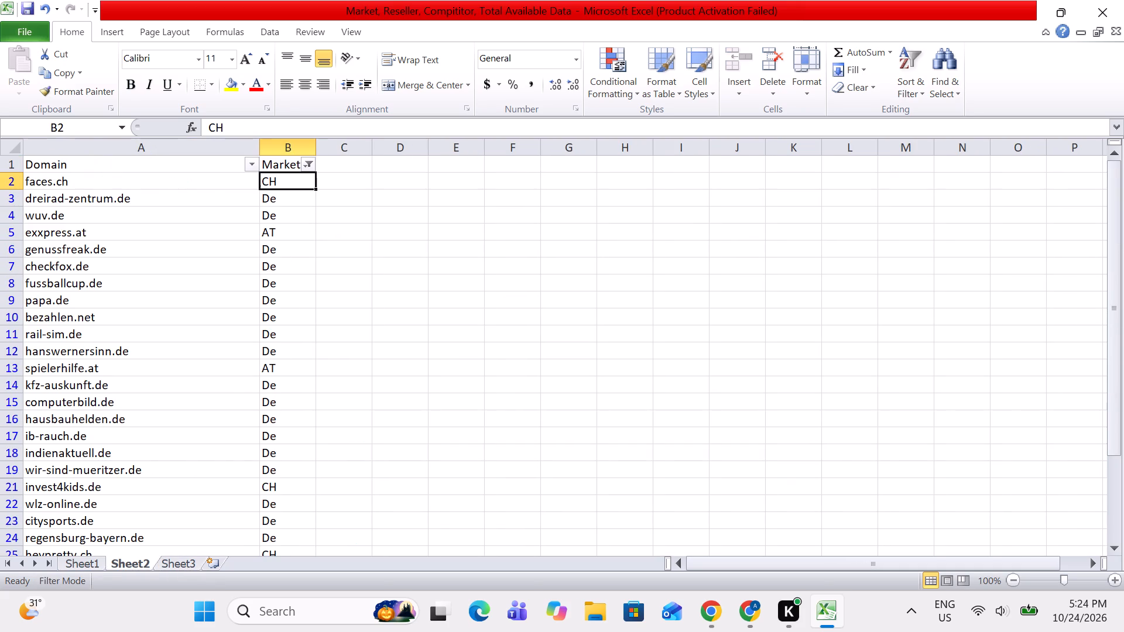
left_click(311, 170)
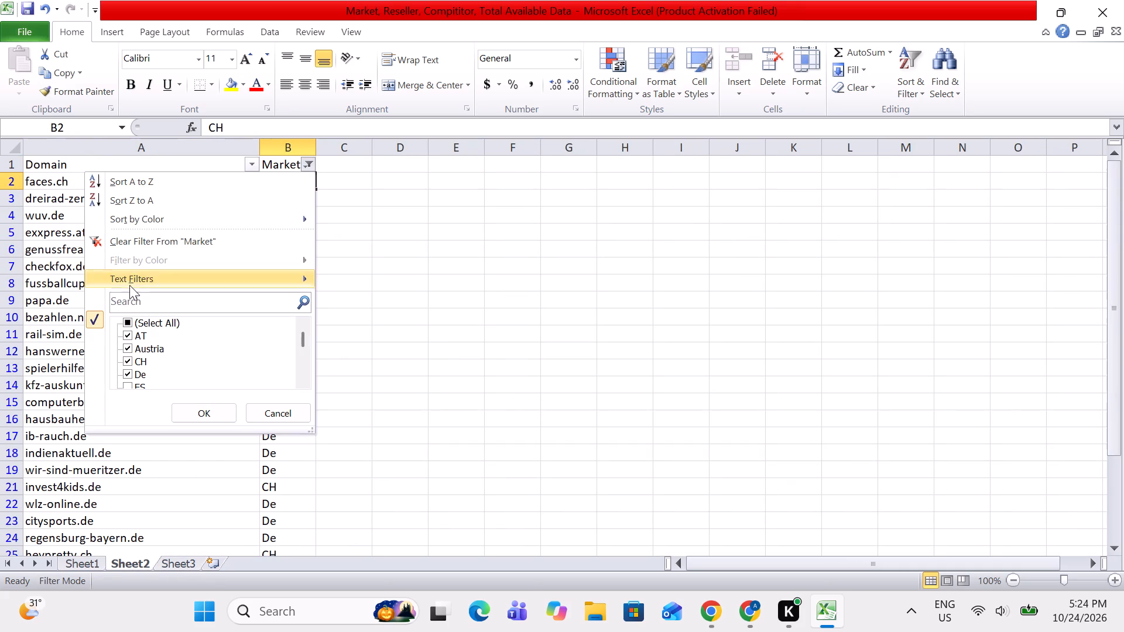
left_click(150, 242)
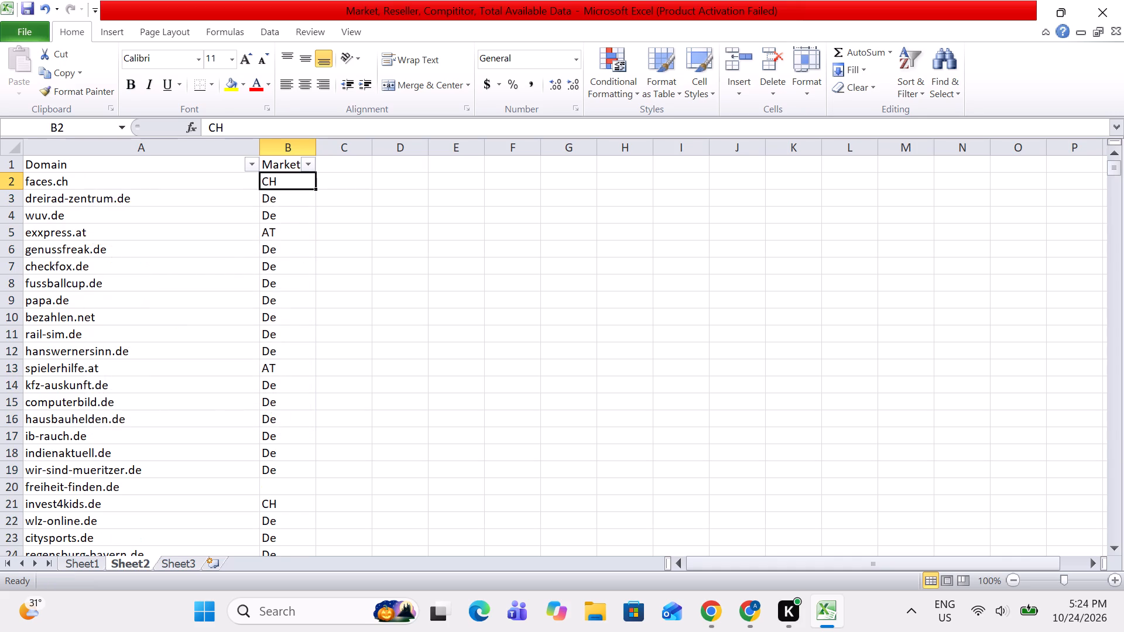
Filter the Market column to show only IT.
left_click(314, 166)
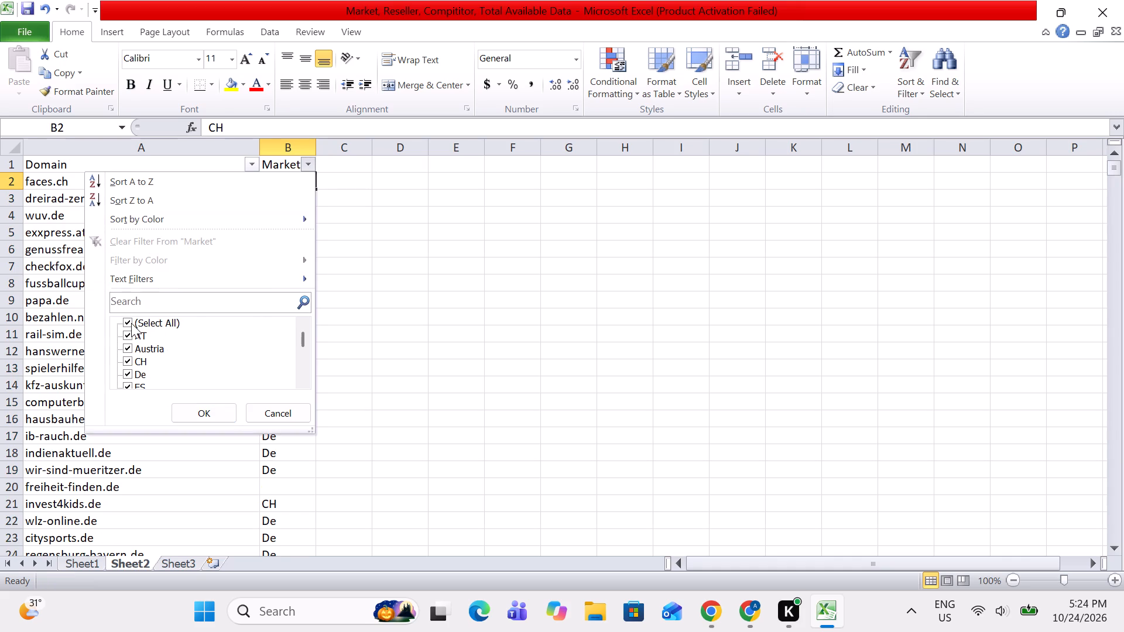
left_click(131, 323)
scroll(170, 370, "down", 4)
scroll(142, 369, "up", 1)
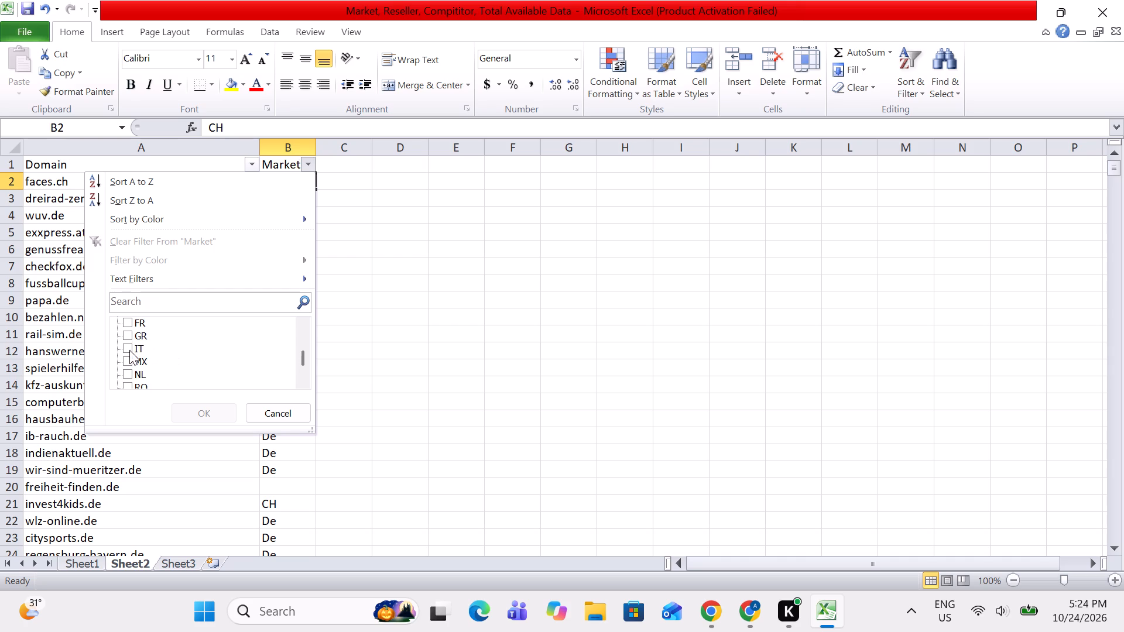
left_click(126, 345)
left_click(181, 414)
Check the number of filtered IT entries in the Domain column, from stol.it down.
key("Down")
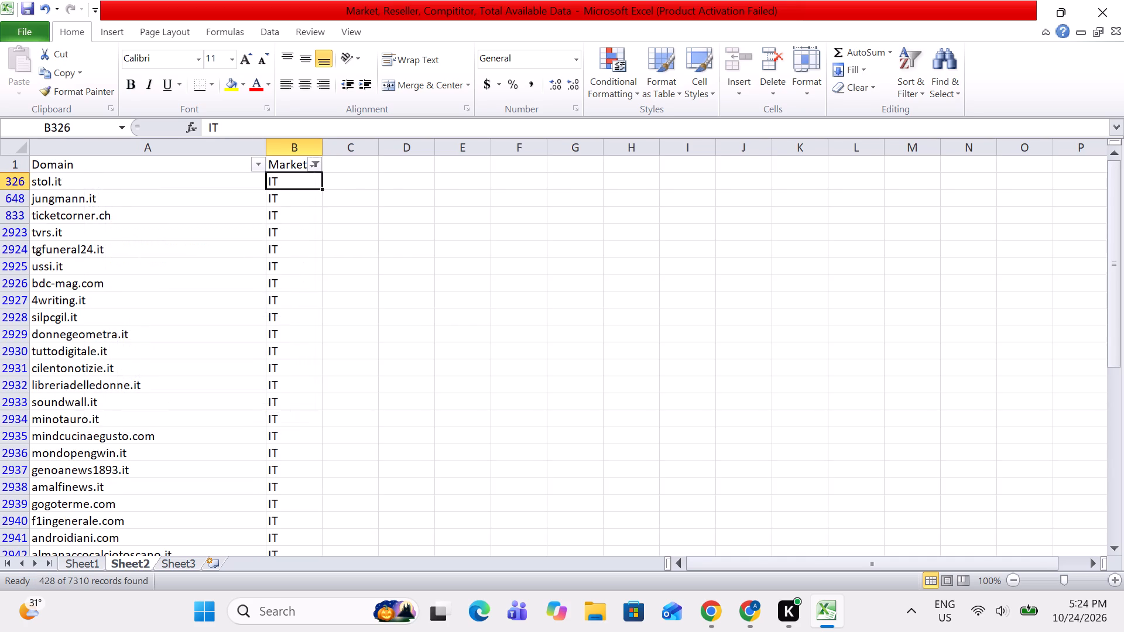
key("Left")
key("ctrl+shift+Down")
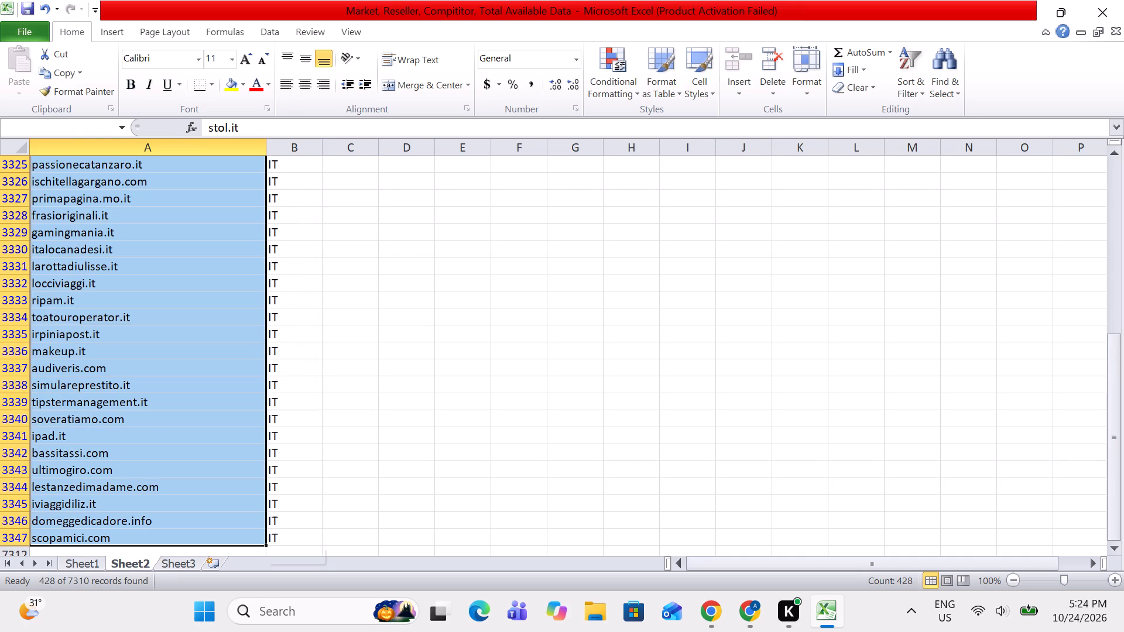
key("ctrl+shift+Down")
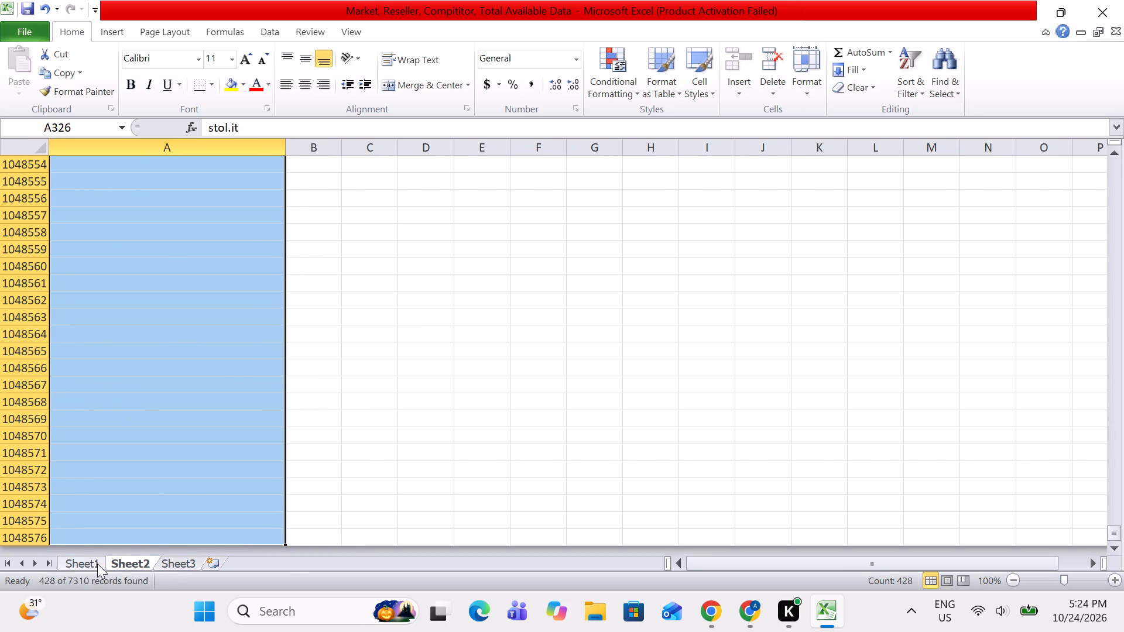
Compare the IT entry count with Italy's available websites in Sheet1 and look over that row and the neighbouring markets' figures.
left_click(78, 559)
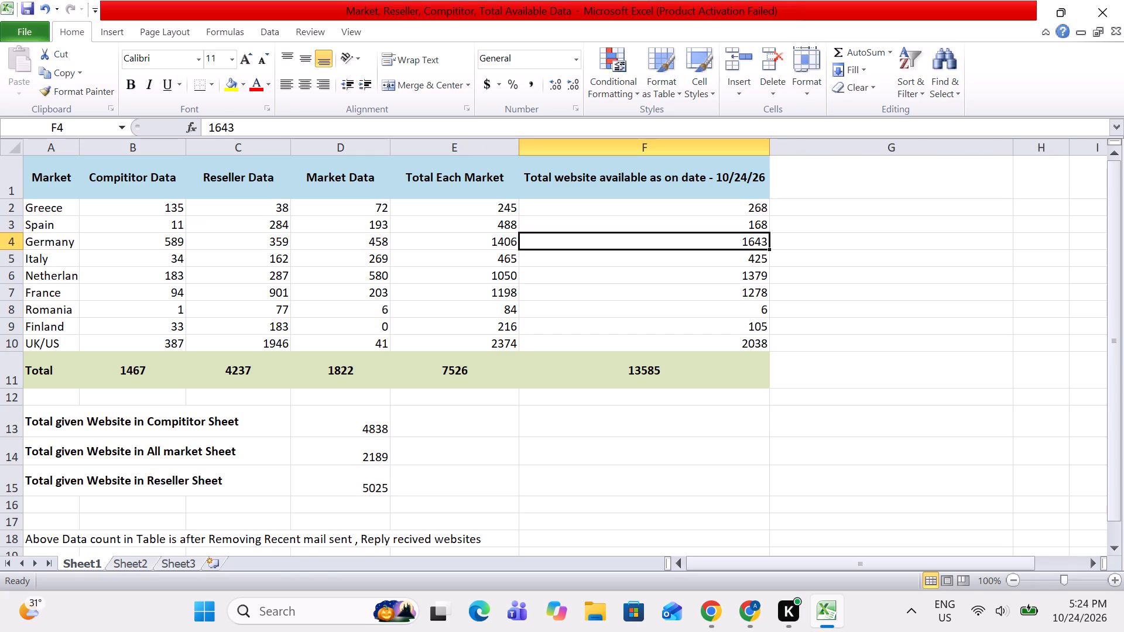
left_click(748, 265)
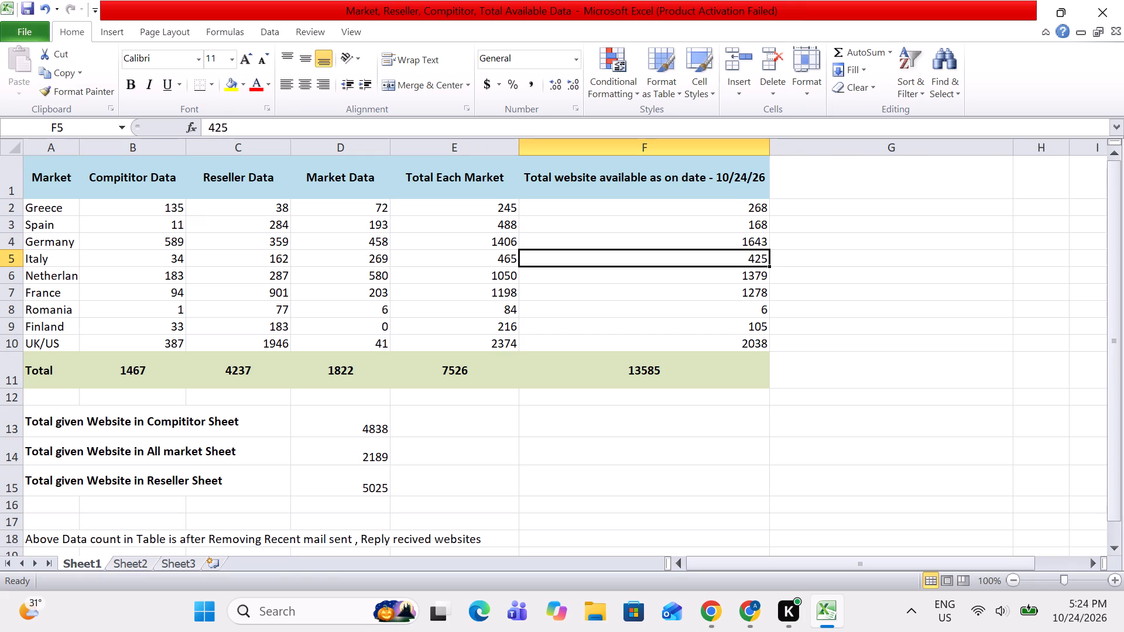
key("Left")
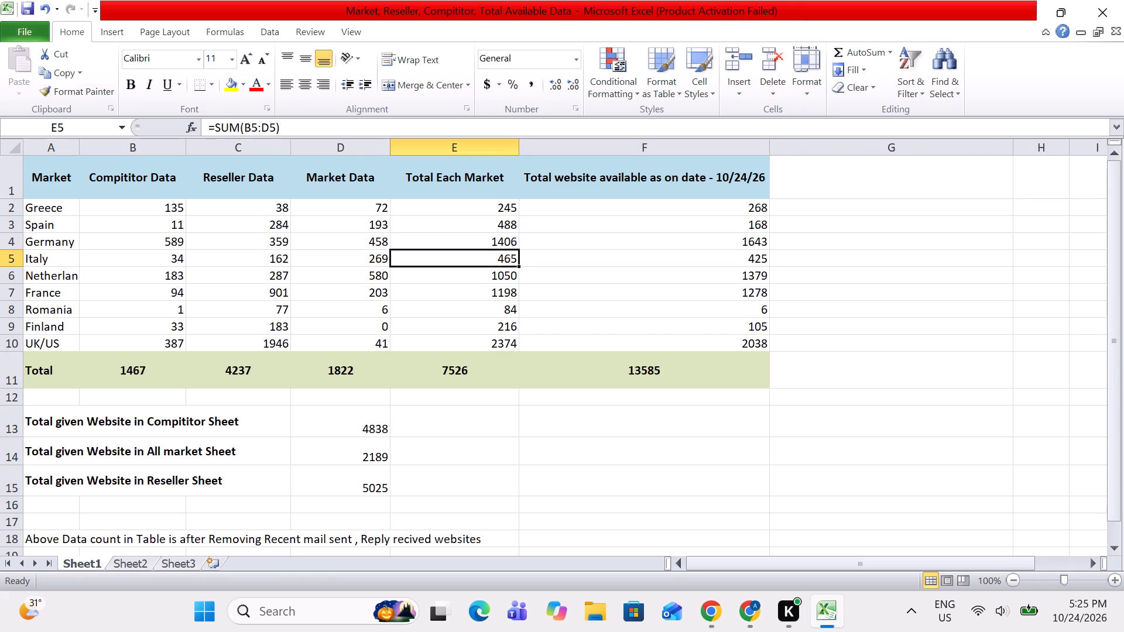
key("Right")
key("Right")
key("Left")
key("Left")
key("Left")
key("Left")
key("Left")
key("Left")
key("Left")
key("Right")
key("Right")
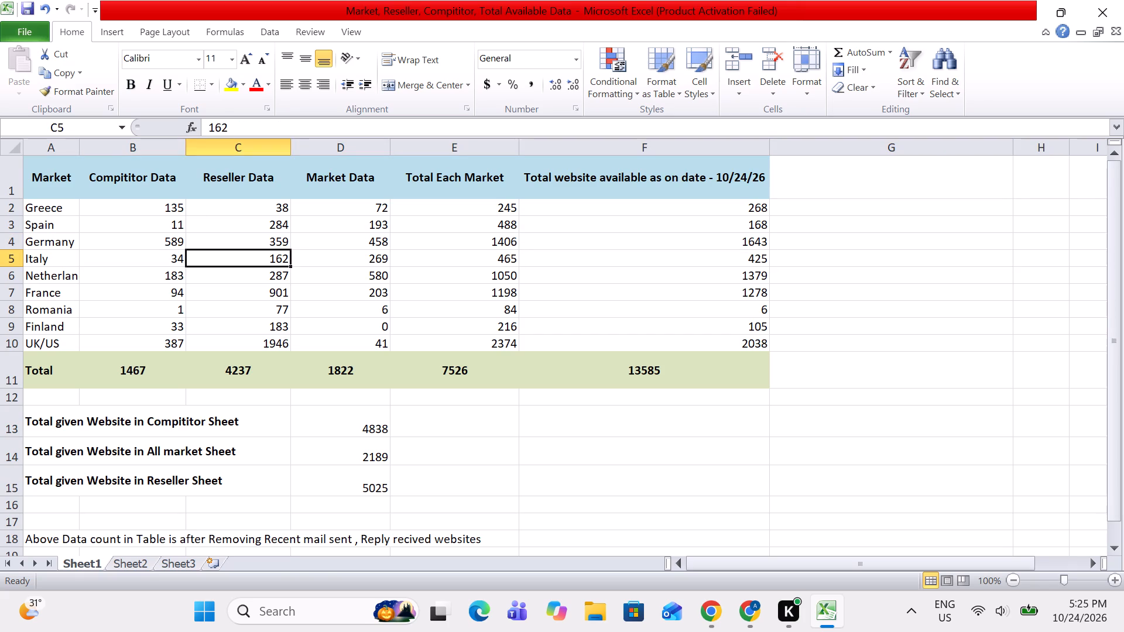
key("Right")
key("Right")
key("Right")
key("Right")
key("Left")
key("Up")
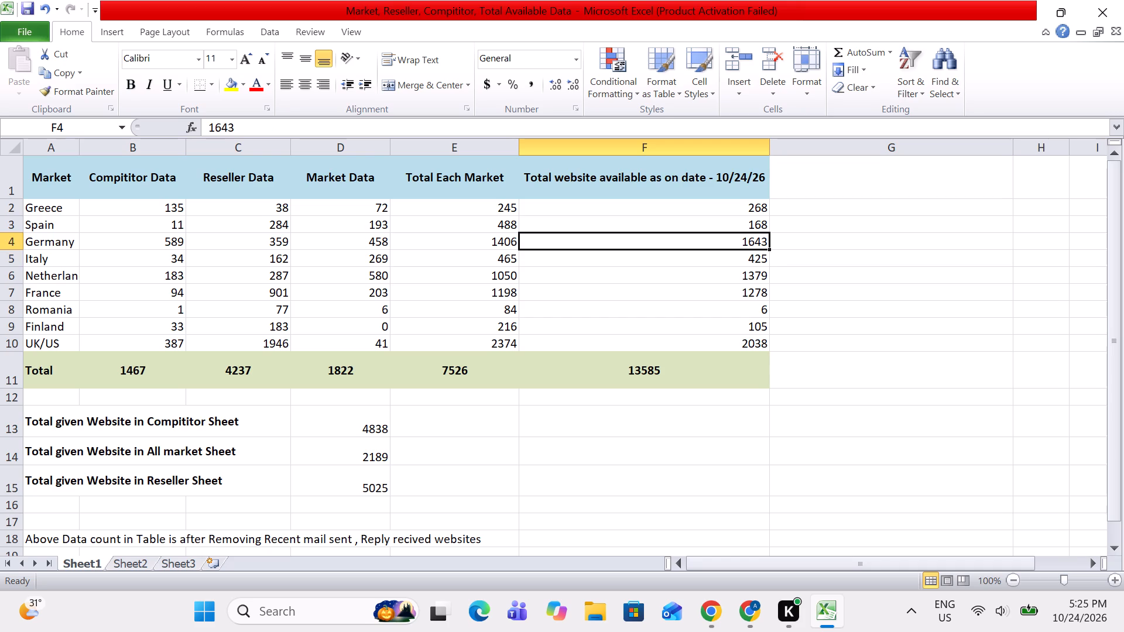
key("Up")
key("Down")
key("Down")
key("Down")
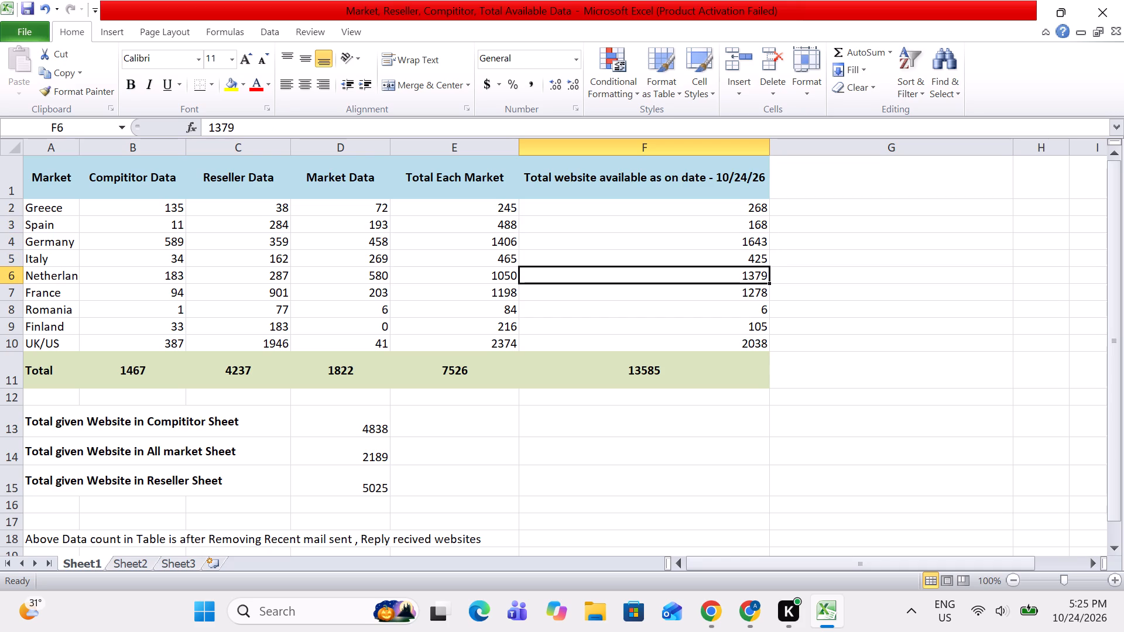
Return to the top of Sheet2's list and filter the Market column to show only NL.
left_click(176, 559)
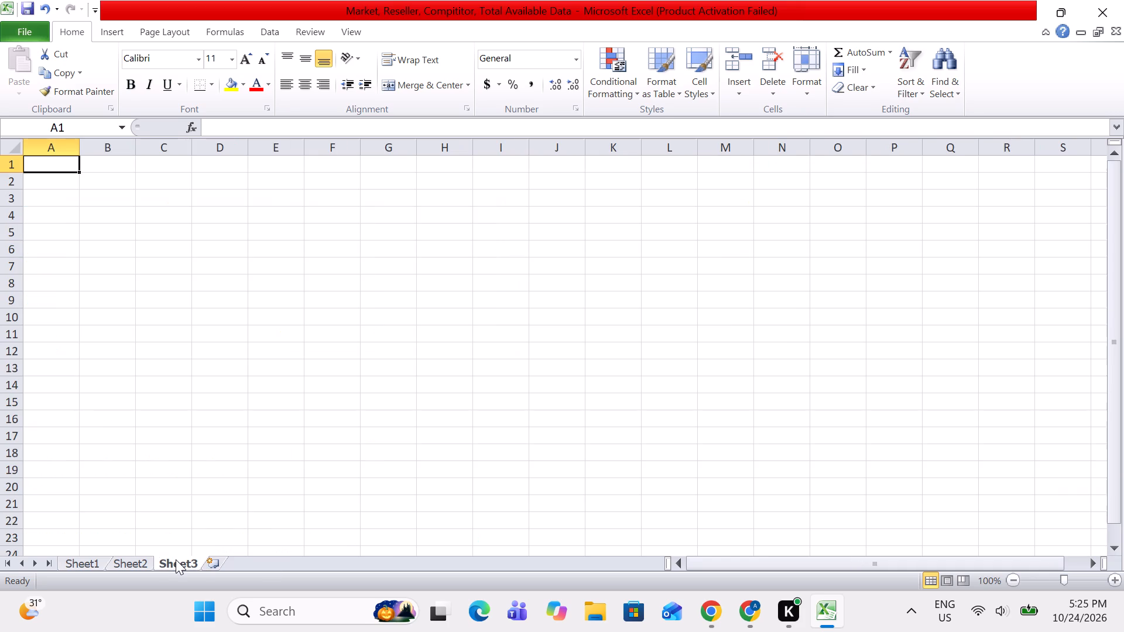
left_click(143, 562)
scroll(306, 380, "up", 9)
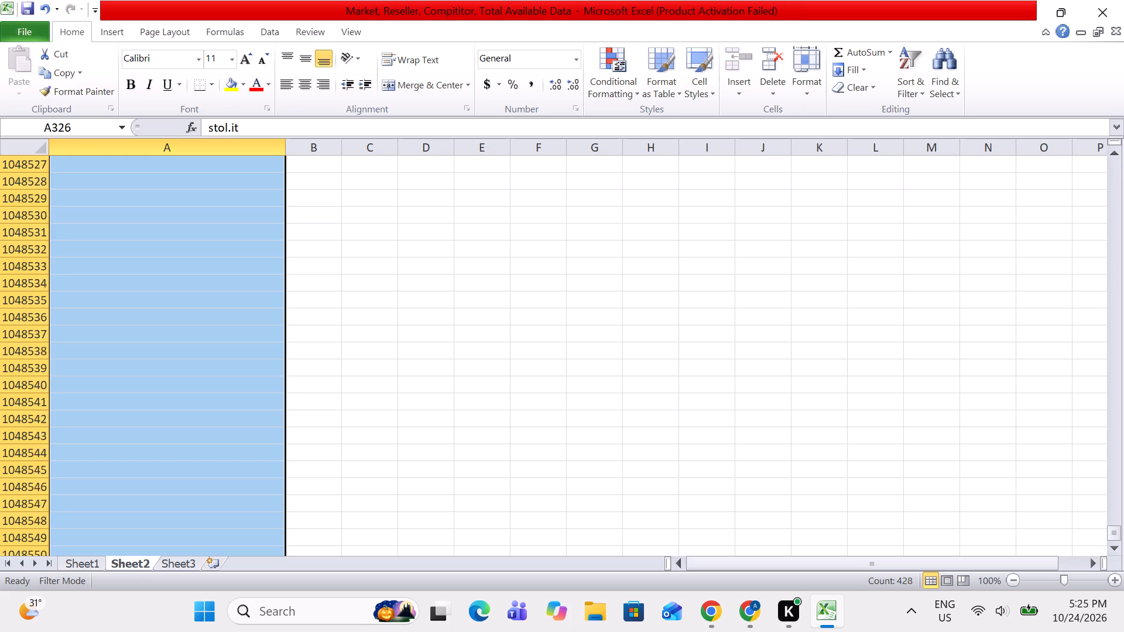
scroll(306, 380, "up", 3)
left_click(307, 360)
key("ctrl+Up")
key("Up")
key("Up")
key("ctrl+Up")
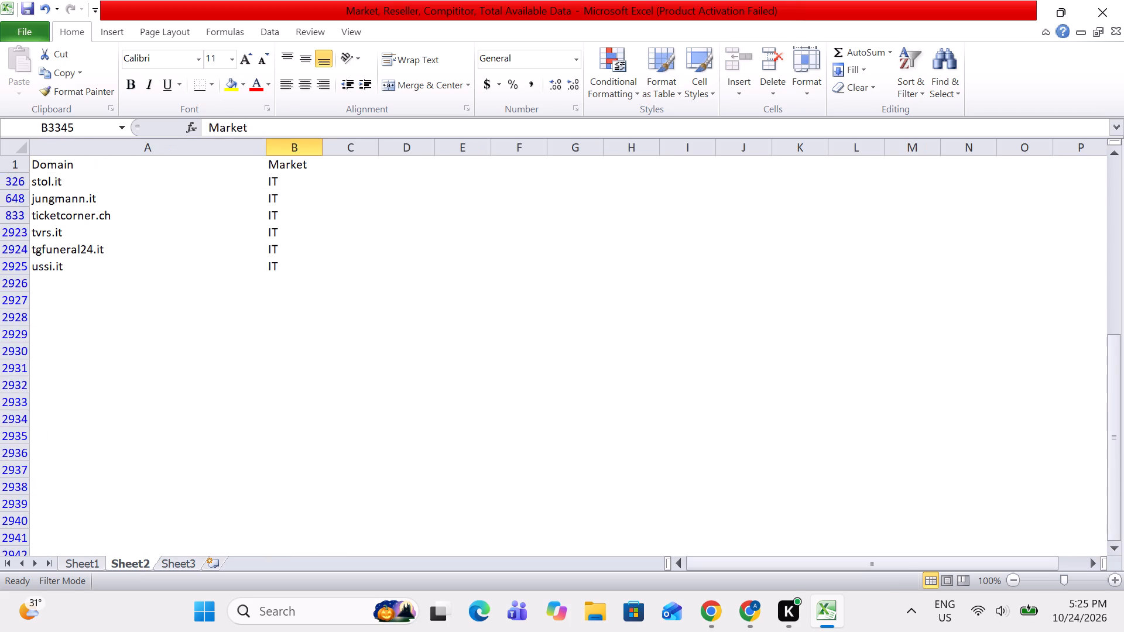
key("Down")
left_click(314, 158)
scroll(132, 398, "down", 1)
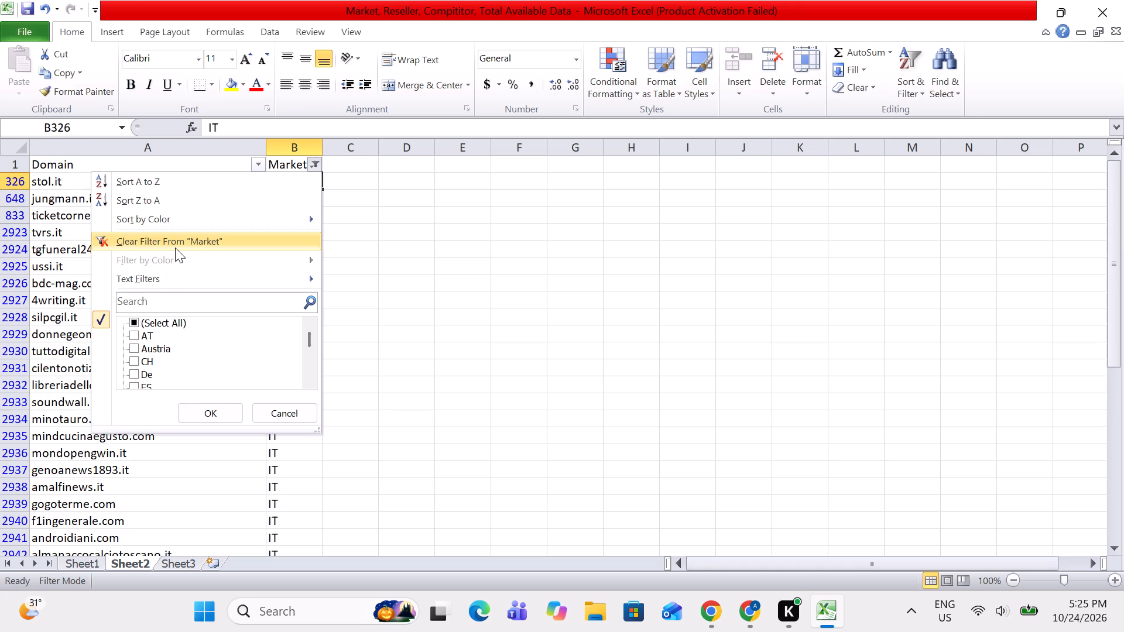
left_click(136, 321)
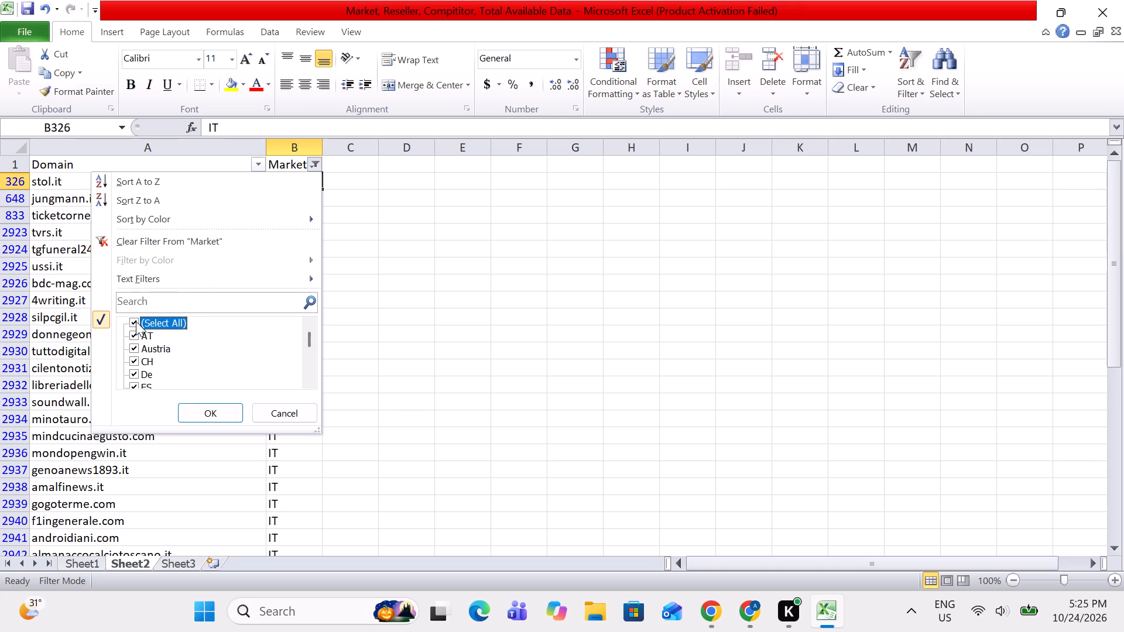
left_click(136, 321)
left_click(131, 320)
scroll(169, 342, "down", 5)
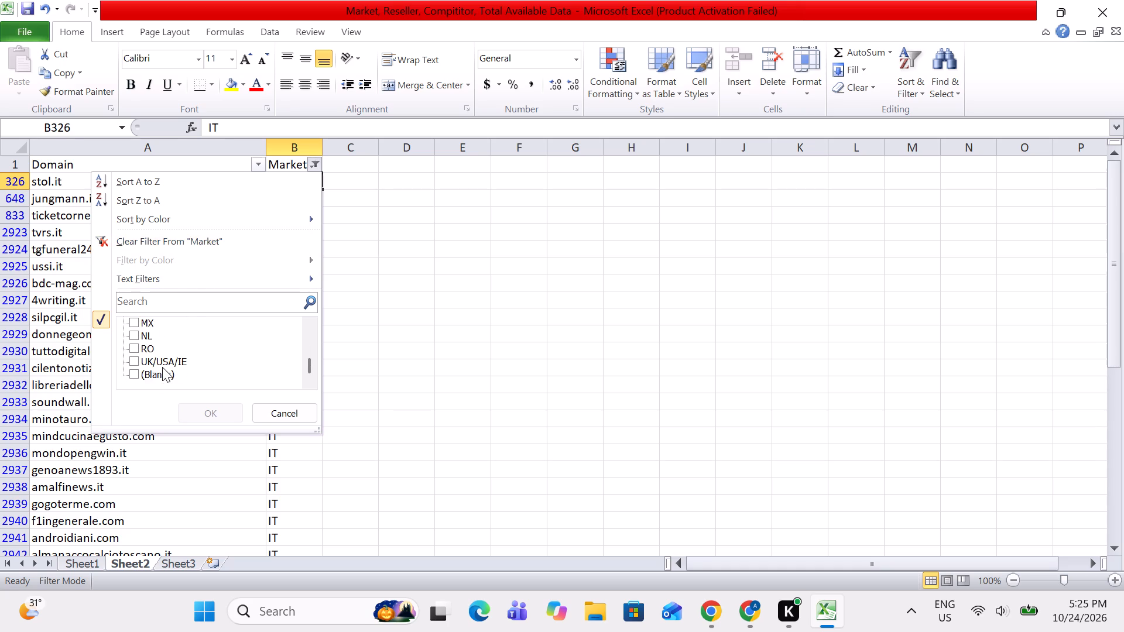
scroll(163, 367, "up", 4)
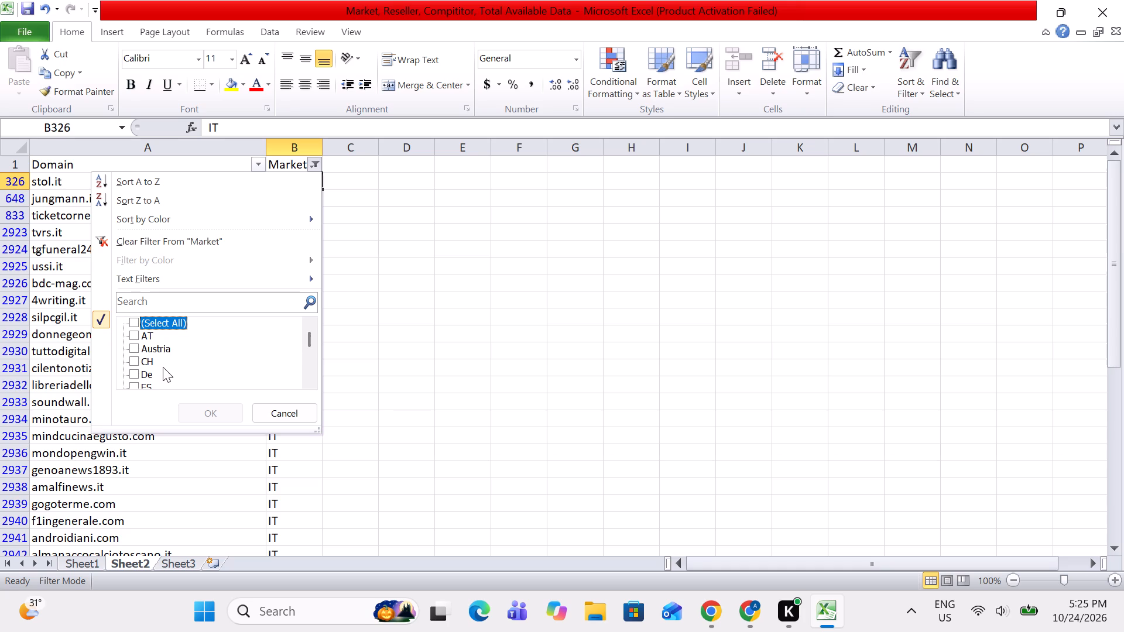
scroll(163, 367, "down", 1)
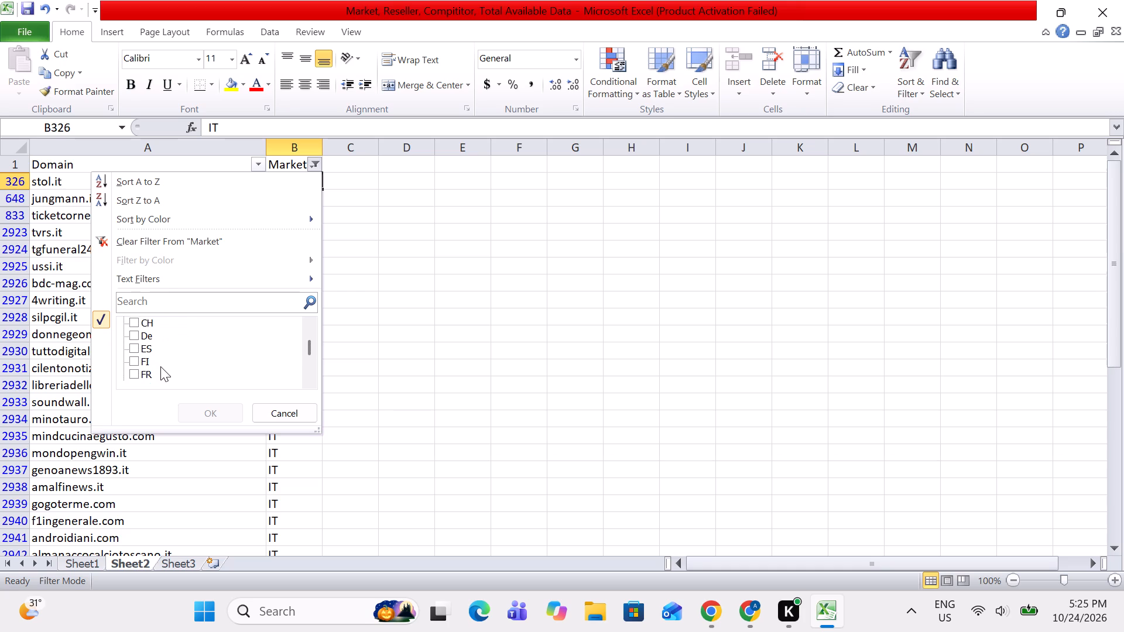
left_click(159, 308)
key("n")
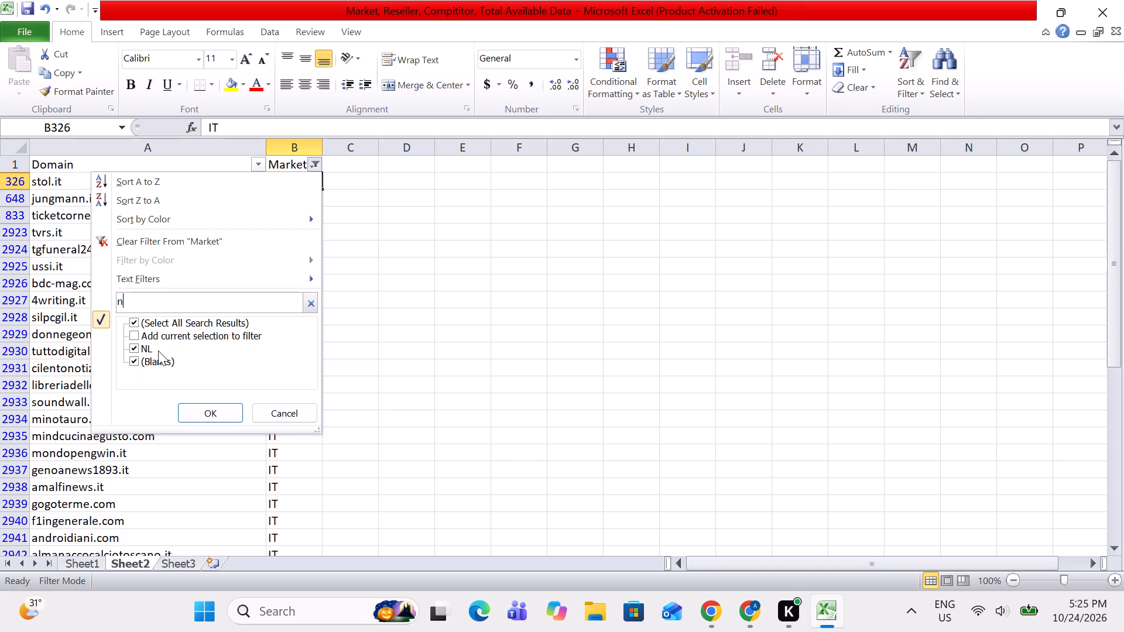
left_click(132, 318)
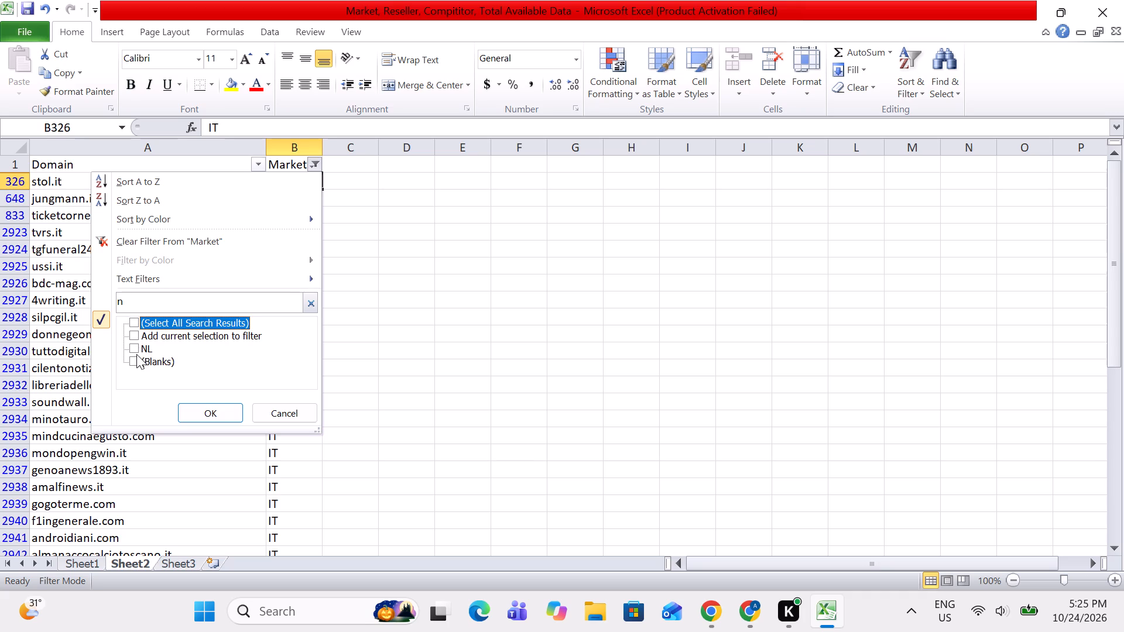
left_click(135, 345)
left_click(193, 412)
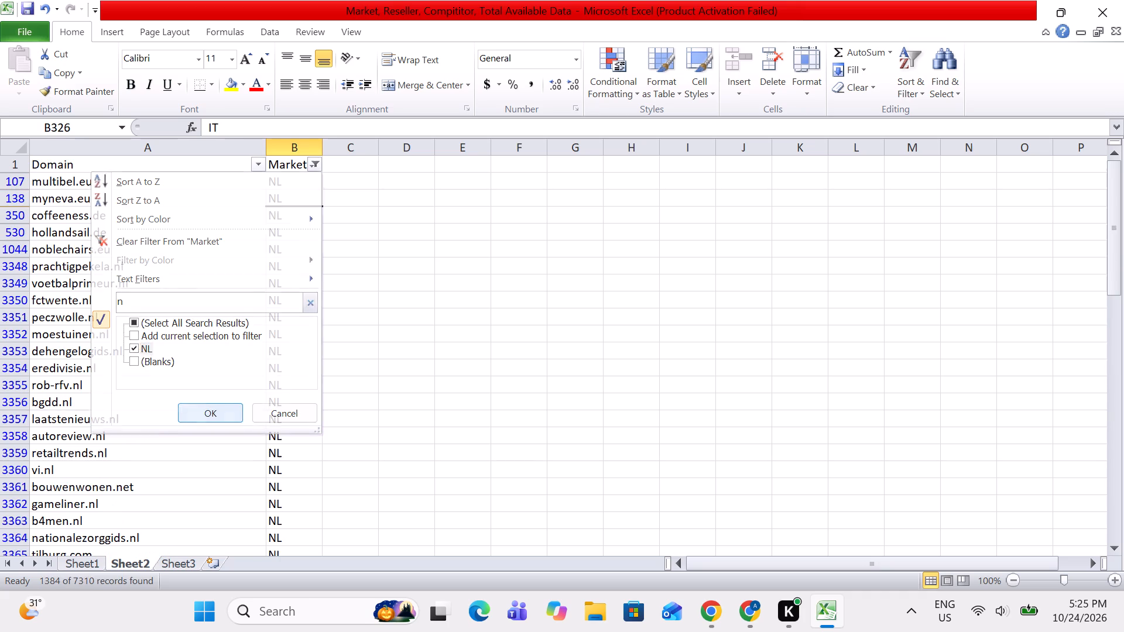
Check the number of filtered NL entries in the Domain column, from multibel.eu down, against the Netherlands' available websites in Sheet1.
key("Up")
key("Down")
key("Up")
key("Up")
key("Up")
key("Up")
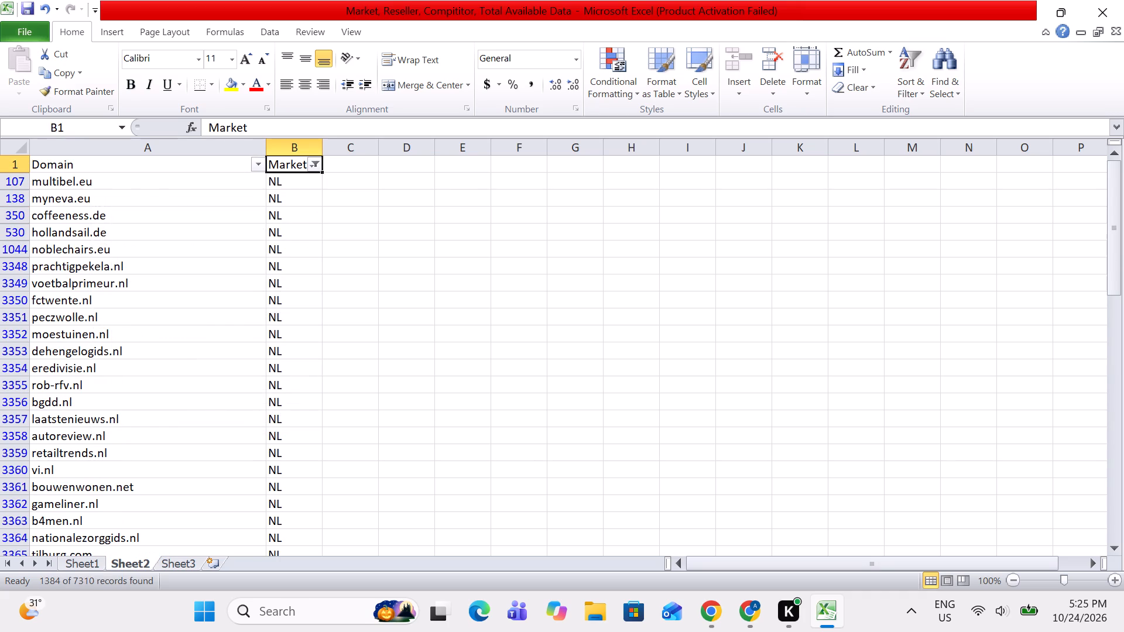
key("Down")
key("Left")
key("ctrl+shift+Down")
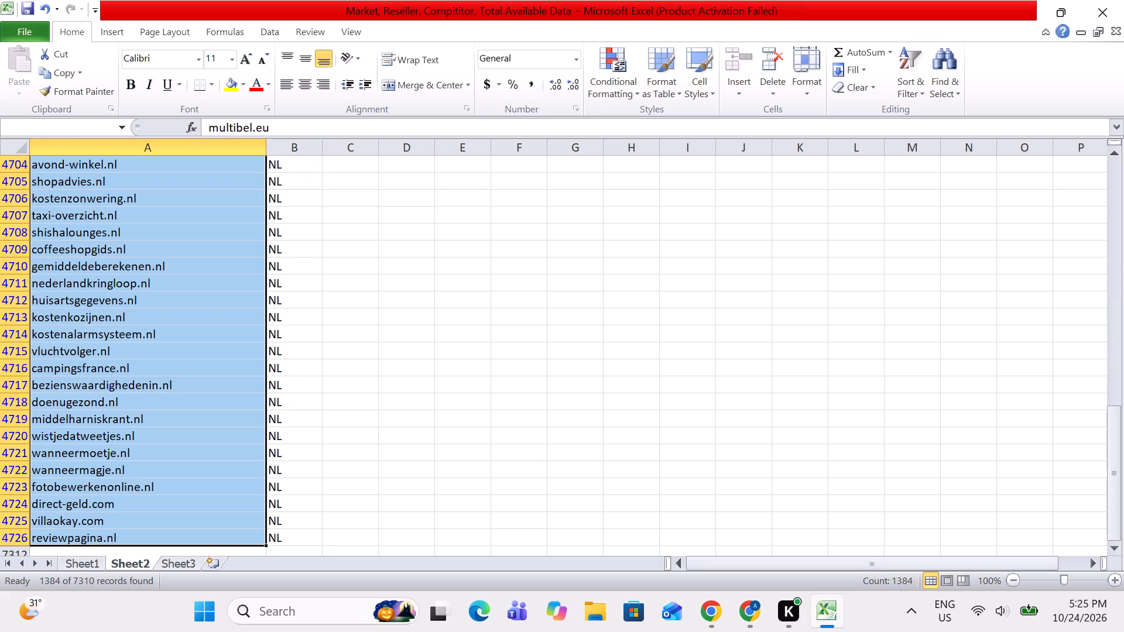
left_click(90, 560)
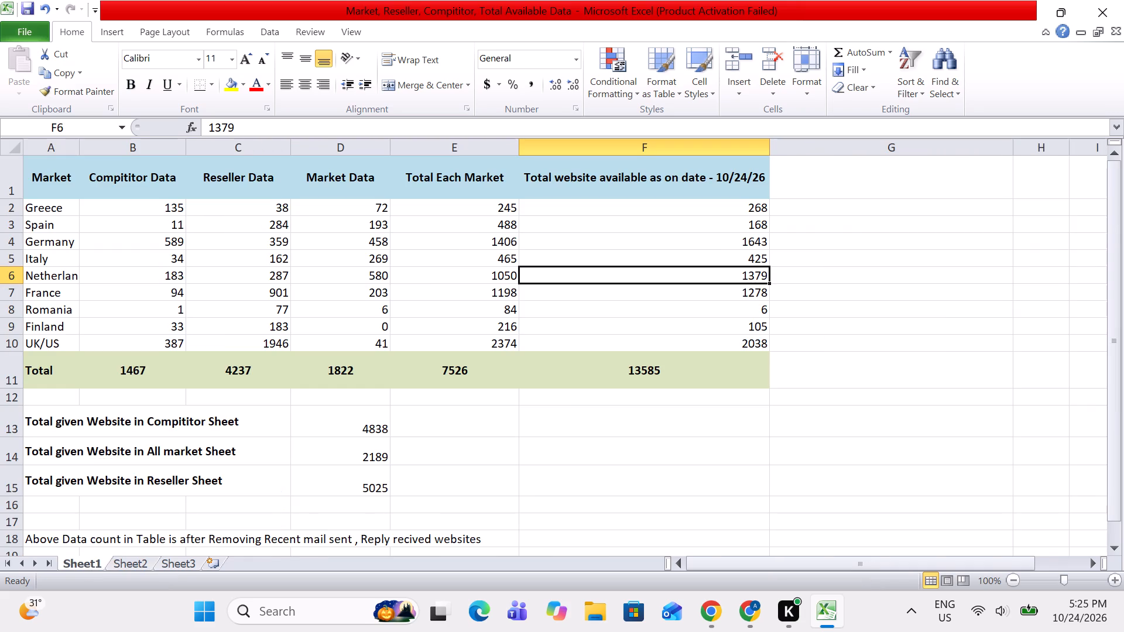
left_click(747, 296)
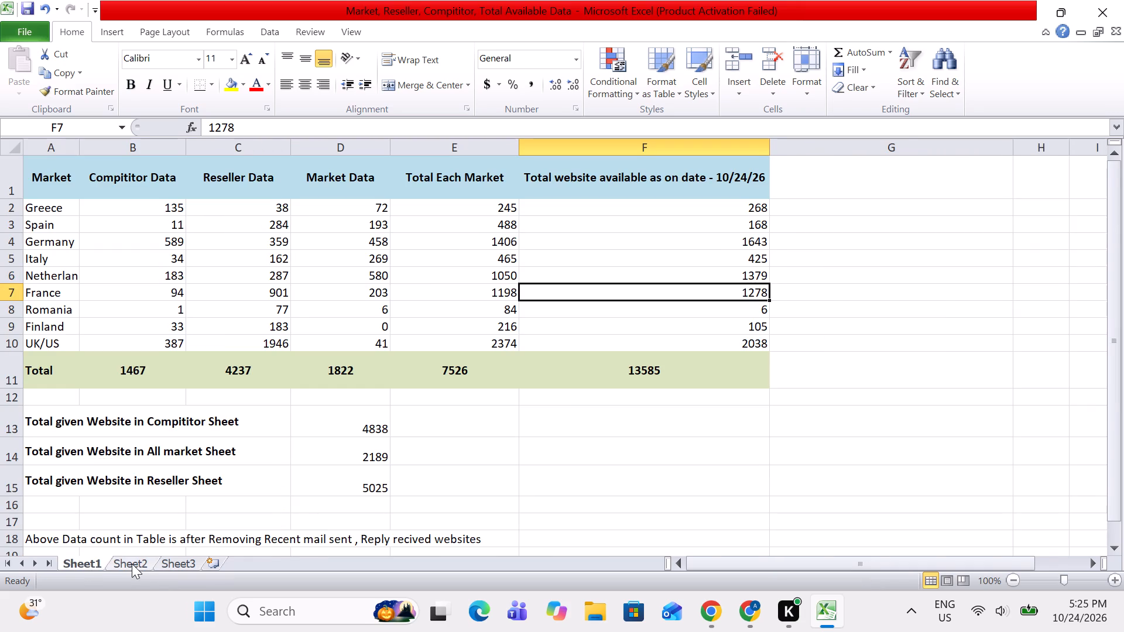
Return to Sheet2's header row and filter the Market column to show only FR.
left_click(132, 564)
left_click(307, 278)
key("ctrl+Up")
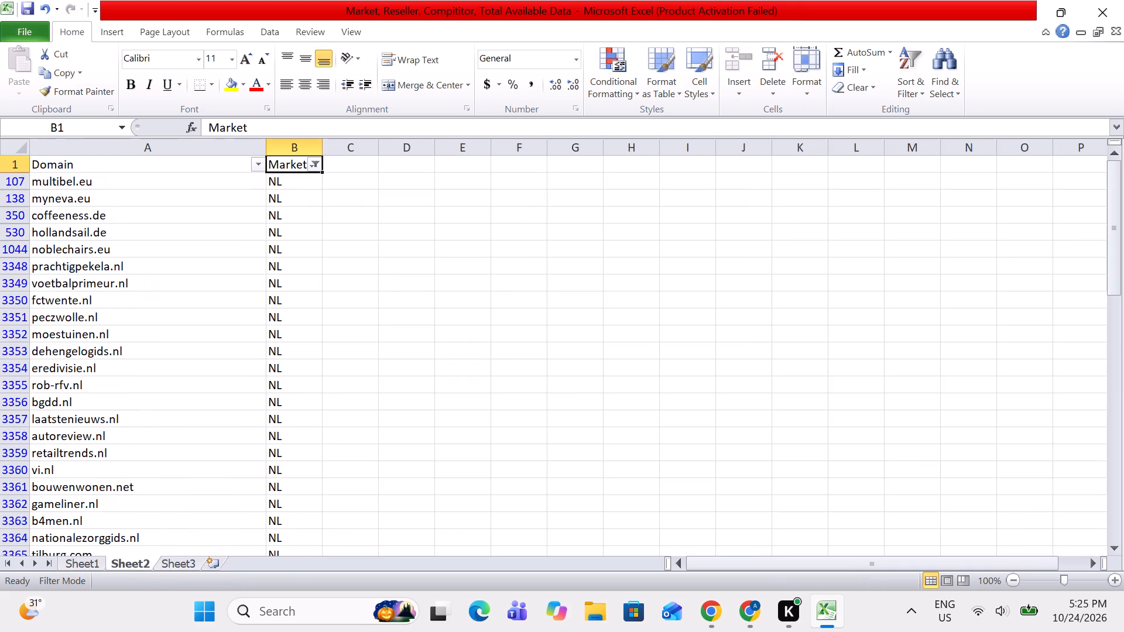
key("Up")
key("Up")
left_click(321, 162)
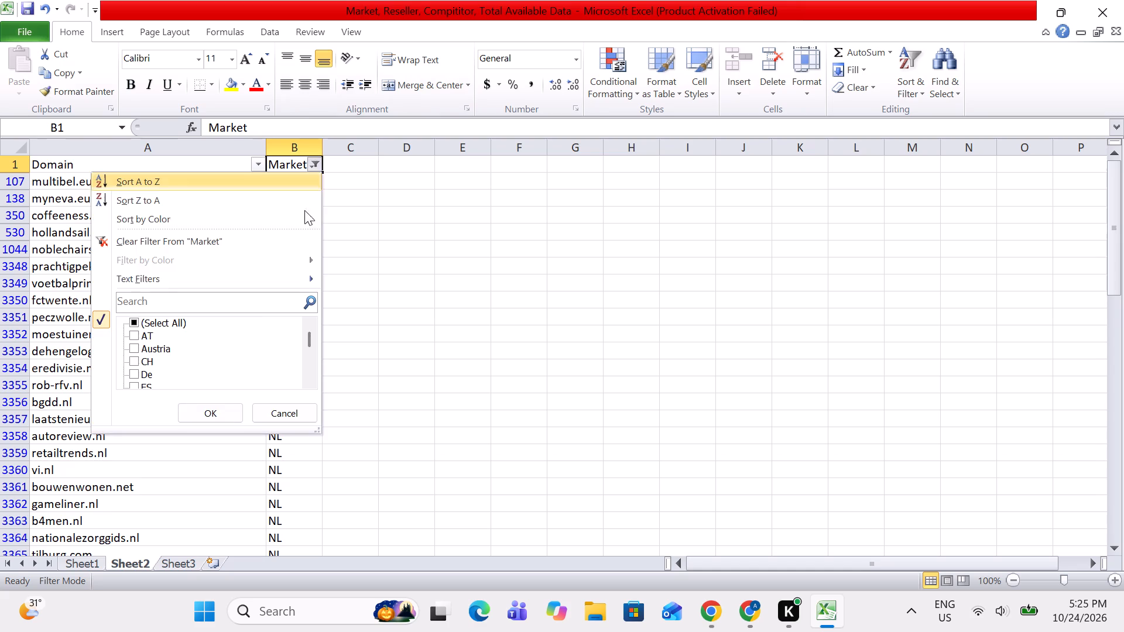
scroll(148, 325, "down", 2)
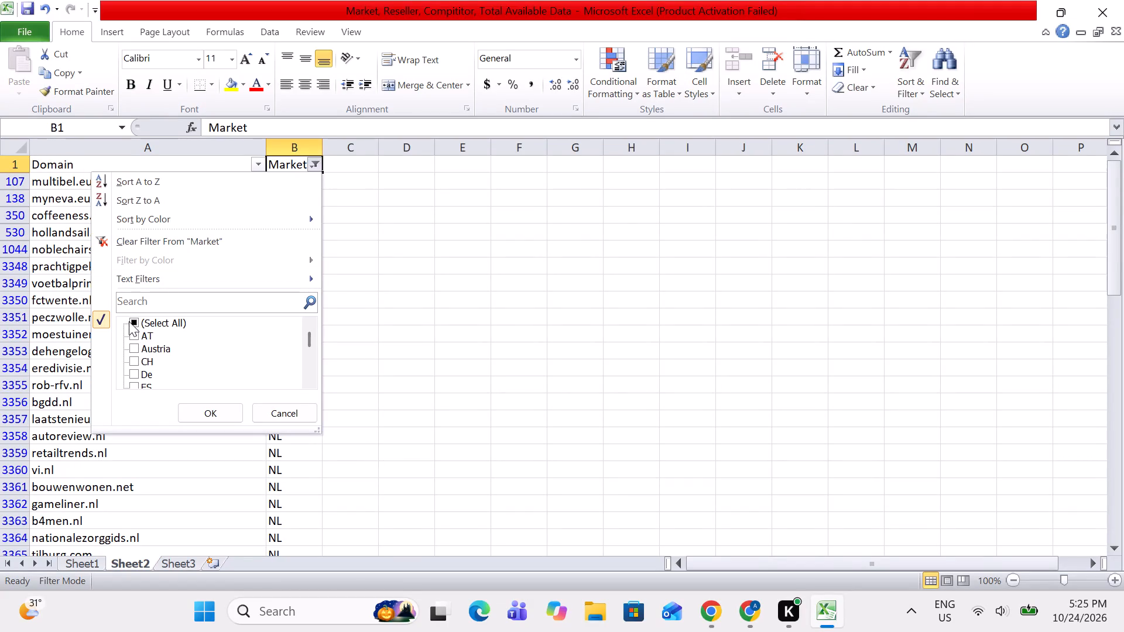
left_click(135, 324)
left_click(135, 324)
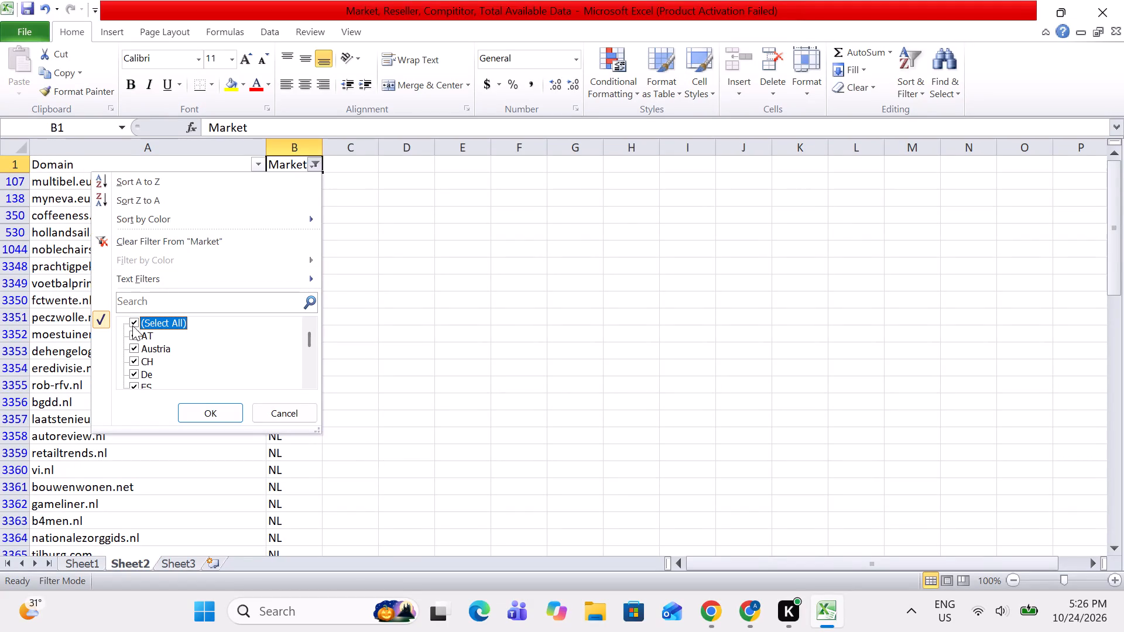
left_click(133, 322)
left_click(144, 301)
key("f")
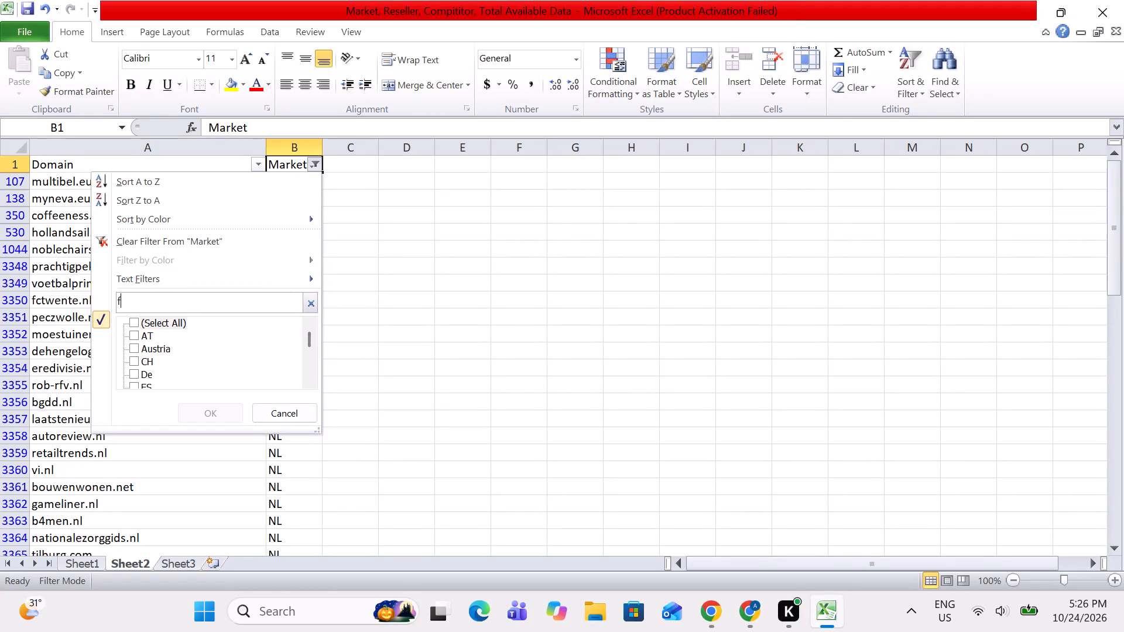
key("r")
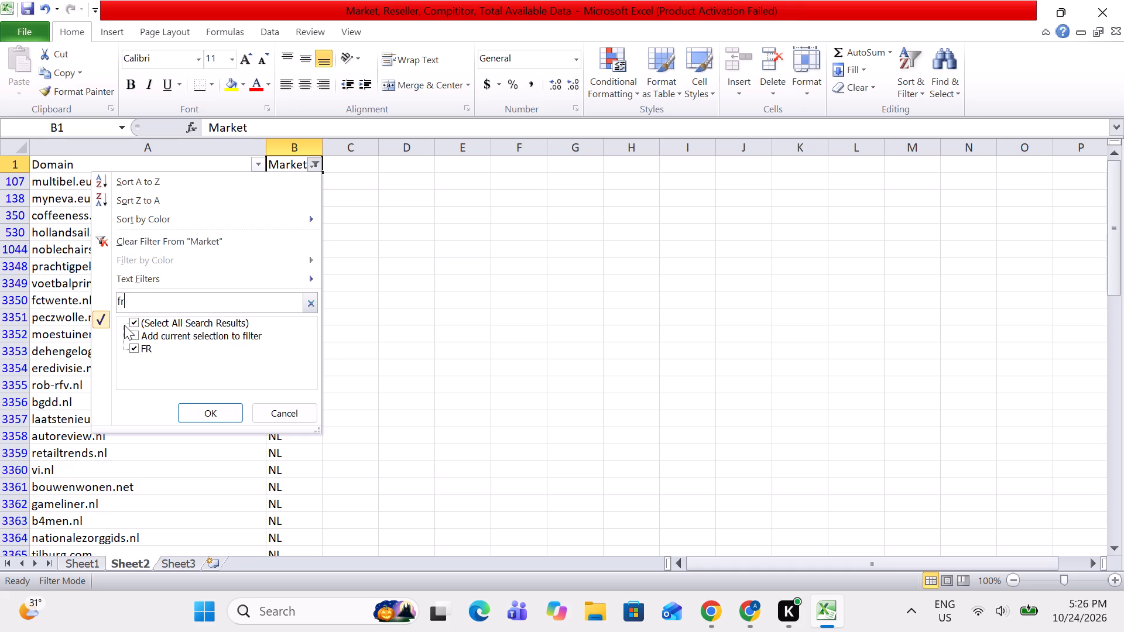
left_click(132, 319)
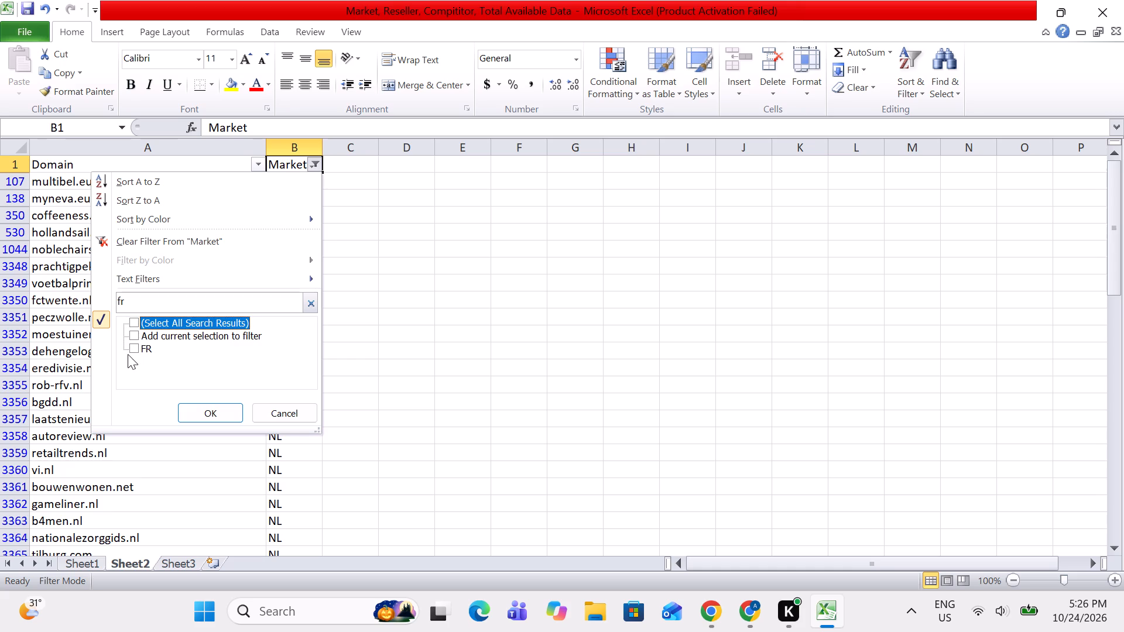
left_click(131, 344)
left_click(214, 410)
Check the number of filtered FR entries in the Domain column, from surfmusic.de down, against France's available websites in Sheet1.
key("Down")
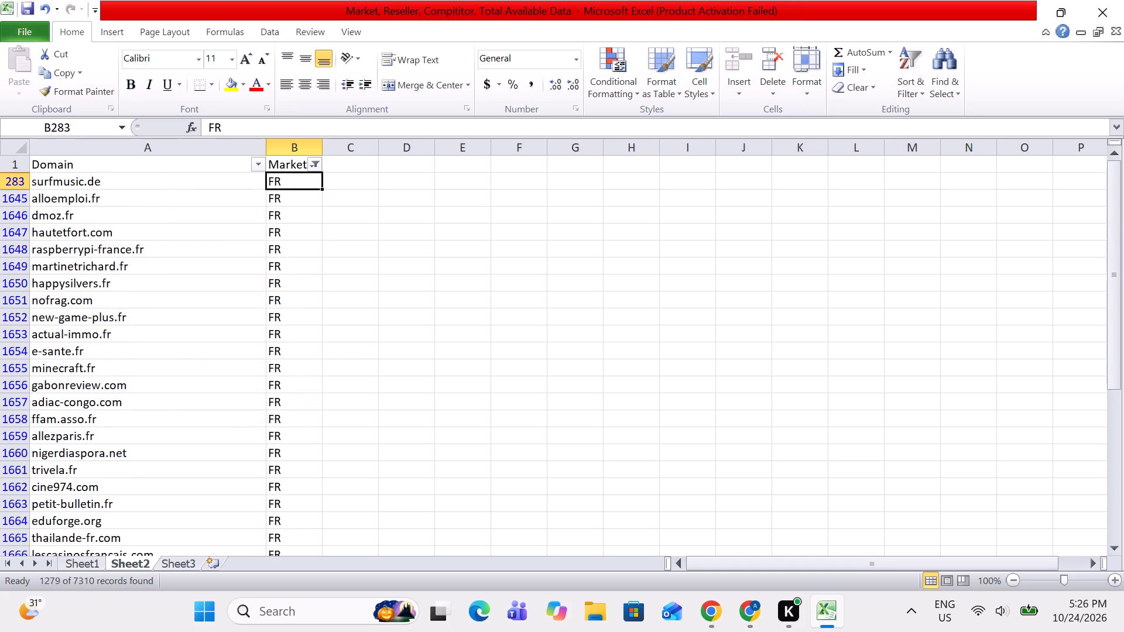
key("Left")
key("ctrl+shift+Down")
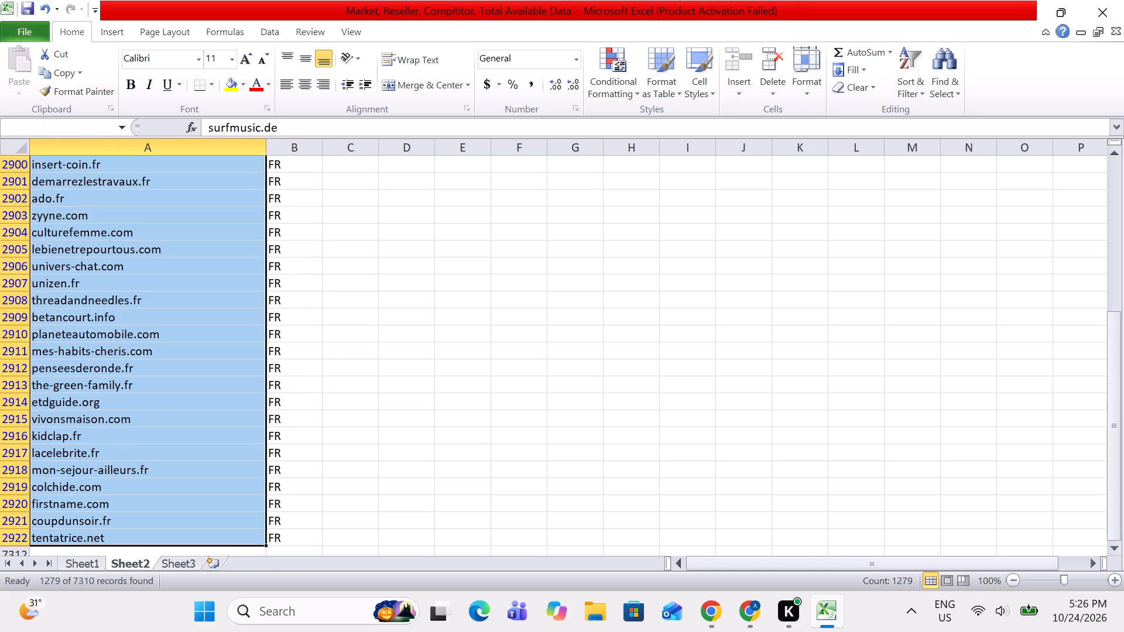
left_click(85, 559)
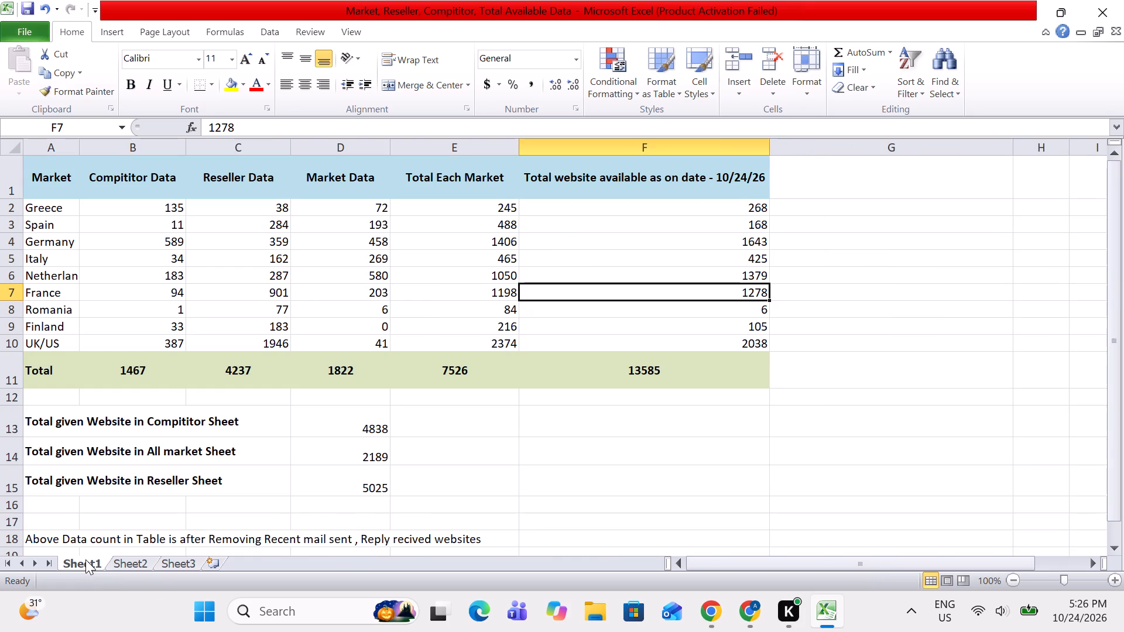
Look over the Romania and Finland rows in Sheet1, reading across Finland's figures to its available websites as of 10/24/26.
key("Down")
key("Right")
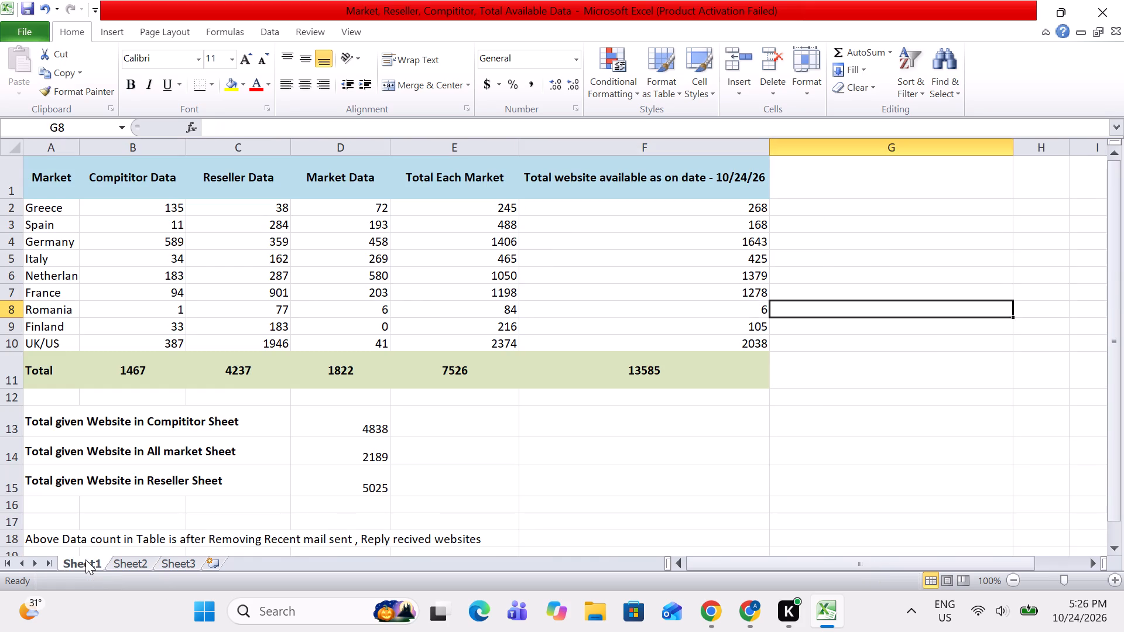
key("Left")
key("Down")
key("Right")
key("Left")
key("Left")
key("Left")
key("Left")
key("Left")
key("Left")
key("Left")
key("Left")
key("Left")
key("Left")
key("Left")
key("Left")
key("Left")
key("Left")
key("Right")
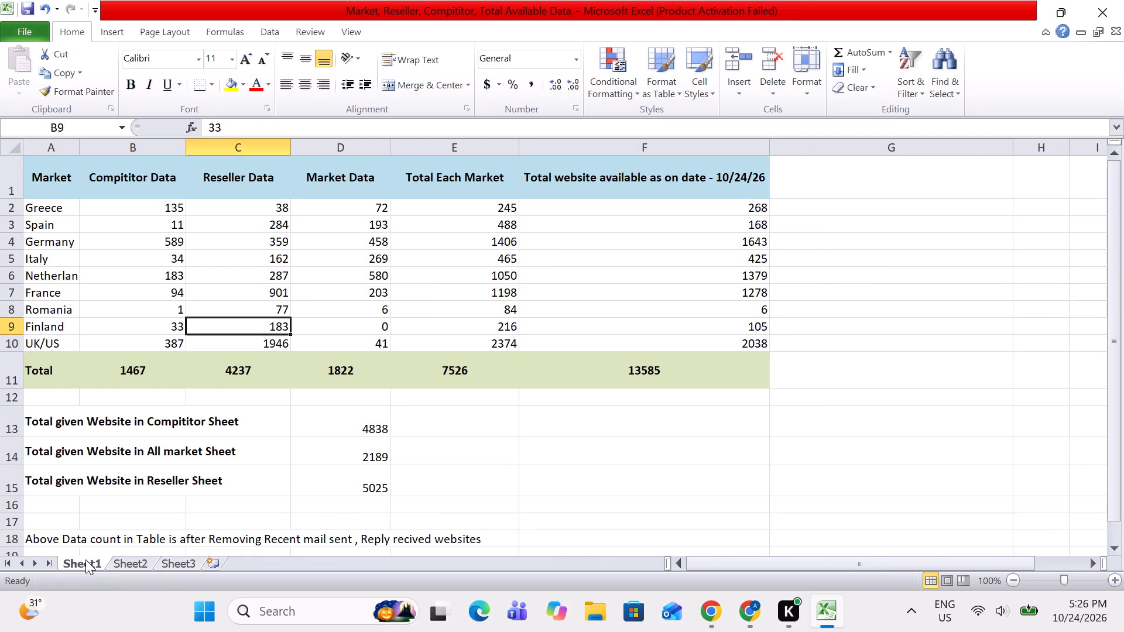
key("Right")
key("Right")
key("Right")
key("Right")
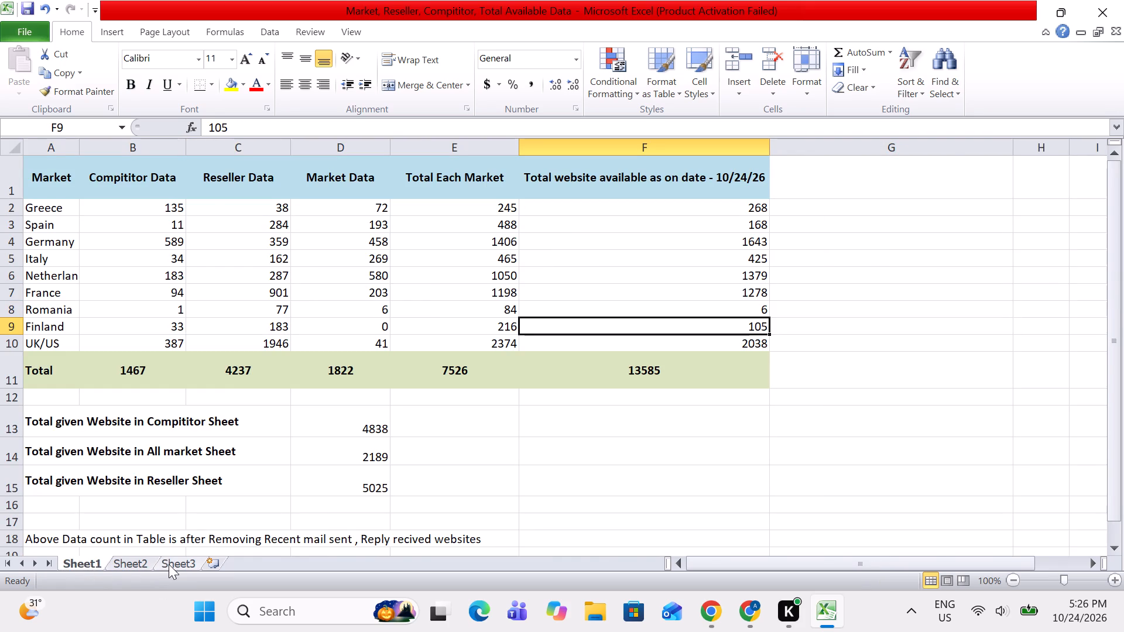
Return to the top of Sheet2's list and filter the Market column to show only UK/USA/IE.
left_click(169, 564)
scroll(177, 356, "up", 2)
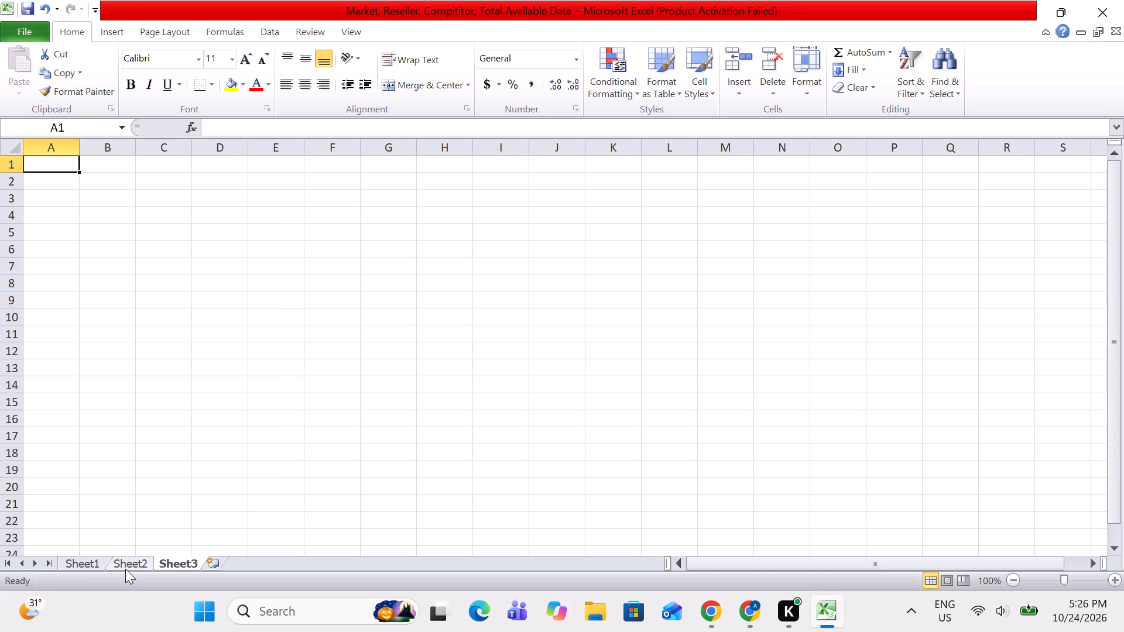
left_click(127, 561)
left_click(316, 350)
key("ctrl+Up")
key("Up")
key("Down")
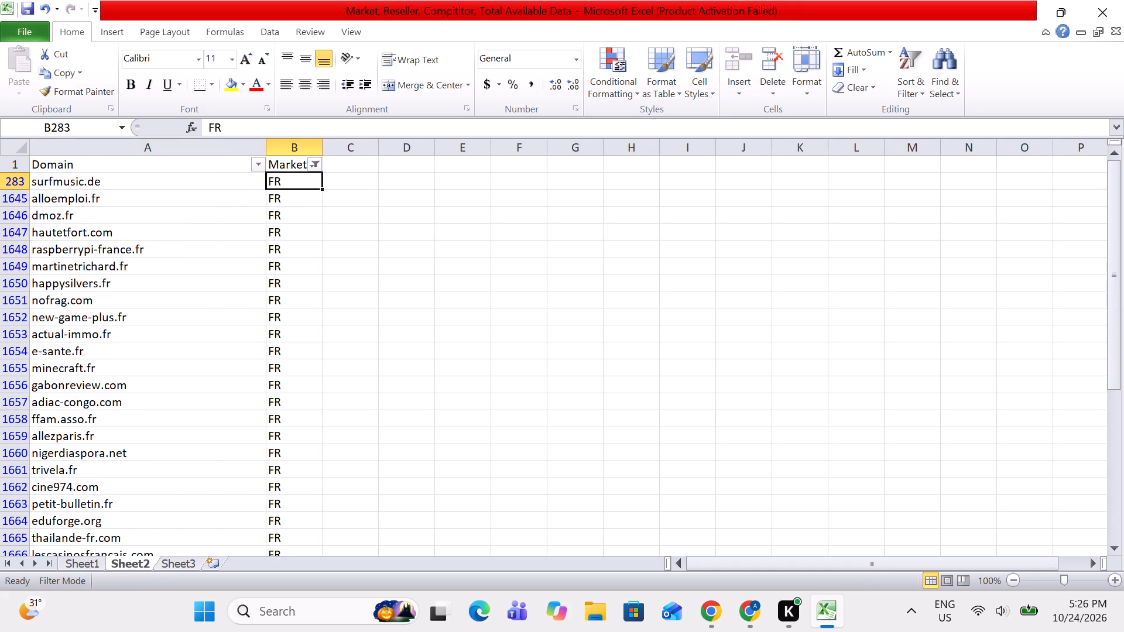
left_click(317, 166)
scroll(235, 272, "down", 2)
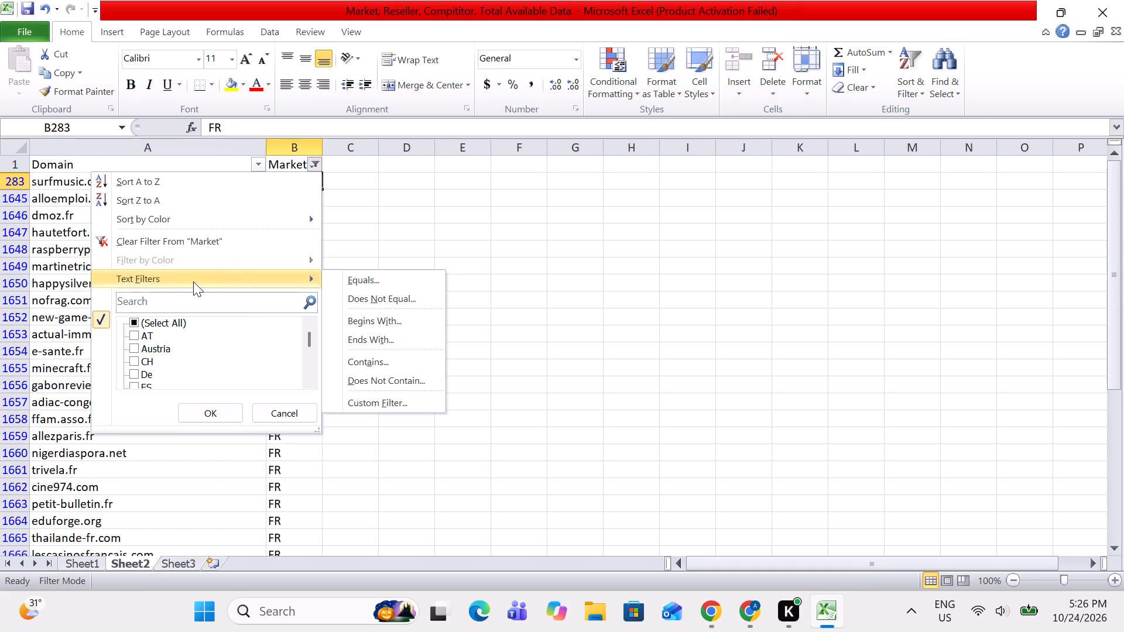
double_click(132, 320)
left_click(135, 322)
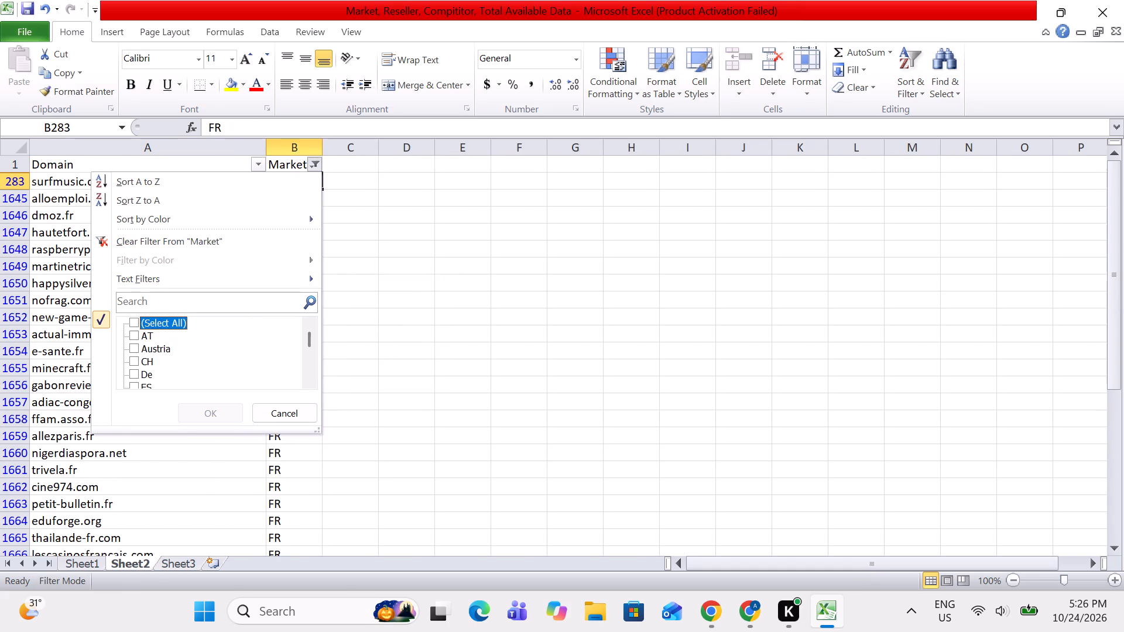
scroll(160, 321, "down", 6)
left_click(167, 358)
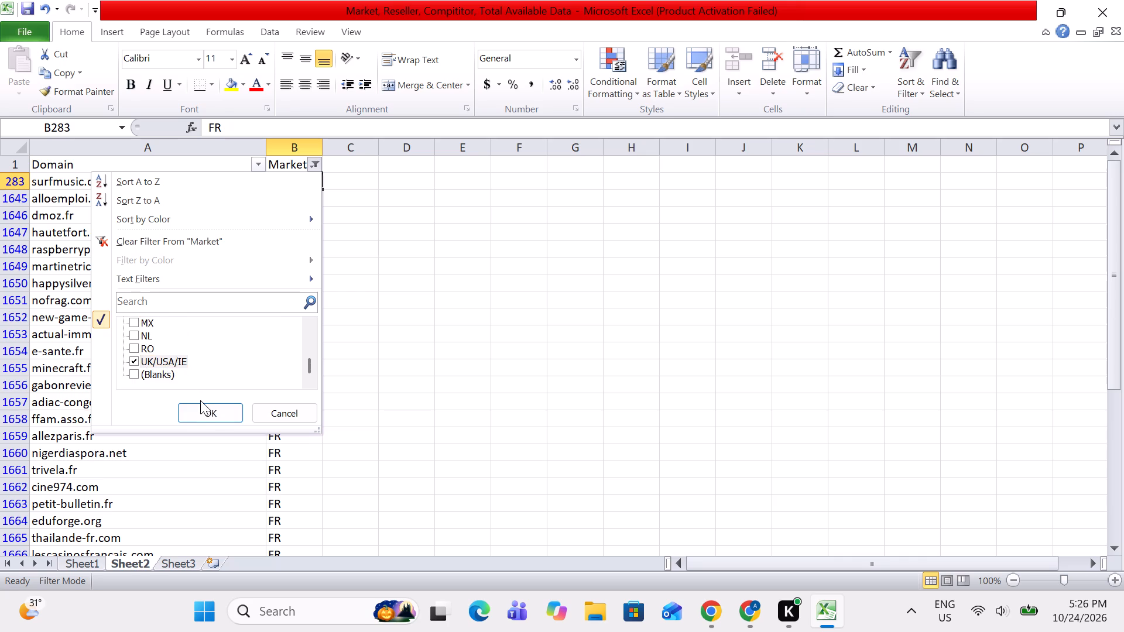
left_click(200, 412)
Check the number of filtered UK/USA/IE entries in the Domain column, from dailypress.net down, against UK/US's available websites in Sheet1.
key("Up")
key("Down")
key("Left")
key("Left")
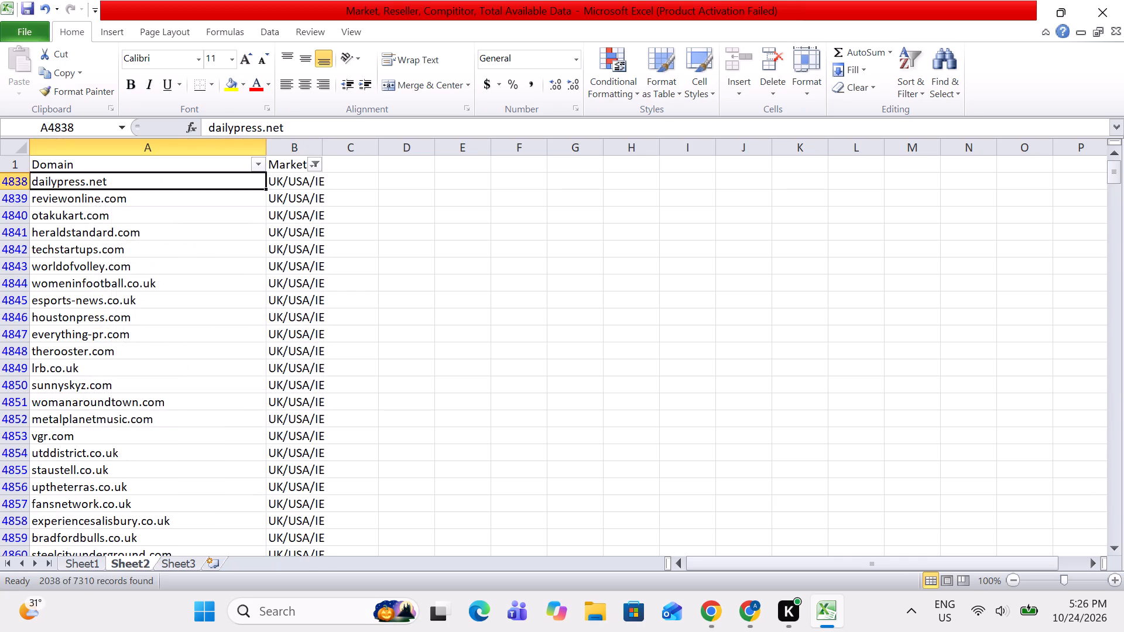
key("ctrl+shift+Down")
key("ctrl+shift+Down")
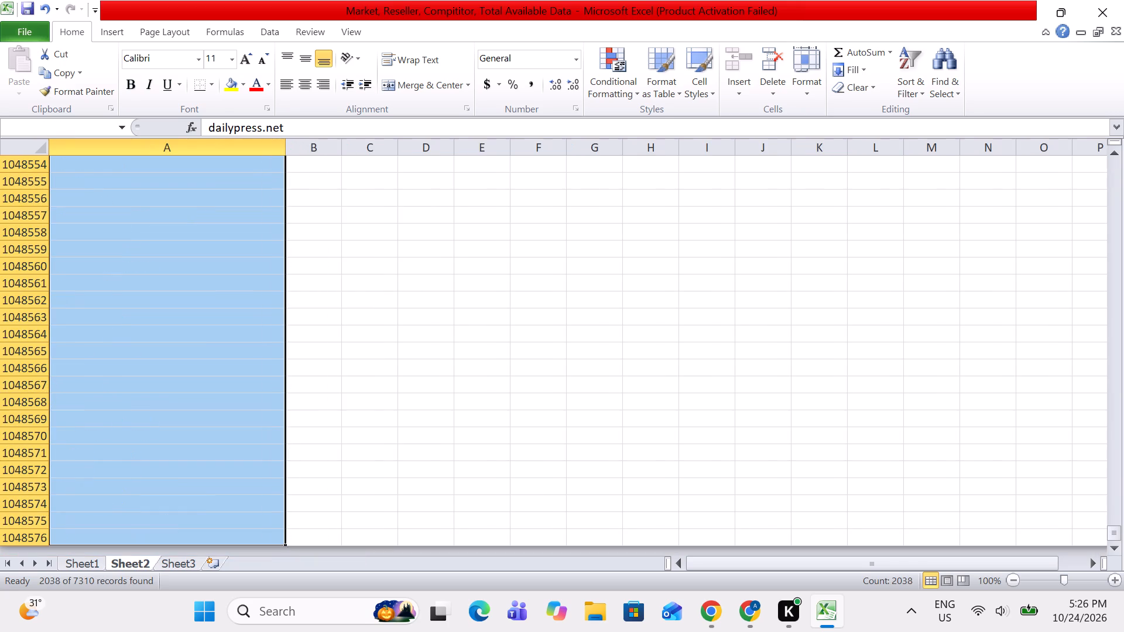
key("Up")
key("Down")
key("Up")
key("Down")
key("ctrl+shift+Down")
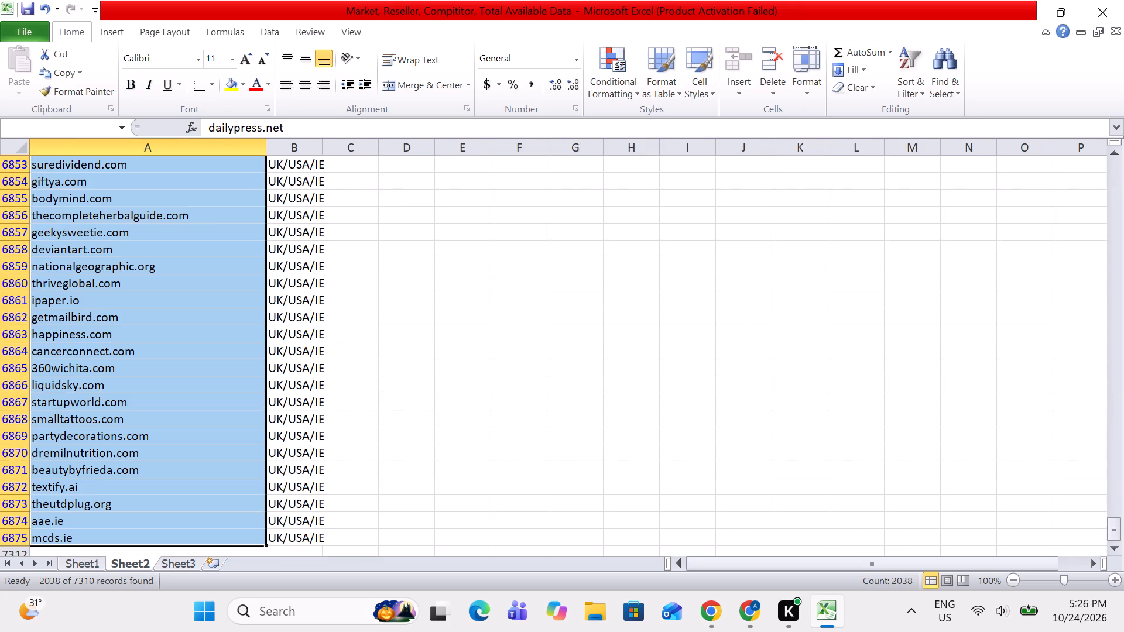
left_click(74, 568)
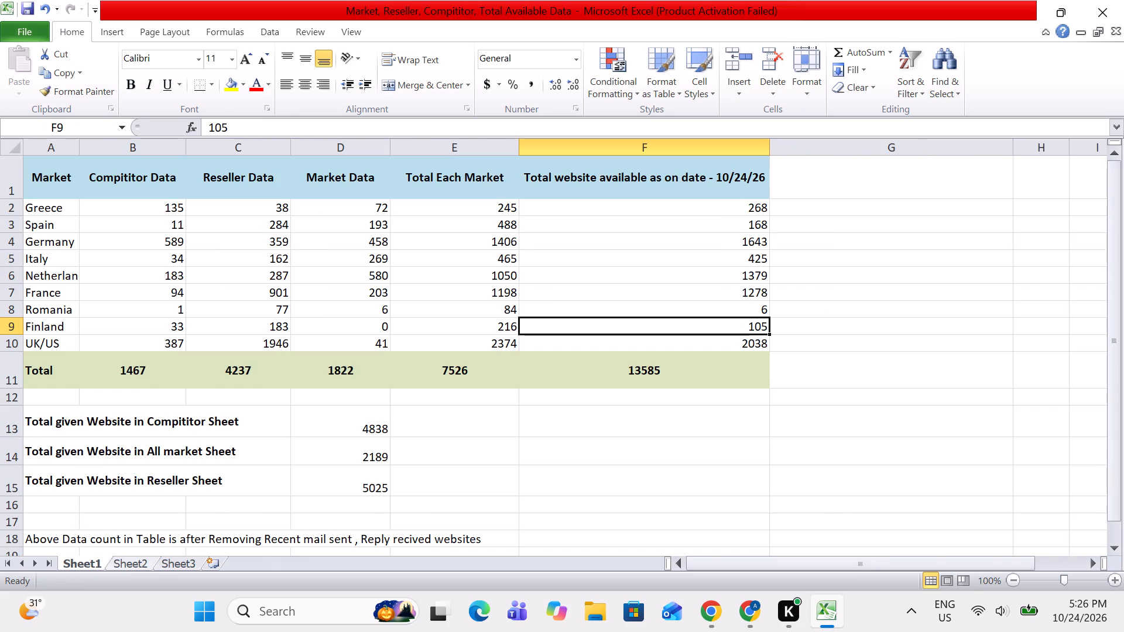
left_click(617, 381)
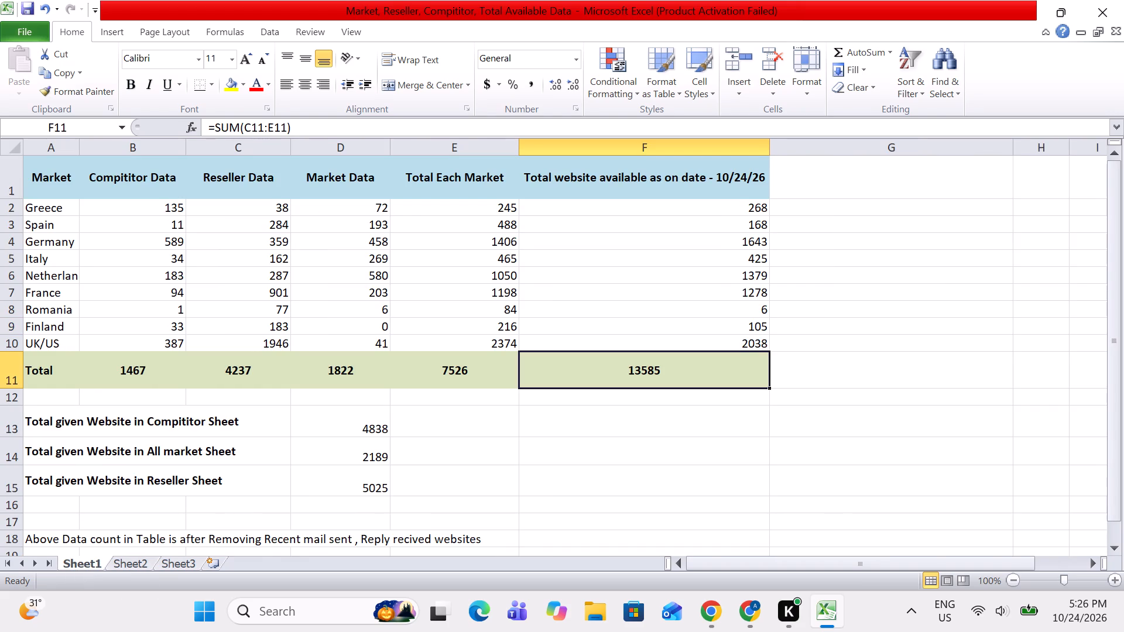
left_click(741, 341)
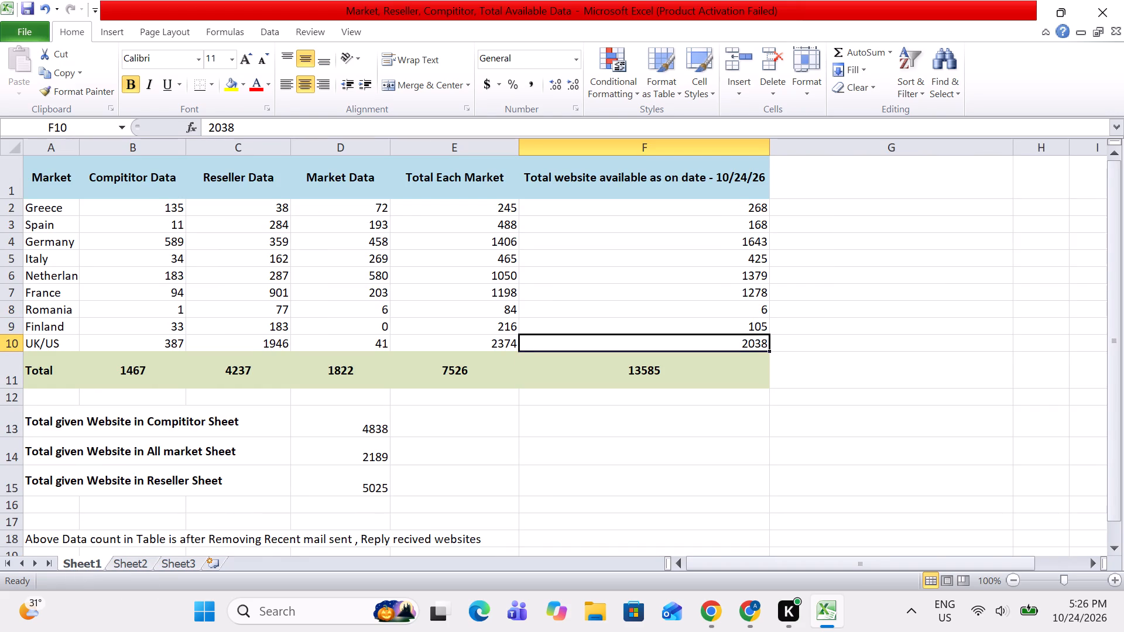
Clear the existing sum formula from the Total row's cell F11 in Sheet1's available-websites column.
left_click(675, 387)
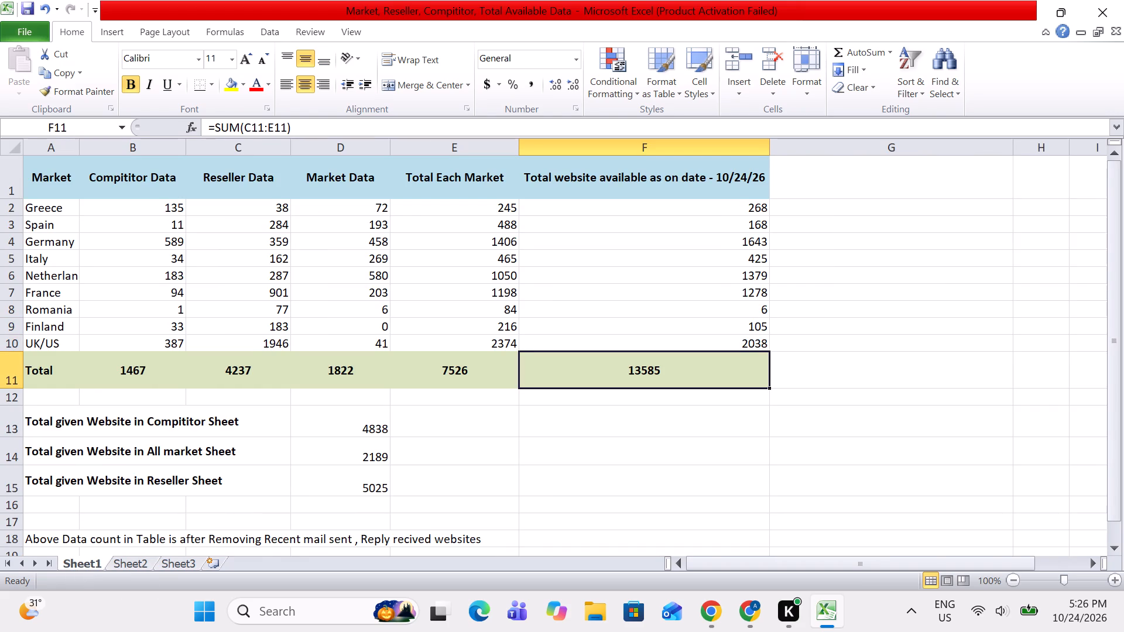
left_click(510, 379)
left_click(611, 383)
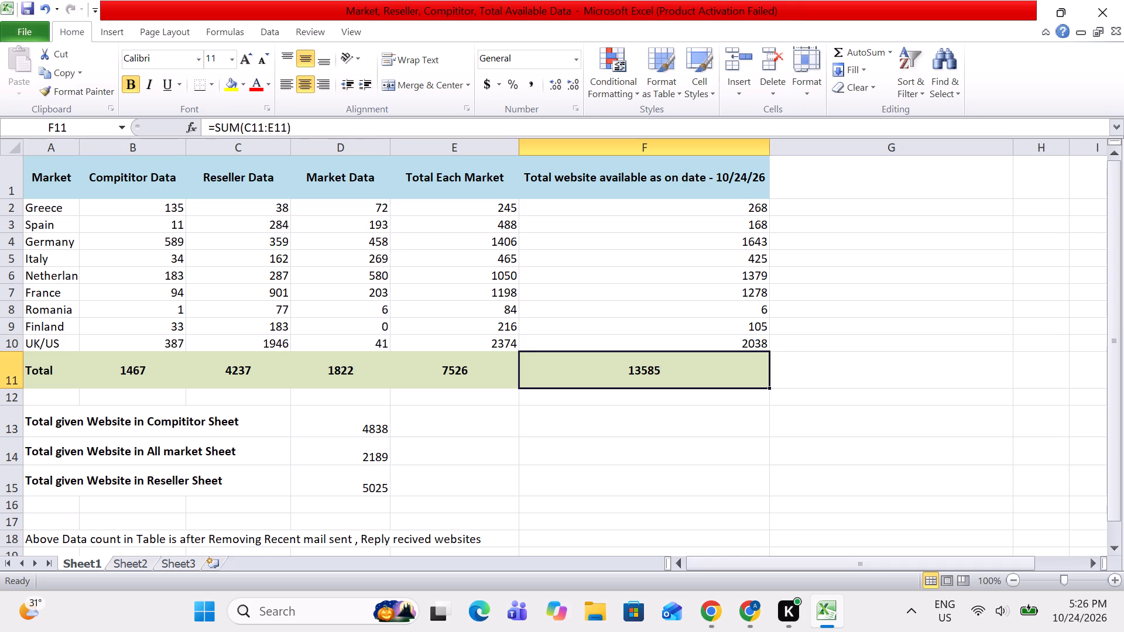
double_click(693, 377)
key("BackSpace")
key("BackSpace")
key("BackSpace")
key("BackSpace")
key("BackSpace")
key("BackSpace")
key("BackSpace")
key("BackSpace")
key("BackSpace")
key("BackSpace")
key("BackSpace")
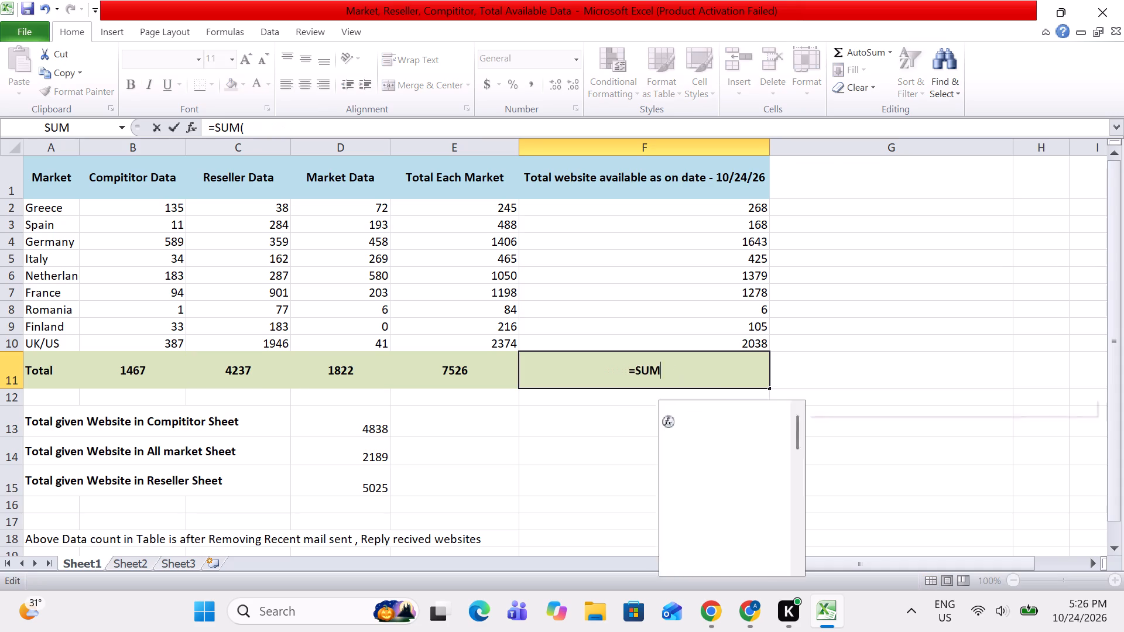
key("BackSpace")
key("BackSpace")
key("Return")
key("Up")
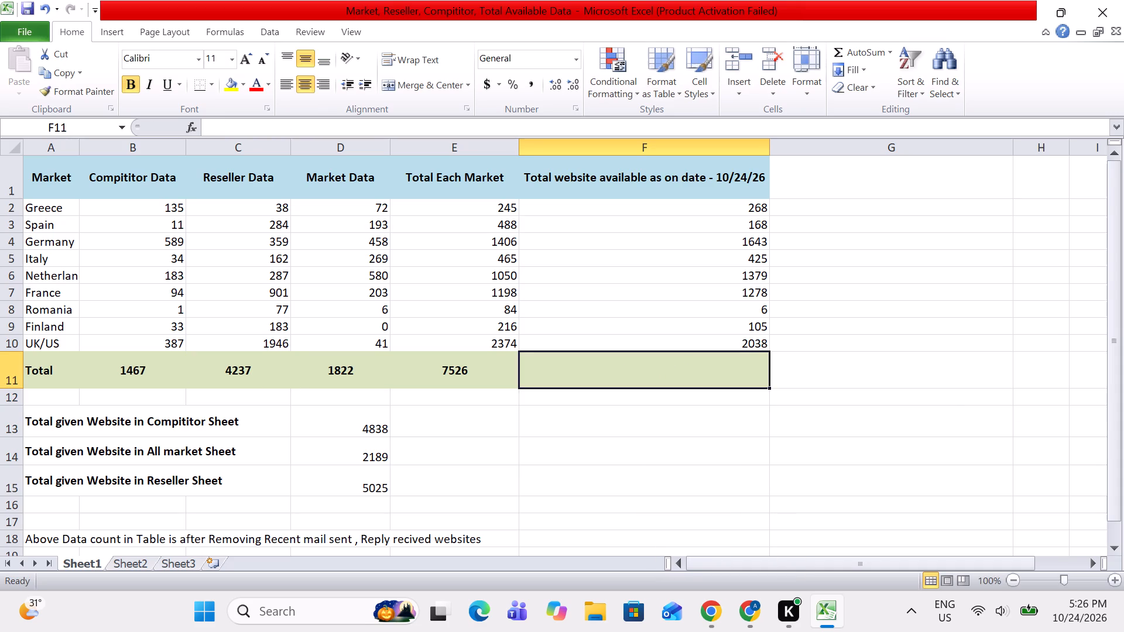
Enter =SUM(F2:F10) in cell F11 to total the available websites of all markets from Greece to UK/US.
key("Up")
key("Down")
key("equal")
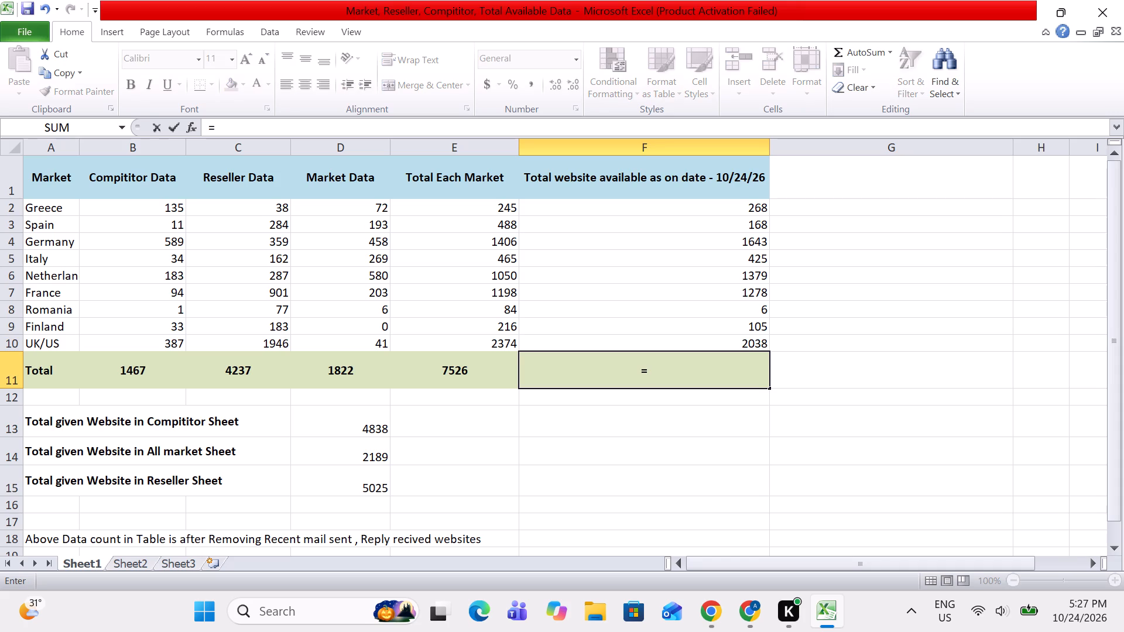
key("s")
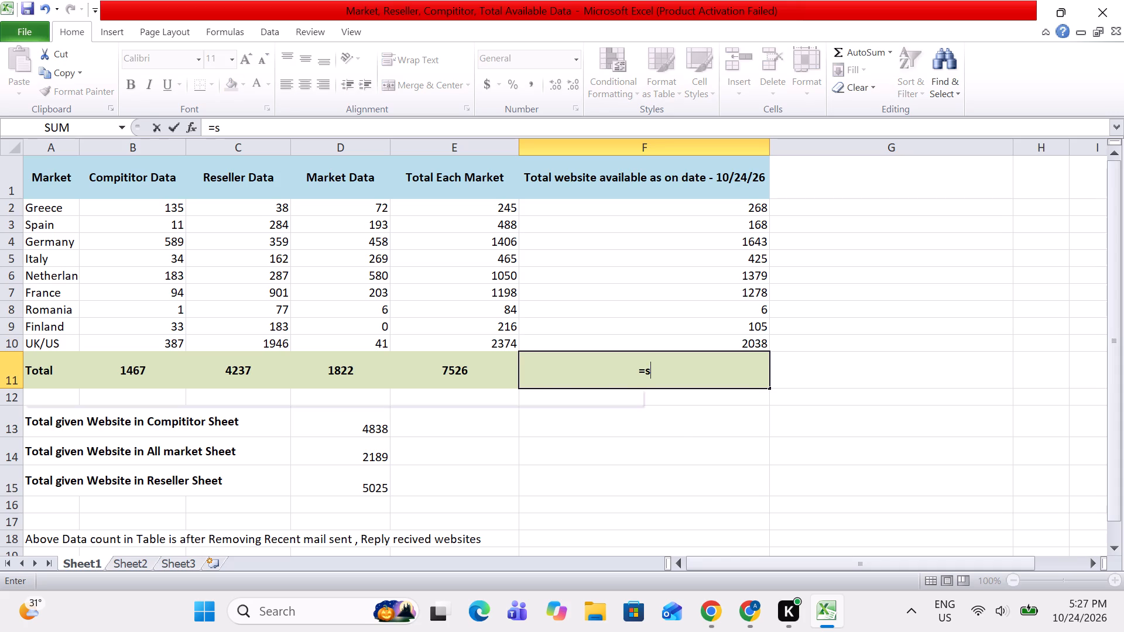
type("um")
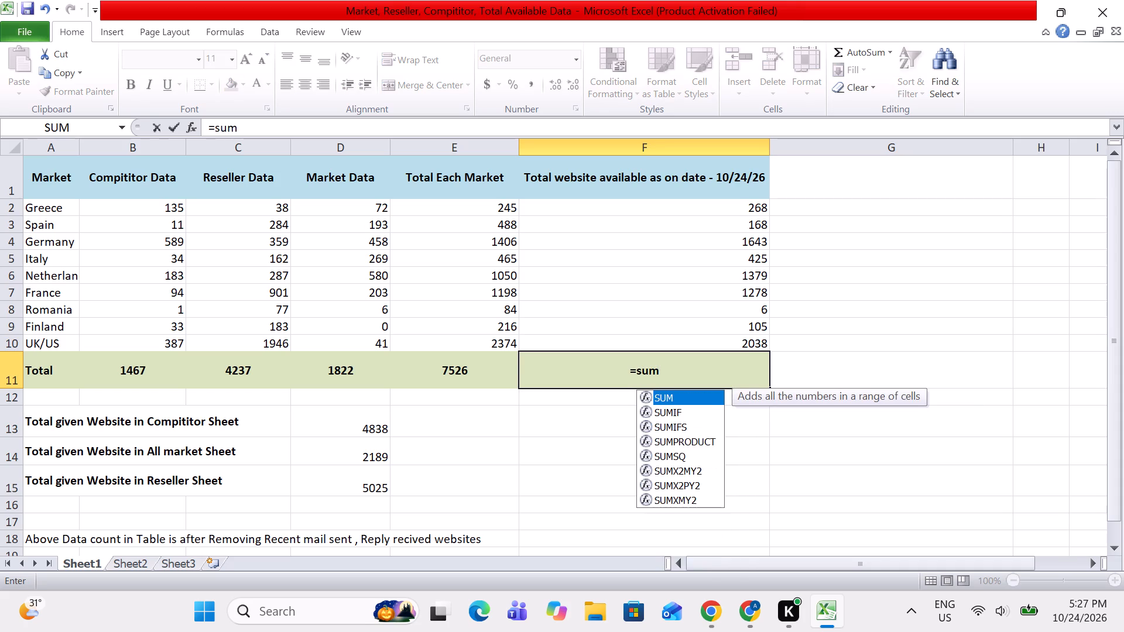
double_click(688, 394)
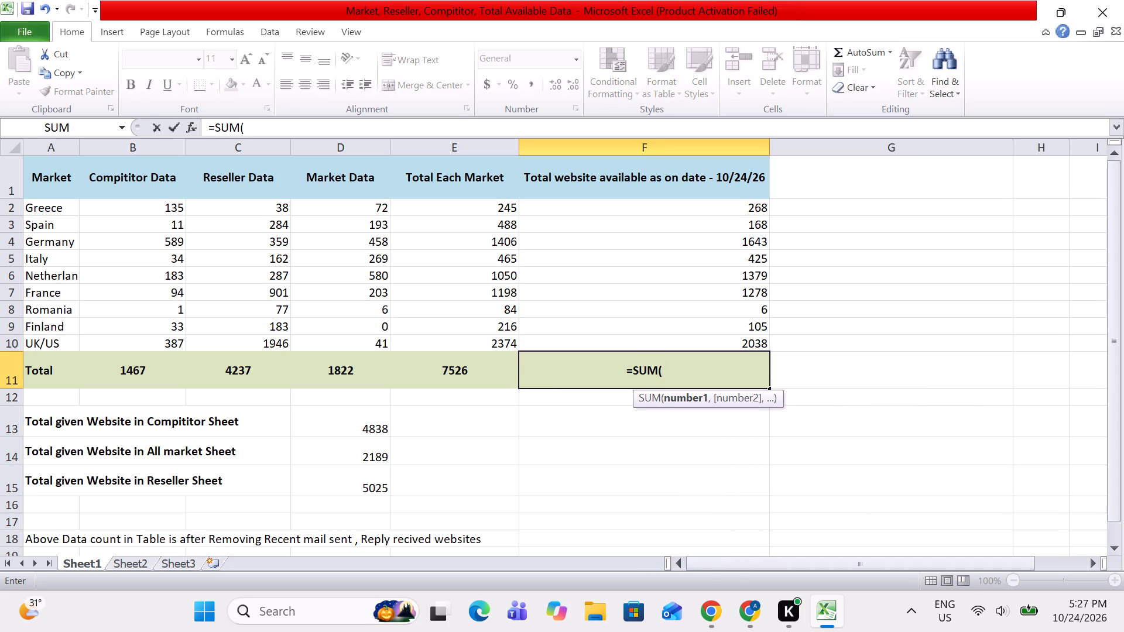
left_click_drag(729, 208, 748, 342)
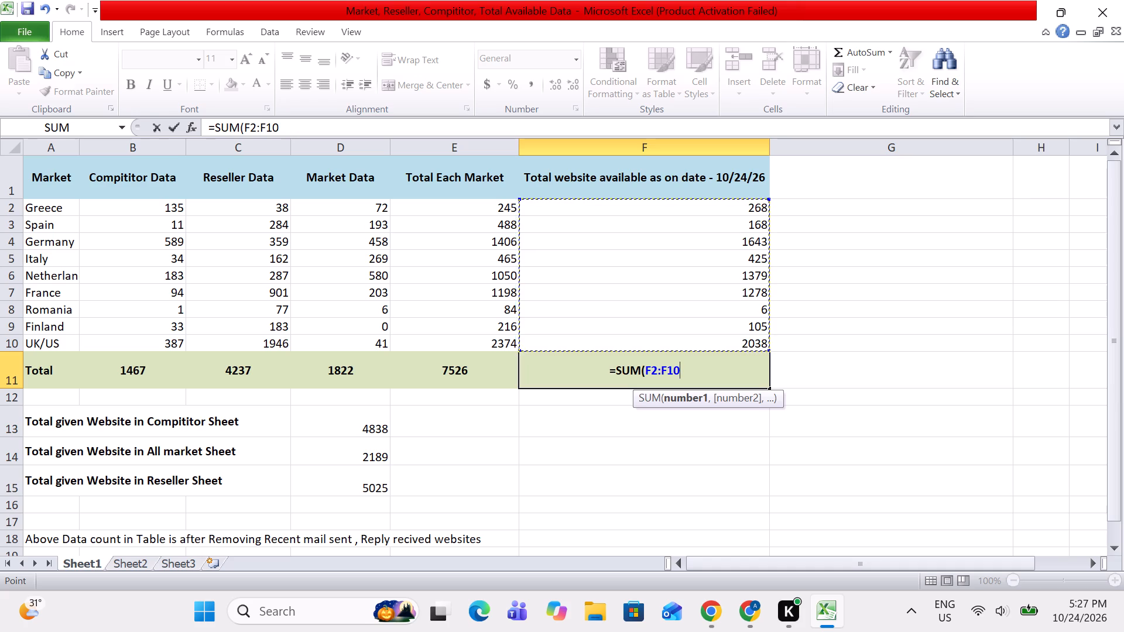
key("Return")
key("Up")
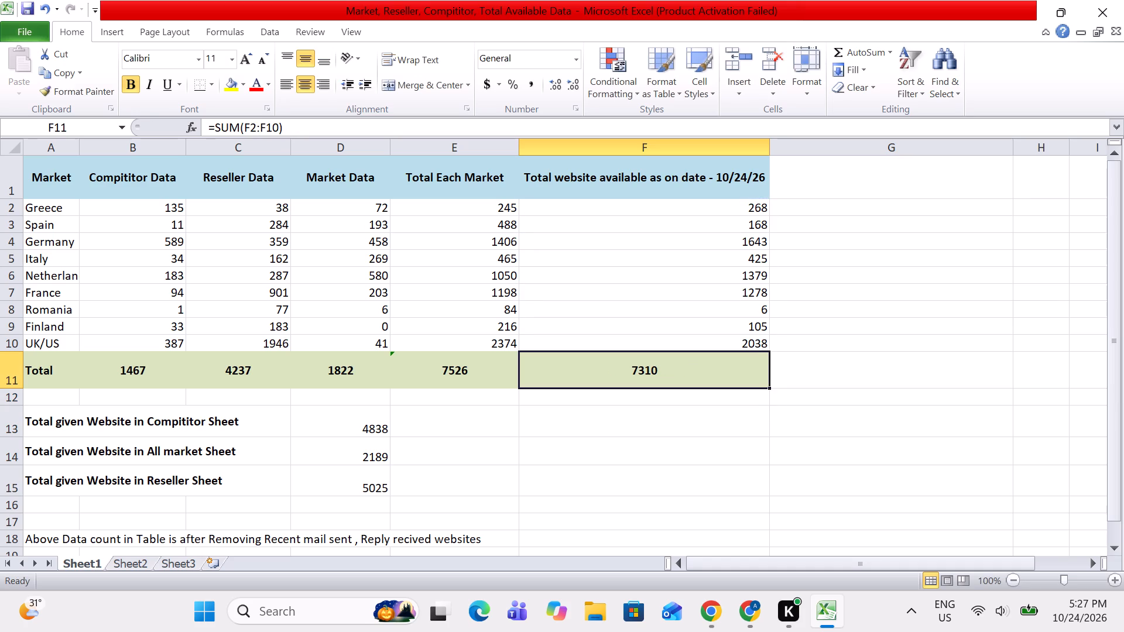
Save the workbook with the corrected available-websites total.
key("ctrl+s")
key("ctrl+s")
Clear the Market filter in Sheet2 so that every market's domains are listed again.
left_click(179, 564)
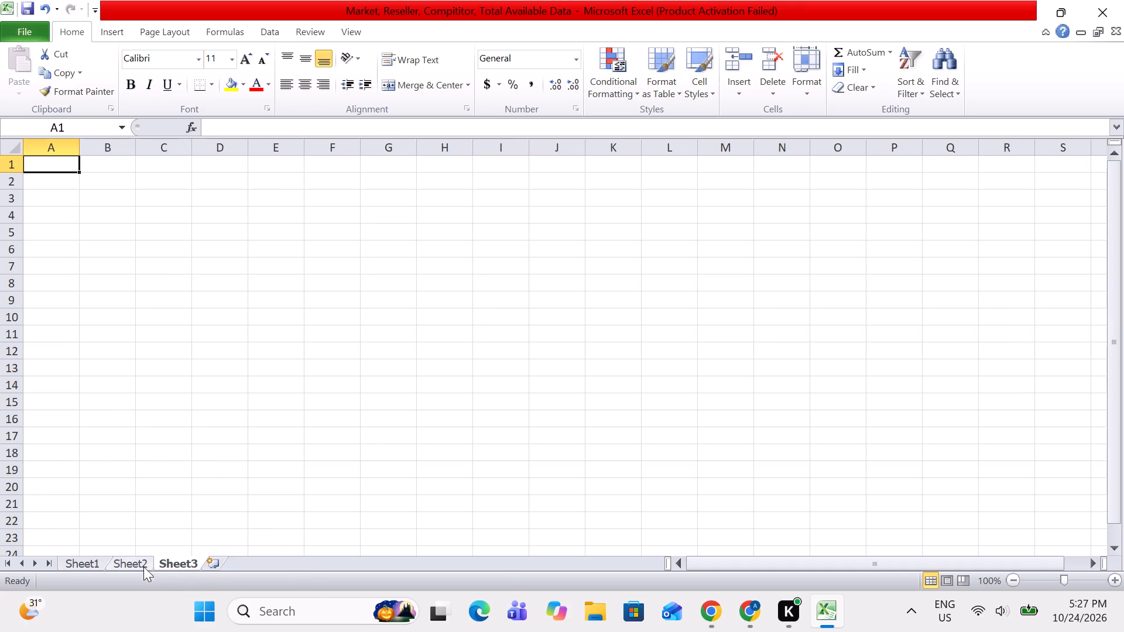
left_click(117, 564)
scroll(547, 323, "up", 7)
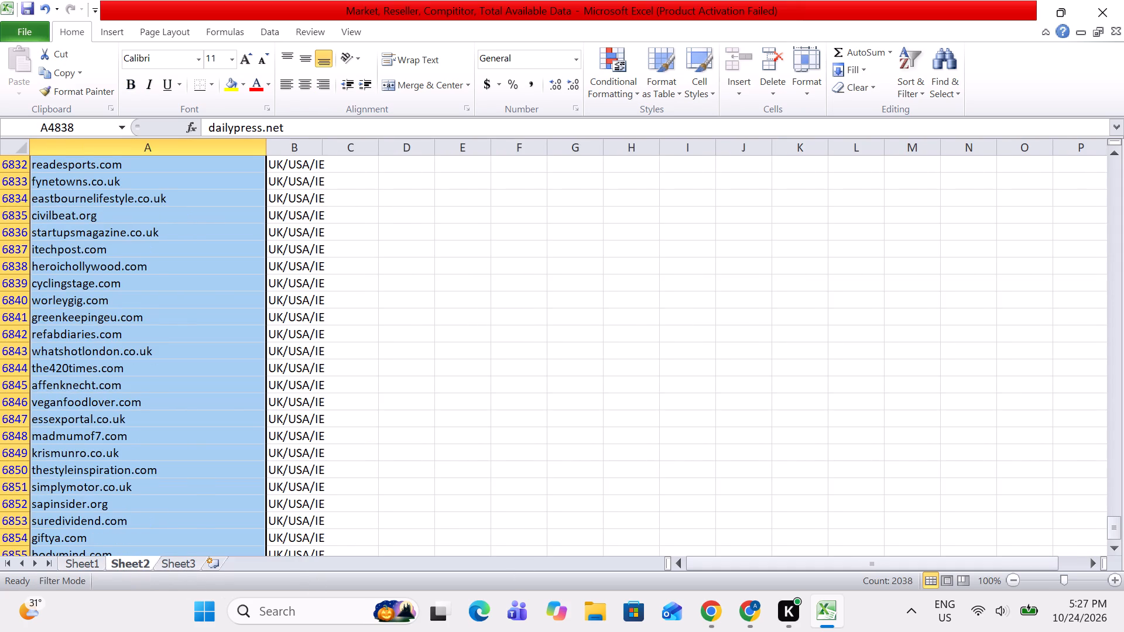
left_click(910, 90)
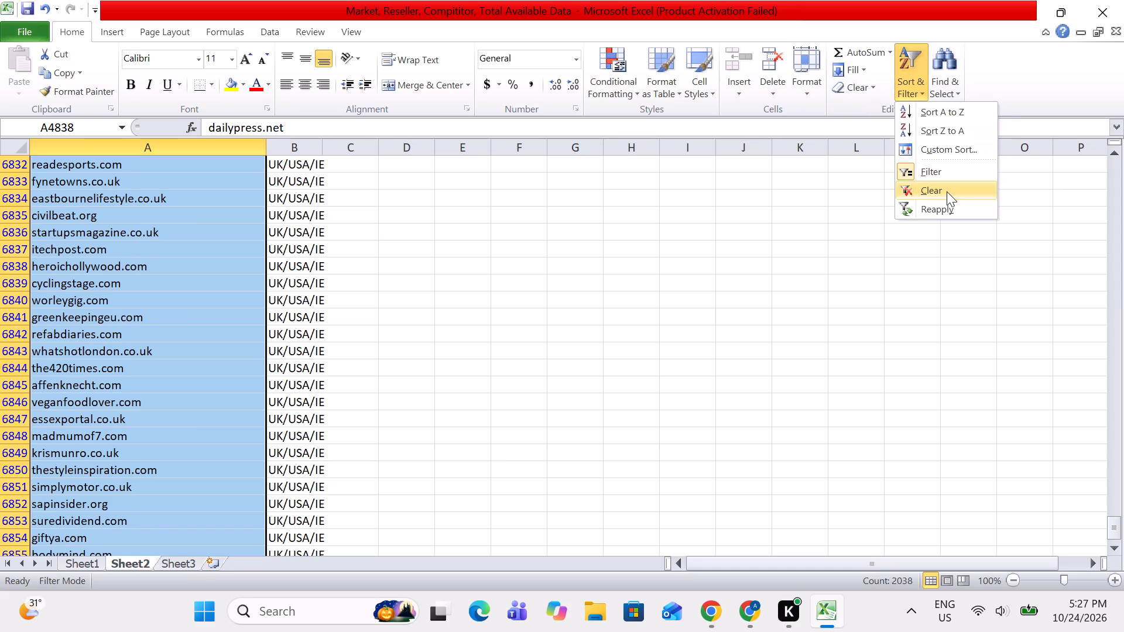
left_click(943, 191)
Return to the top of Sheet2's unfiltered list and check the extent of the Domain column from faces.ch down.
left_click(436, 314)
key("Left")
key("Left")
key("Left")
key("Left")
key("Left")
key("Left")
key("Left")
key("Left")
key("Left")
key("Left")
key("Left")
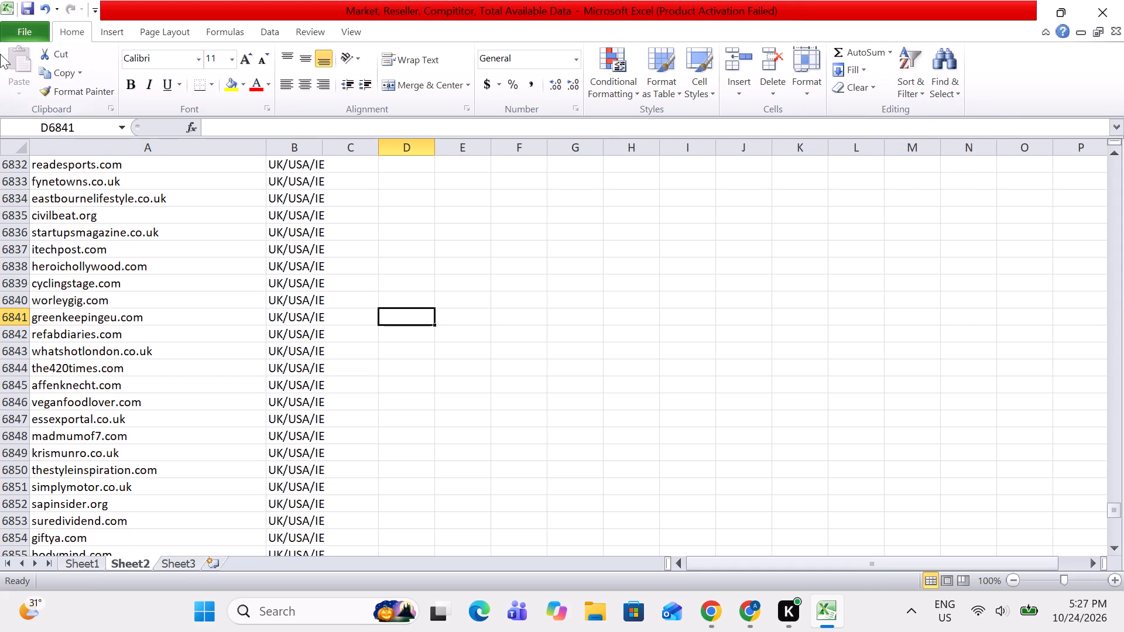
key("ctrl+Up")
key("Down")
key("Up")
key("Up")
key("Up")
key("Down")
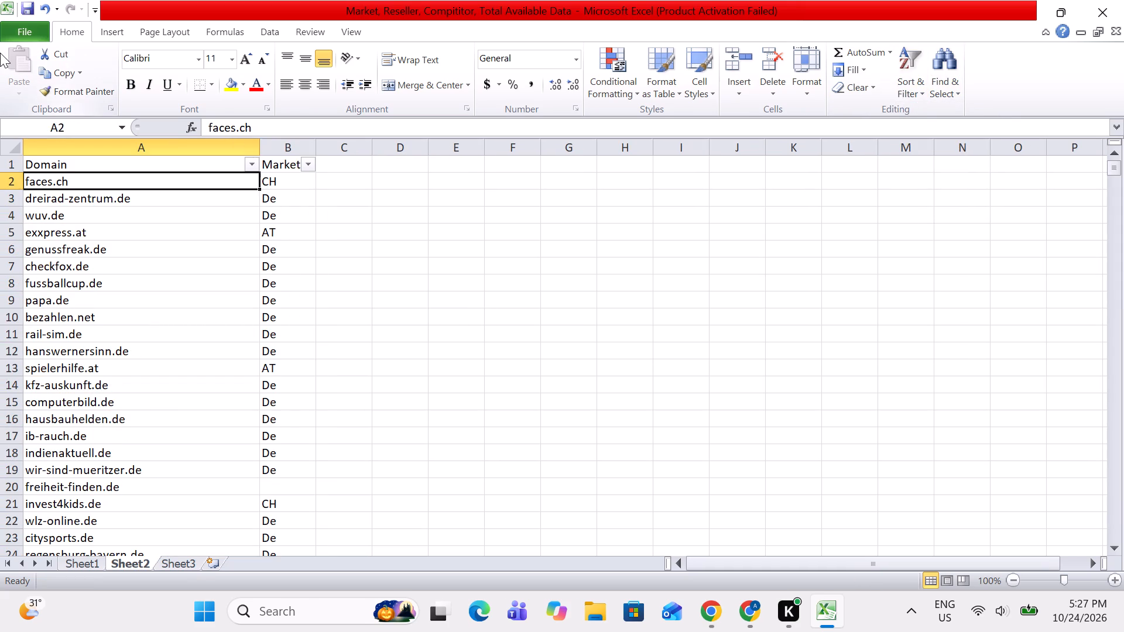
key("ctrl+shift+Down")
key("Up")
key("Down")
Increase the height of Sheet2's header row to roughly double.
left_click(2, 171)
left_click(13, 165)
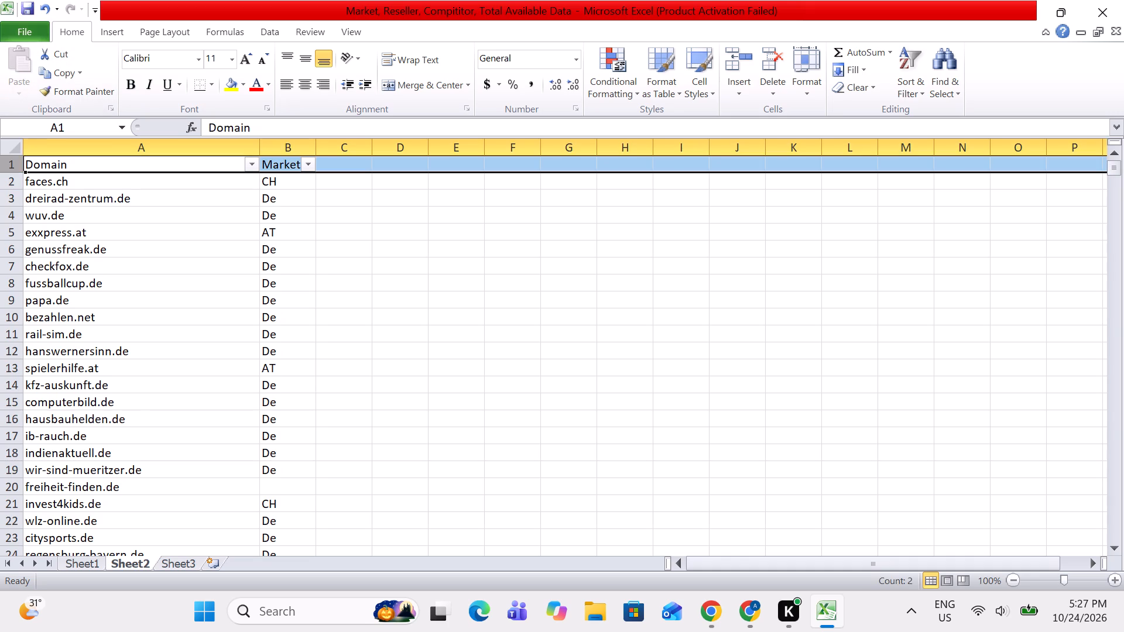
left_click_drag(14, 174, 20, 194)
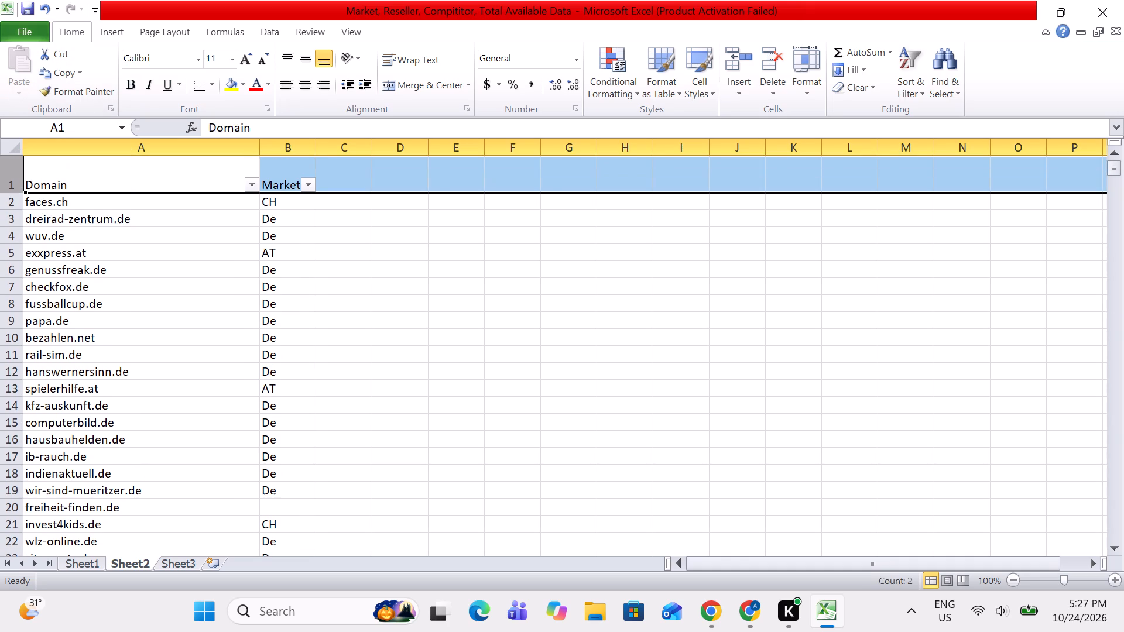
Make the Domain and Market header cells bold and centre them horizontally and vertically.
left_click(146, 226)
key("Up")
key("Up")
key("Up")
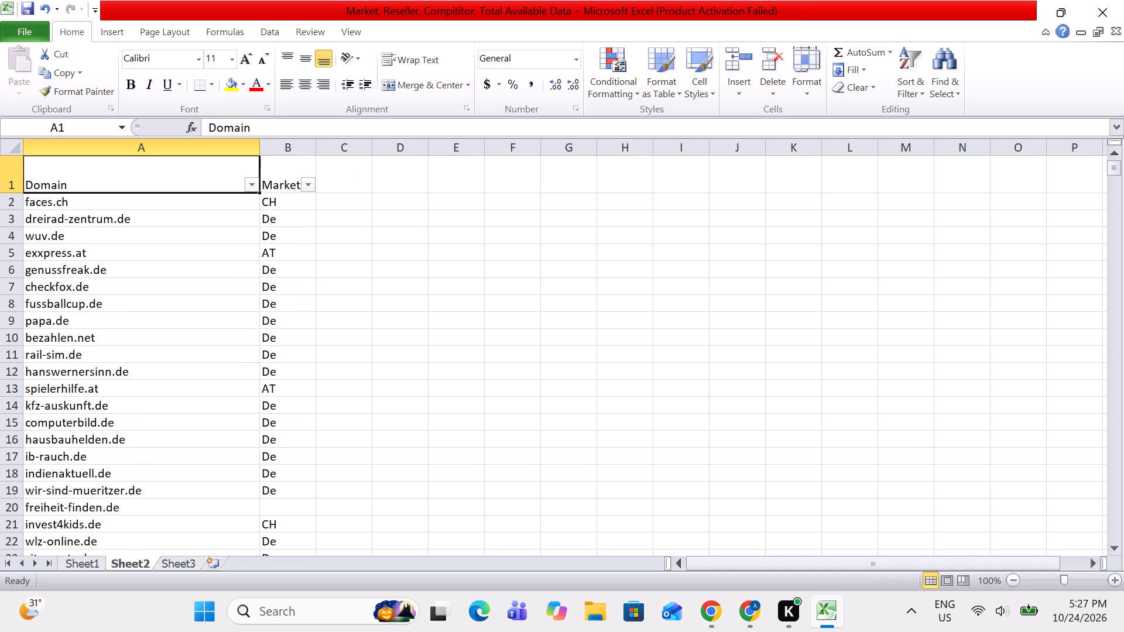
key("shift+Right")
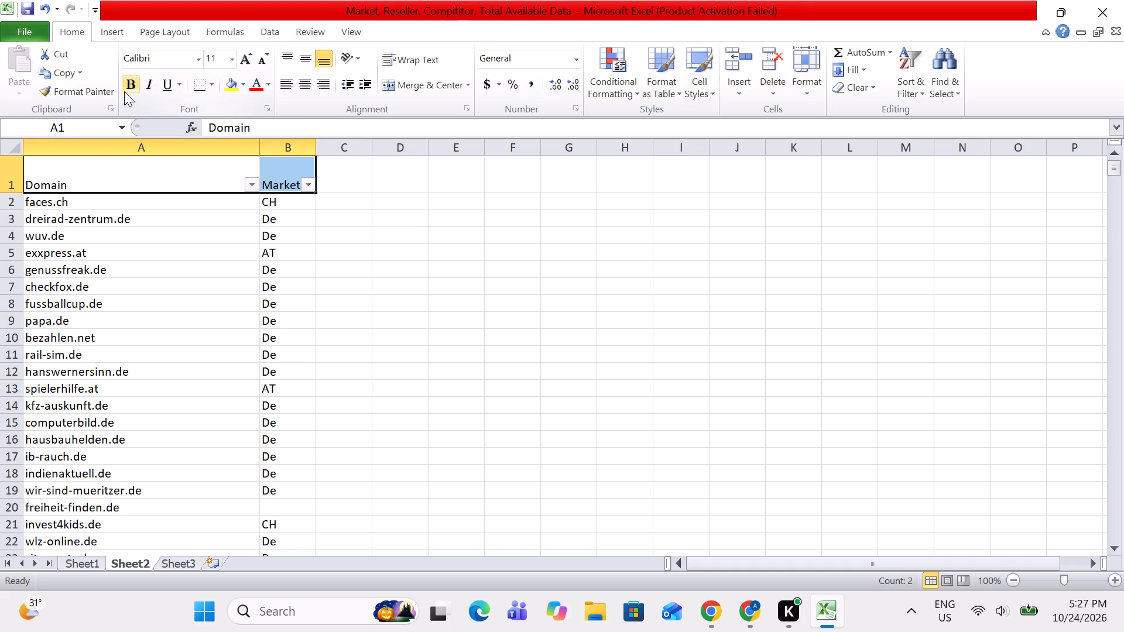
left_click(124, 91)
left_click(304, 87)
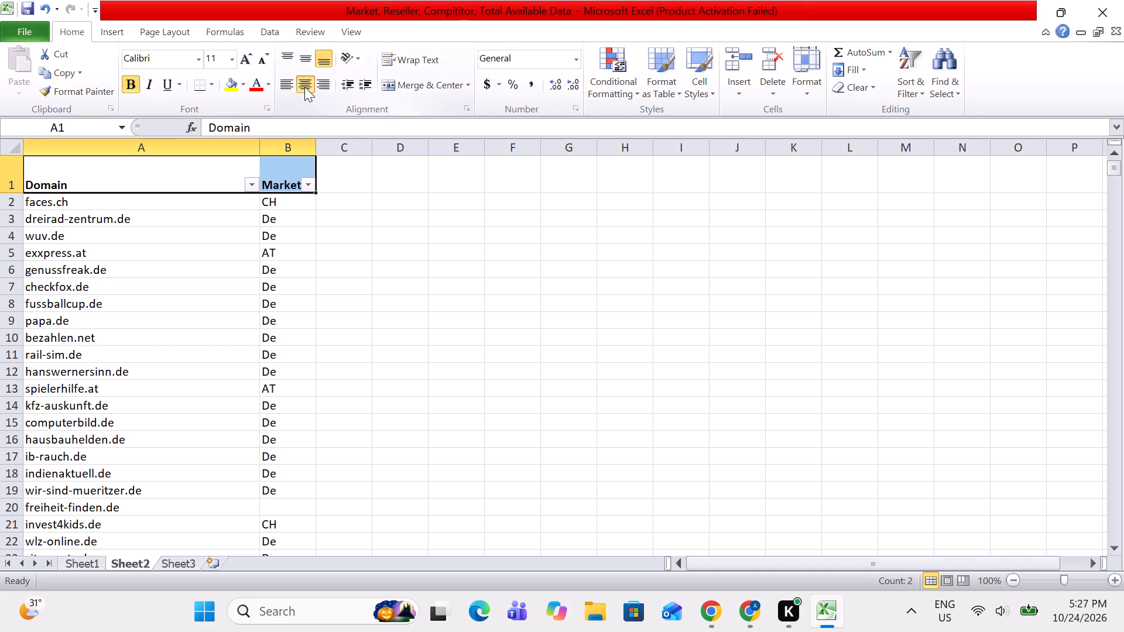
left_click(305, 53)
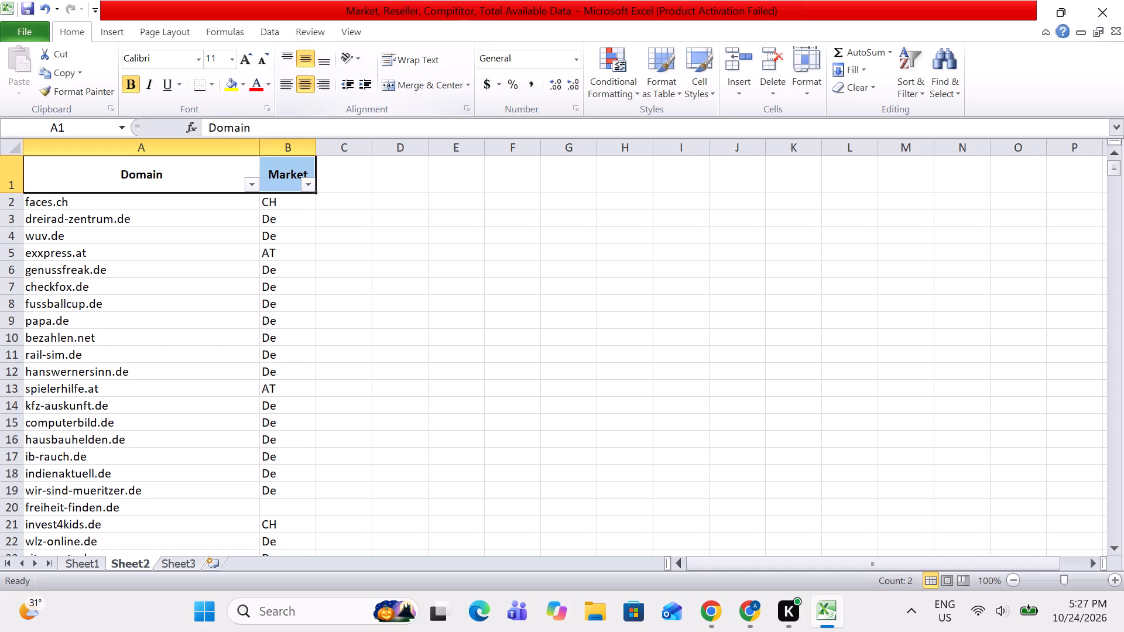
left_click(349, 211)
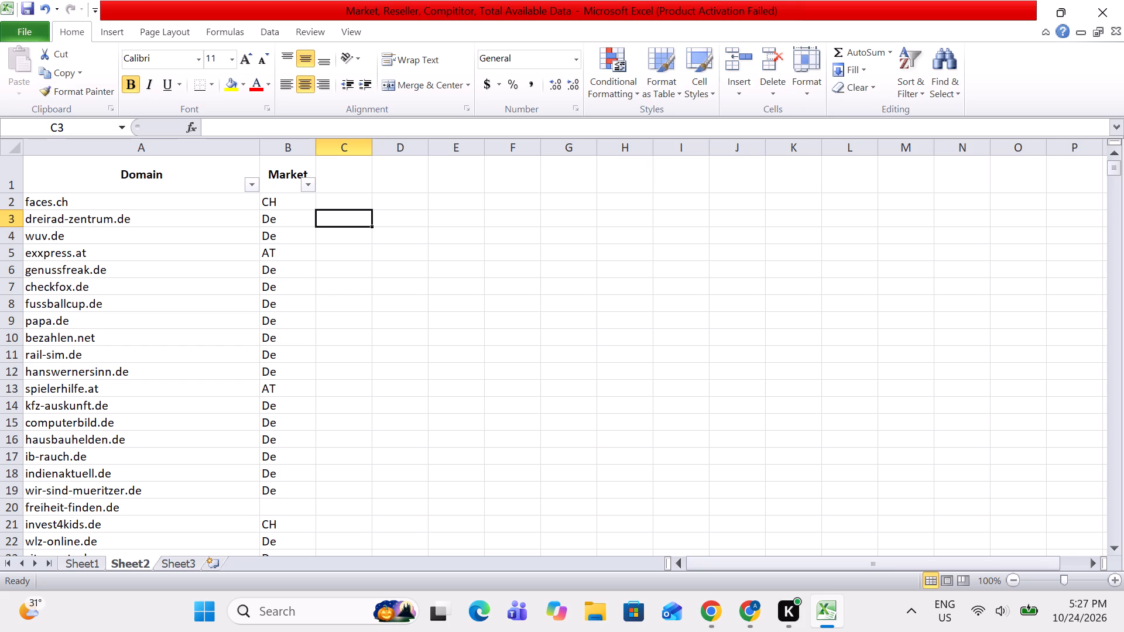
Save the workbook with the formatted domain list header.
key("ctrl+s")
key("ctrl+s")
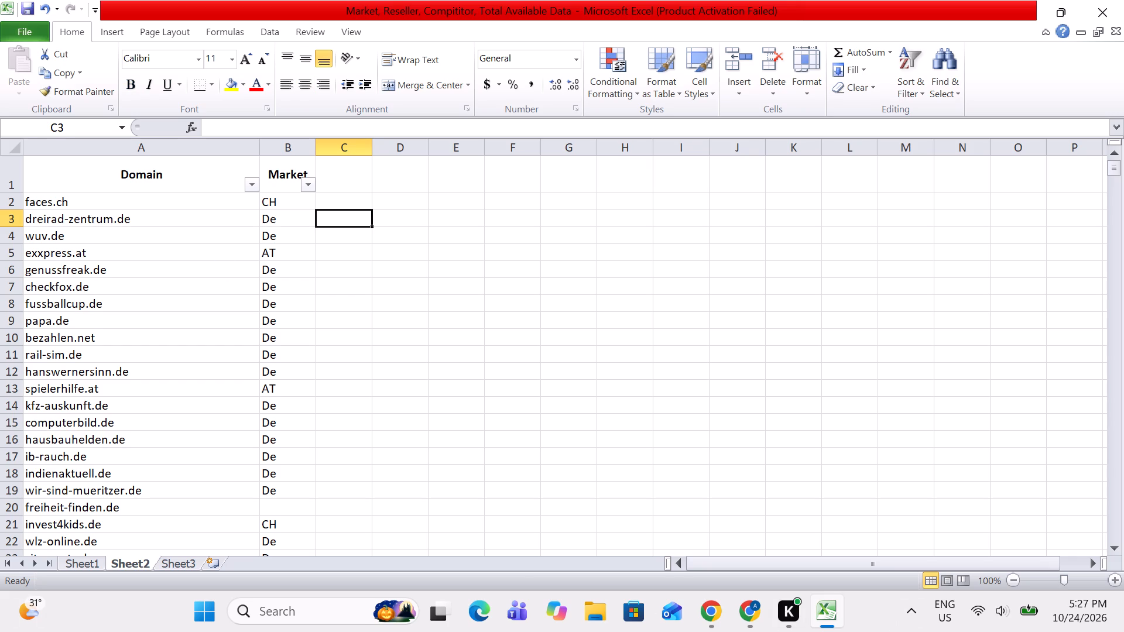
Rename Sheet2 as Domain.
double_click(125, 561)
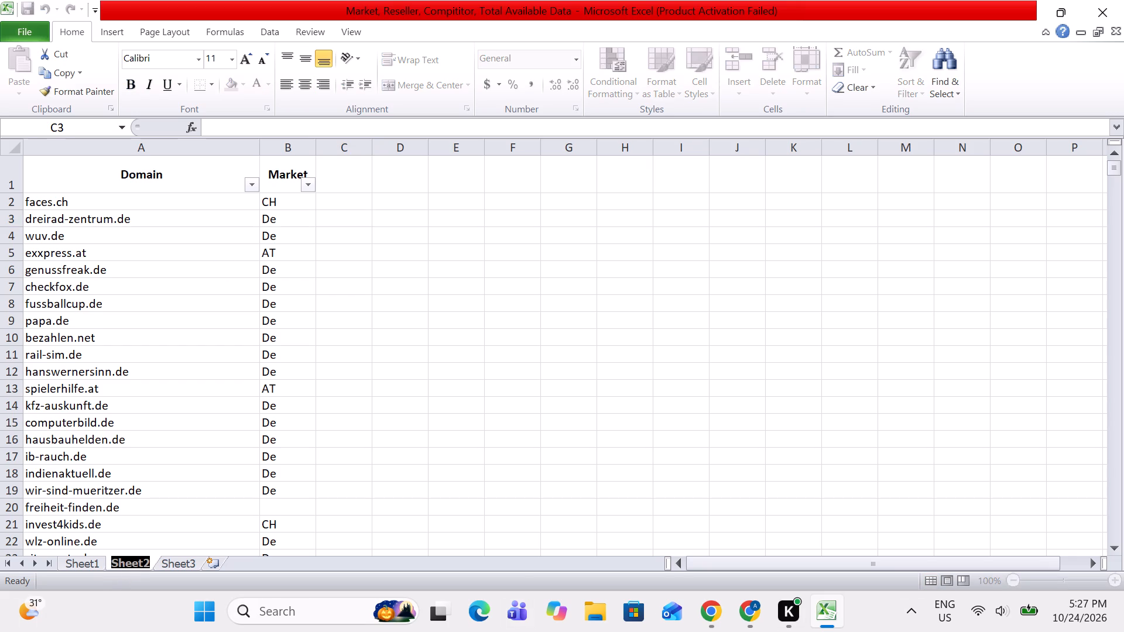
key("BackSpace")
type("Dom")
type("ain")
key("Tab")
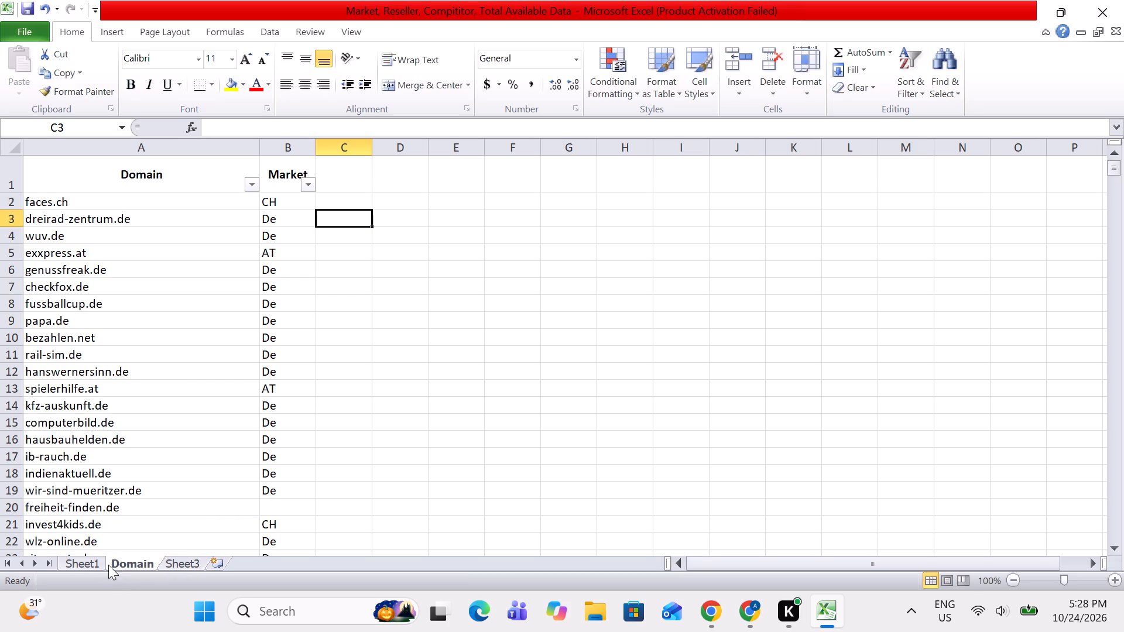
Rename Sheet1 as Data.
double_click(87, 559)
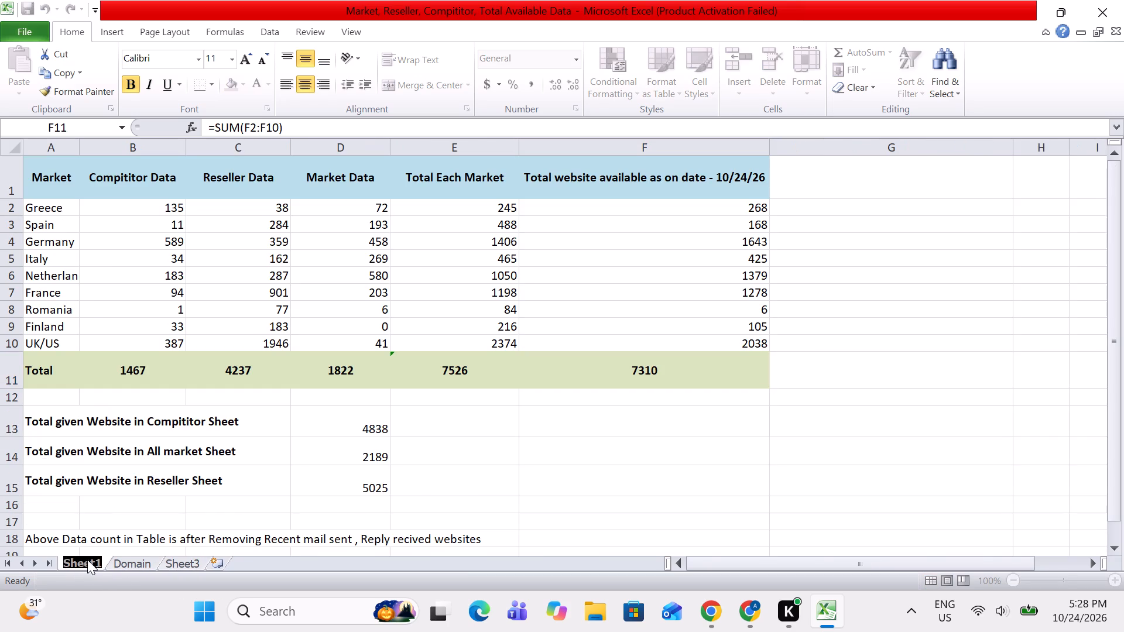
key("BackSpace")
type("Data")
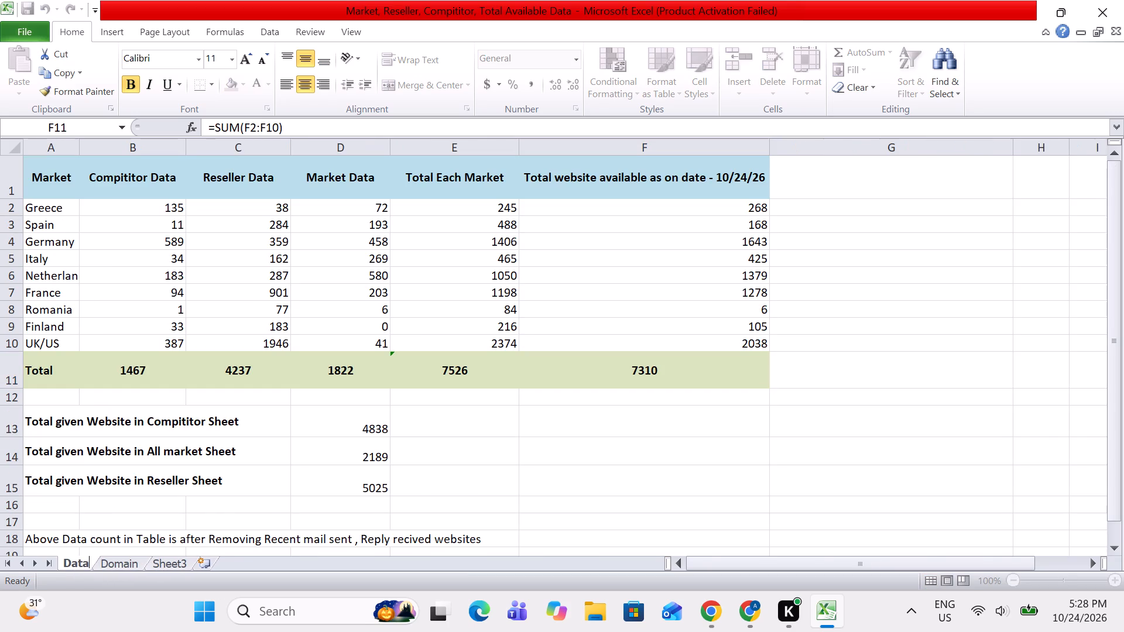
Save the summary workbook with the renamed Data and Domain sheets and close it.
left_click(198, 494)
key("ctrl+s")
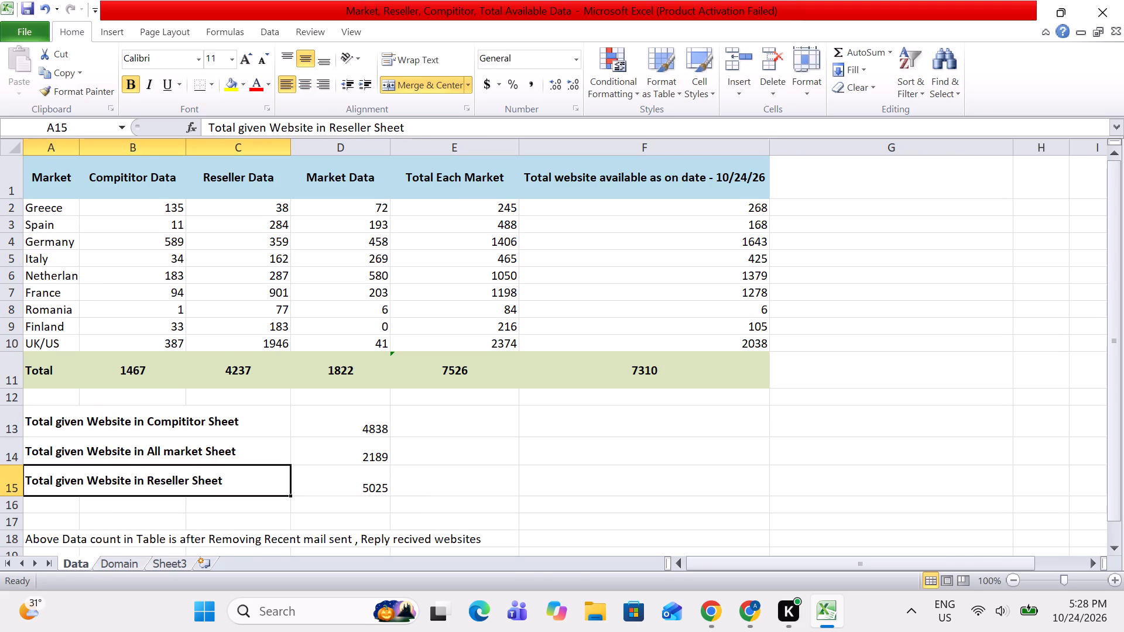
key("ctrl+s")
scroll(500, 425, "down", 3)
scroll(354, 474, "up", 7)
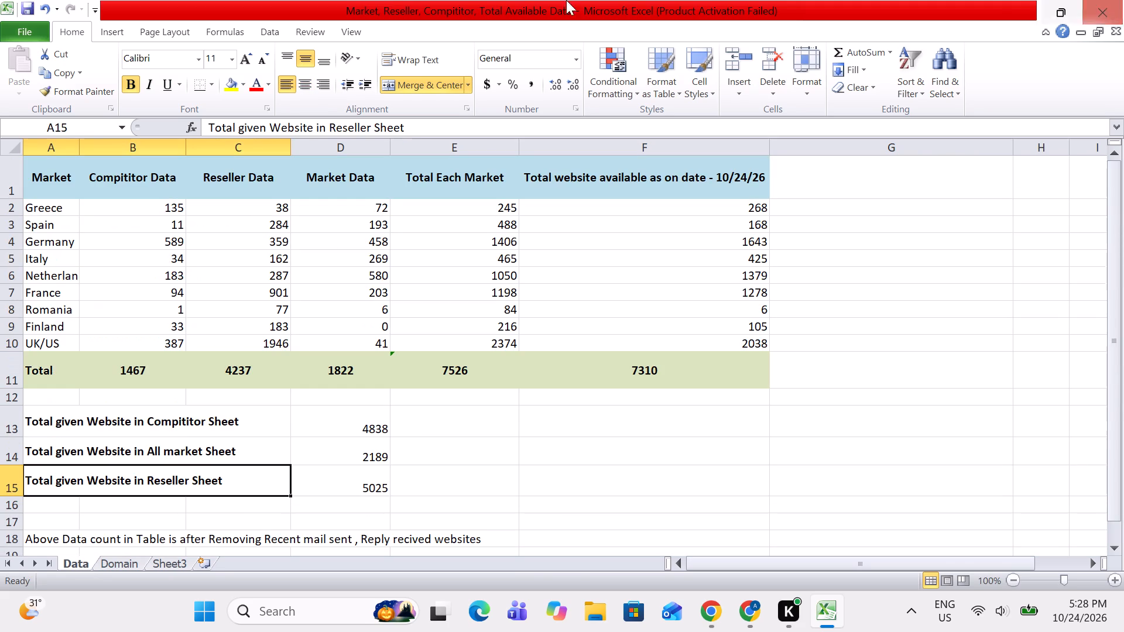
scroll(395, 424, "up", 5)
key("ctrl+s")
key("ctrl+s")
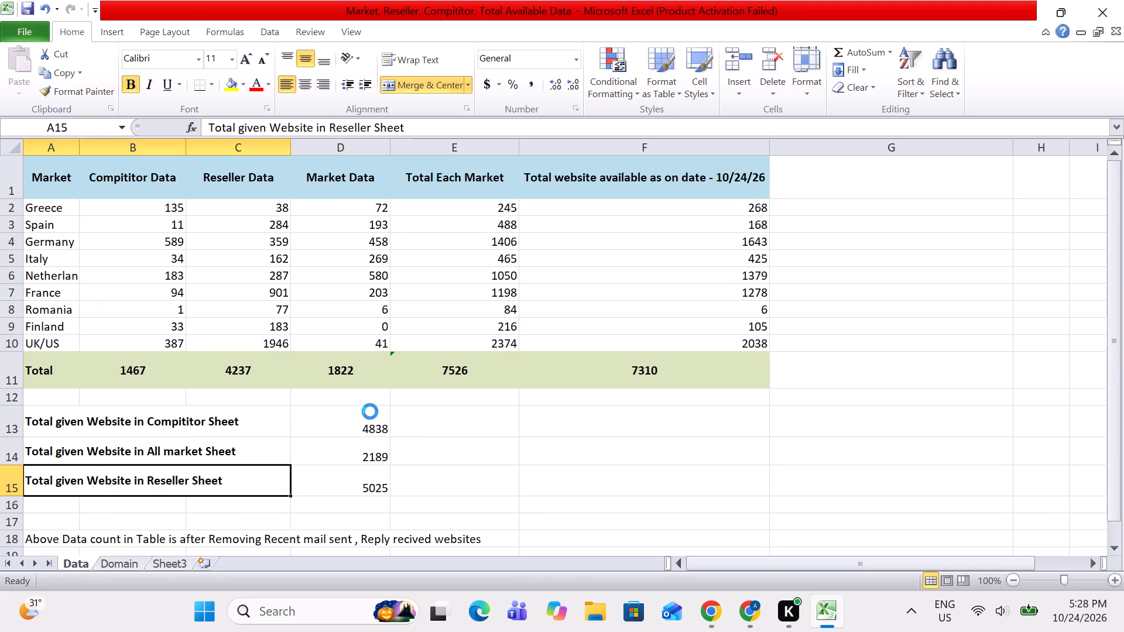
scroll(512, 334, "up", 8)
key("ctrl+s")
key("ctrl+s")
key("ctrl+s")
key("ctrl+s")
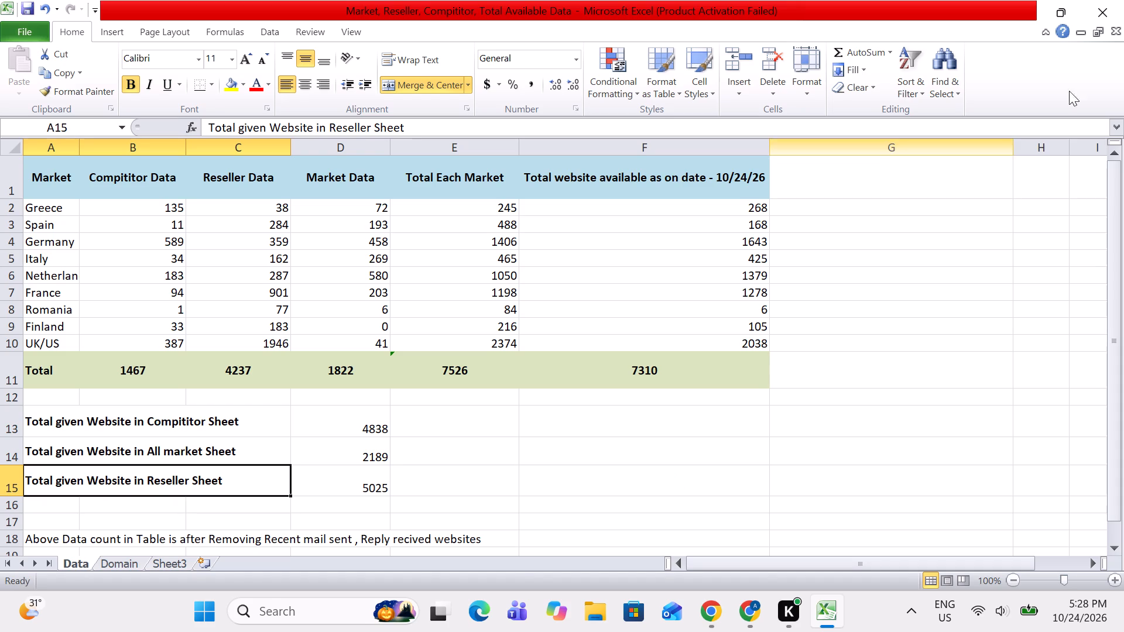
left_click(1106, 14)
Close The Sports Time website's tab in the other Chrome window and return to the Email - Master Sheet.
left_click(652, 400)
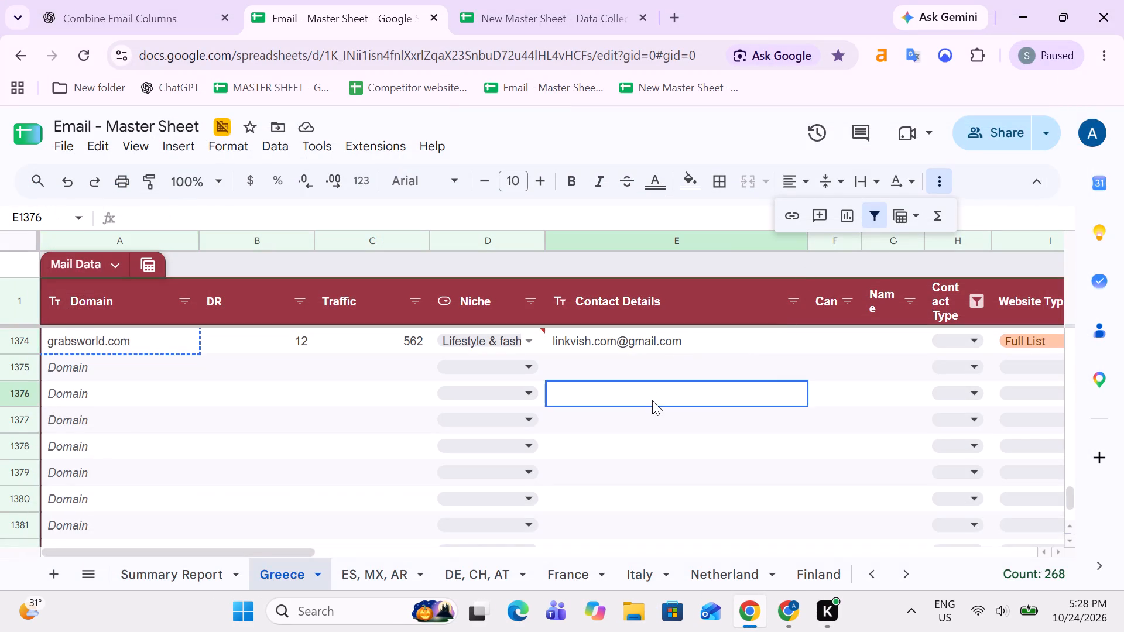
key("alt+Tab")
key("alt+Tab")
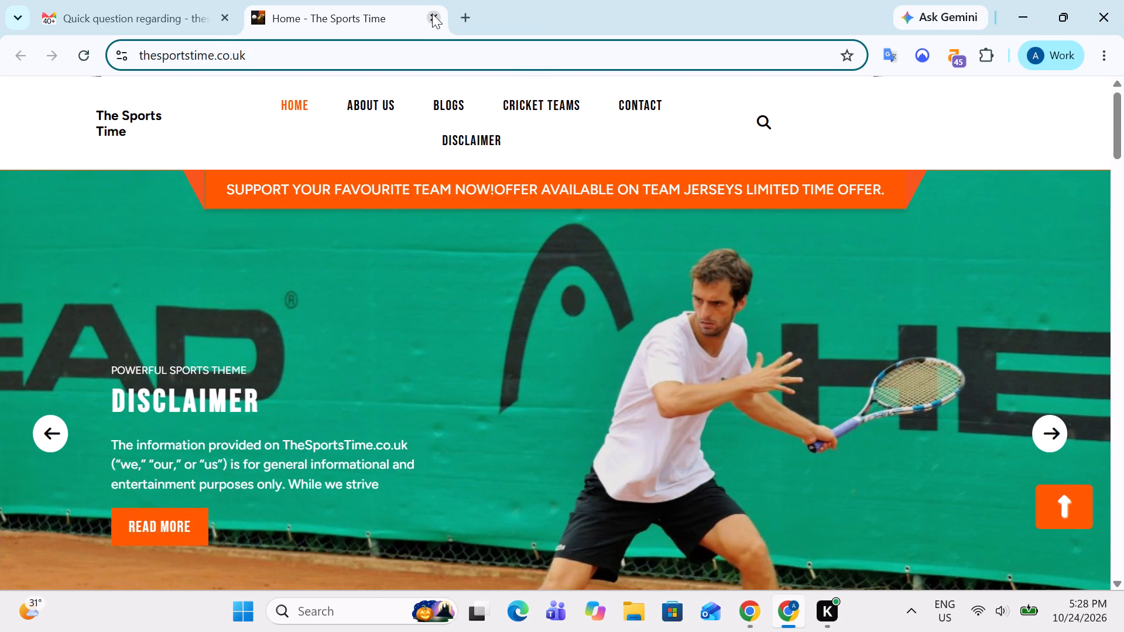
left_click(432, 13)
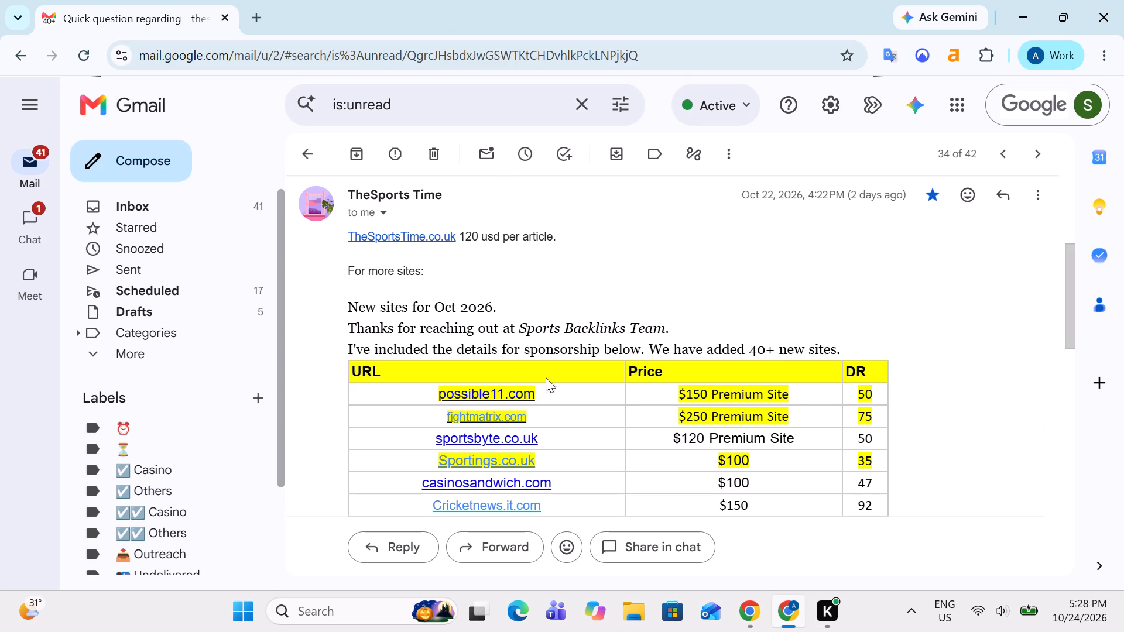
key("alt+Tab")
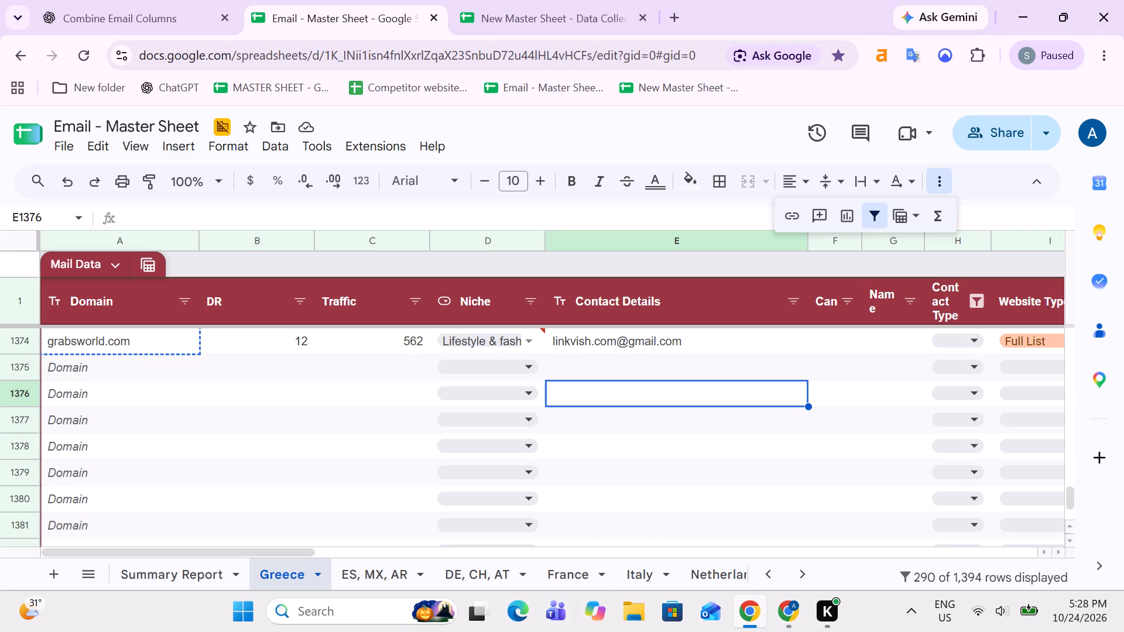
Open WhatsApp from the Windows search's top apps.
left_click(379, 609)
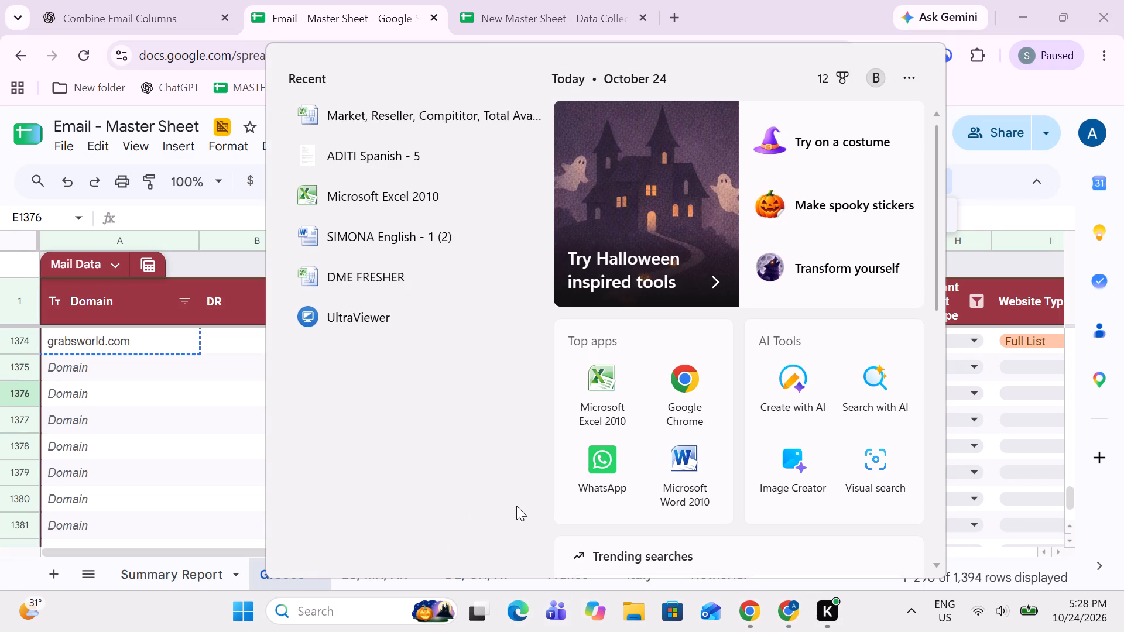
left_click(599, 477)
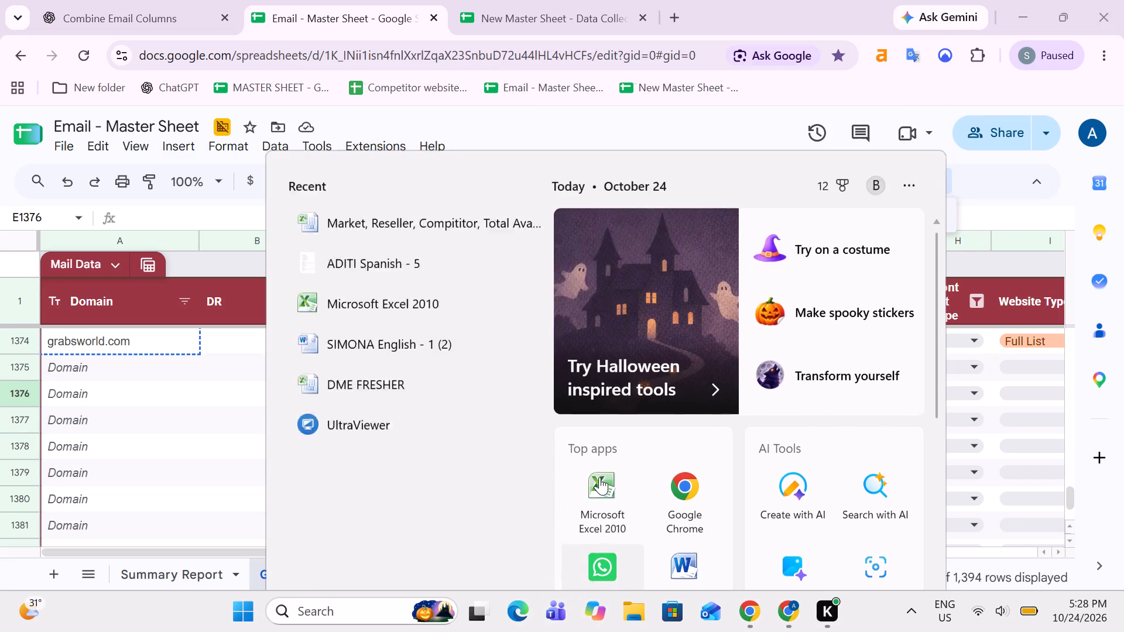